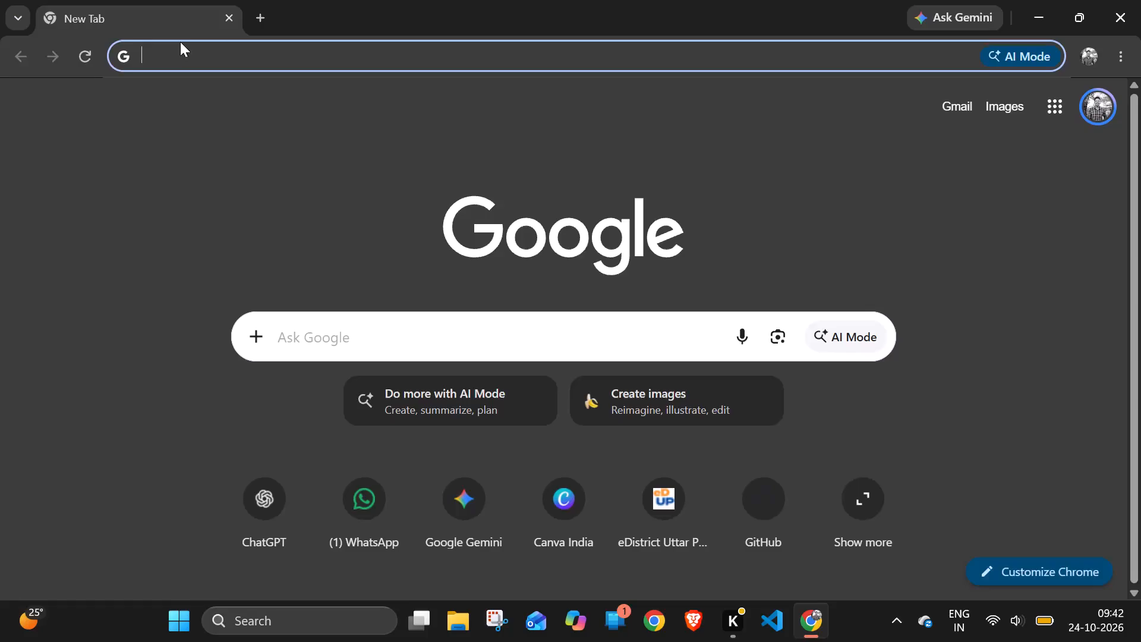
# Open the Canva website.
pyautogui.write('canv')
pyautogui.press('Return')
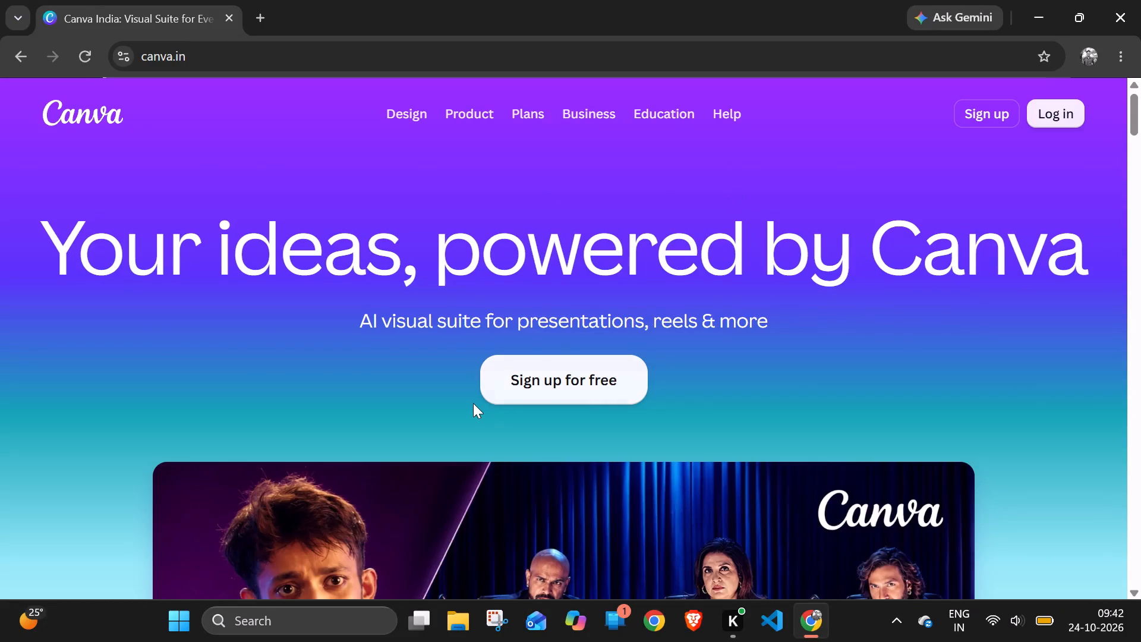
pyautogui.scroll(-1, 393, 298)
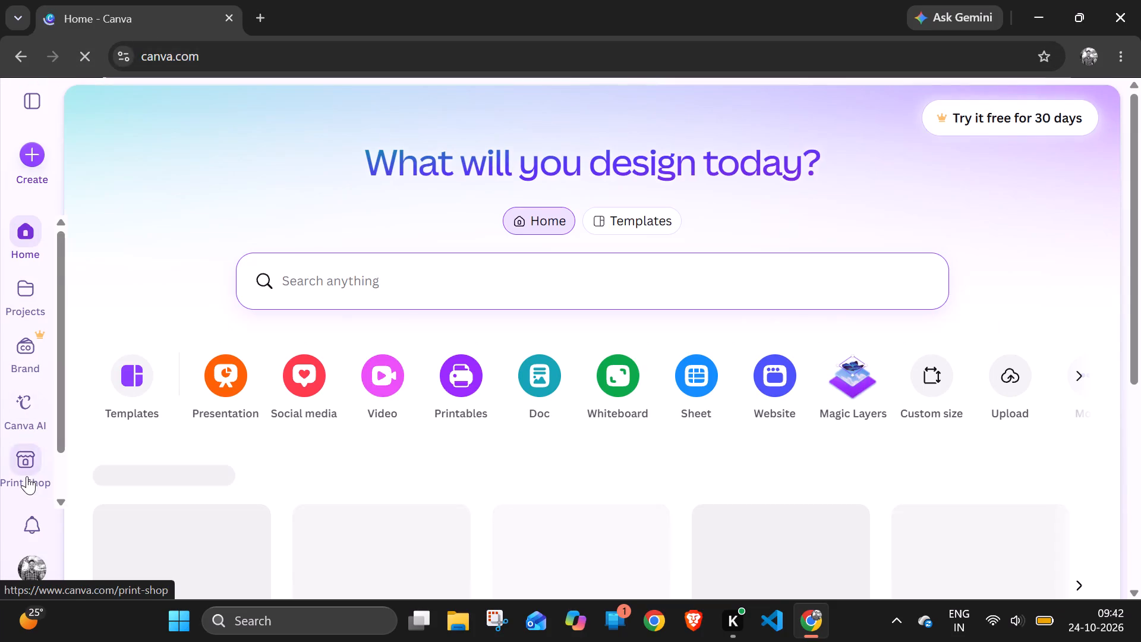
# Look through the Canva home sidebar entries and the additional tools grouped under More, from Dream Lab to Design School.
pyautogui.scroll(-5, 27, 476)
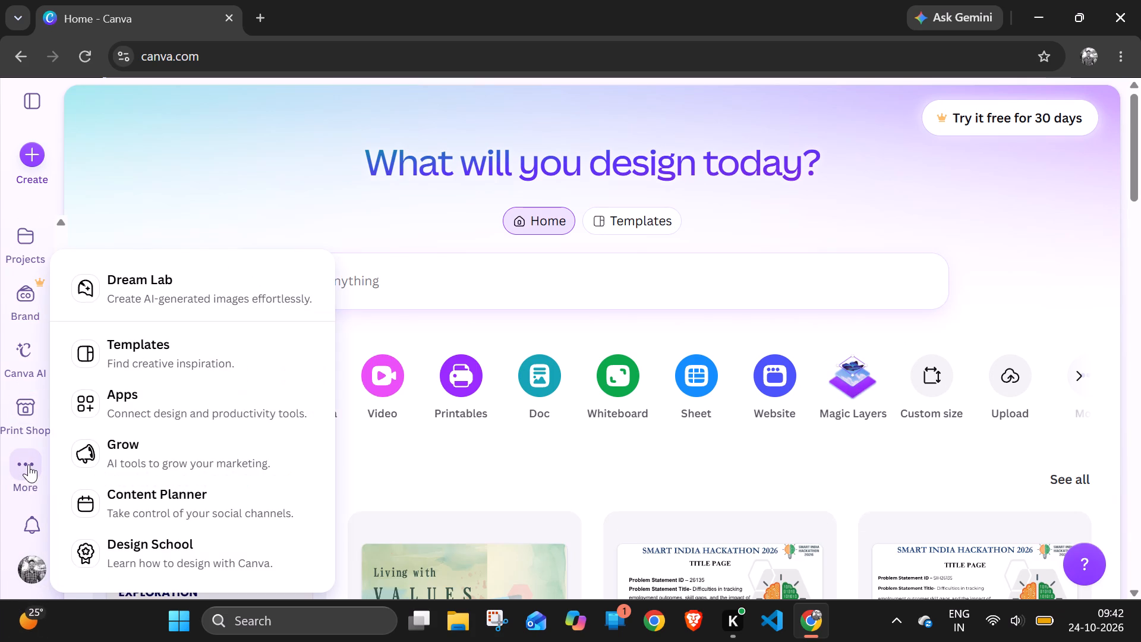
pyautogui.scroll(4, 15, 388)
pyautogui.scroll(-3, 15, 388)
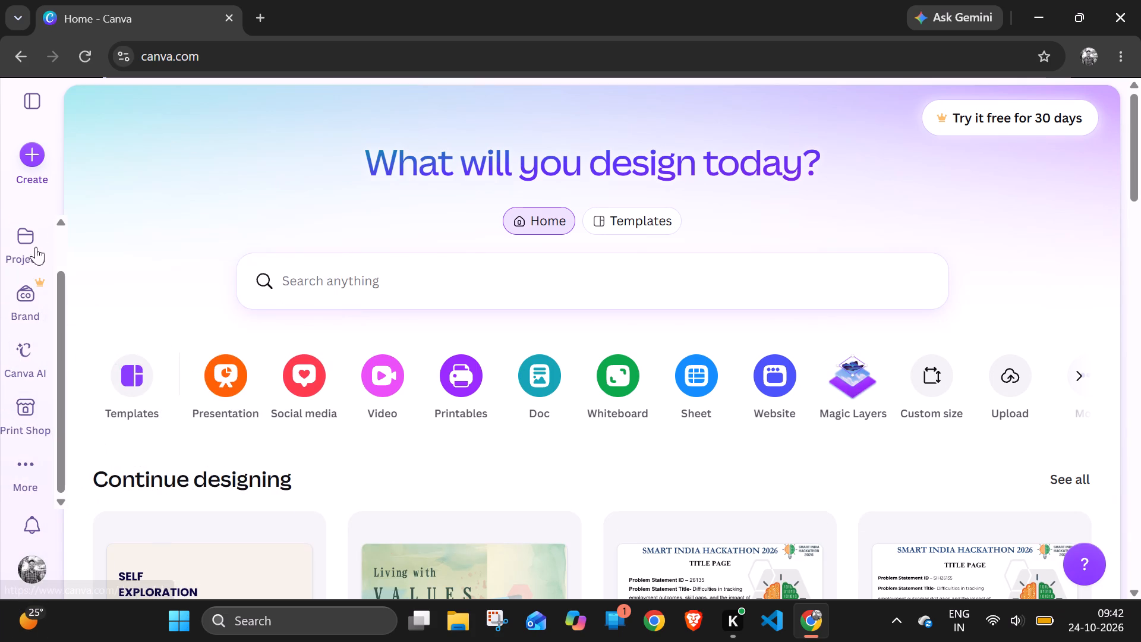
pyautogui.click(21, 470)
pyautogui.click(21, 470)
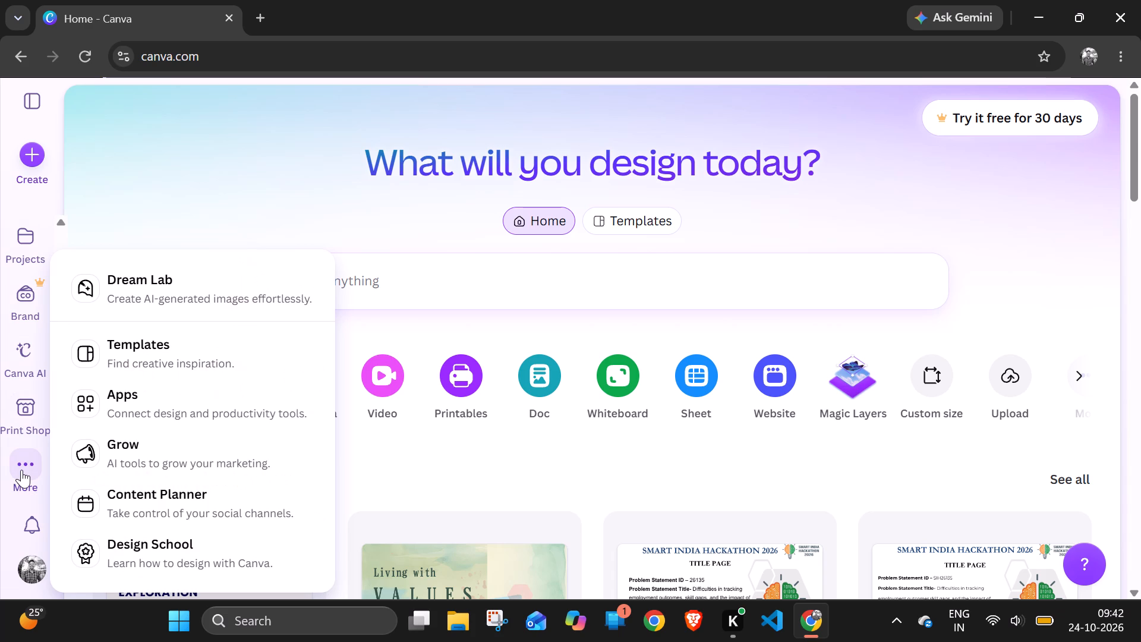
pyautogui.scroll(5, 12, 364)
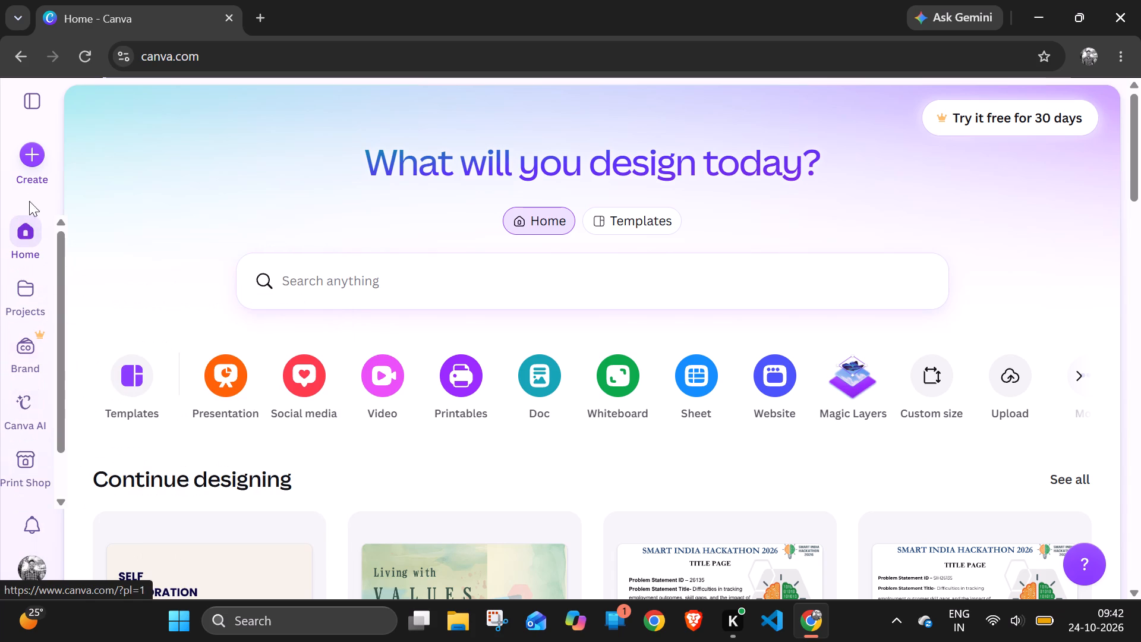
pyautogui.scroll(-5, 28, 475)
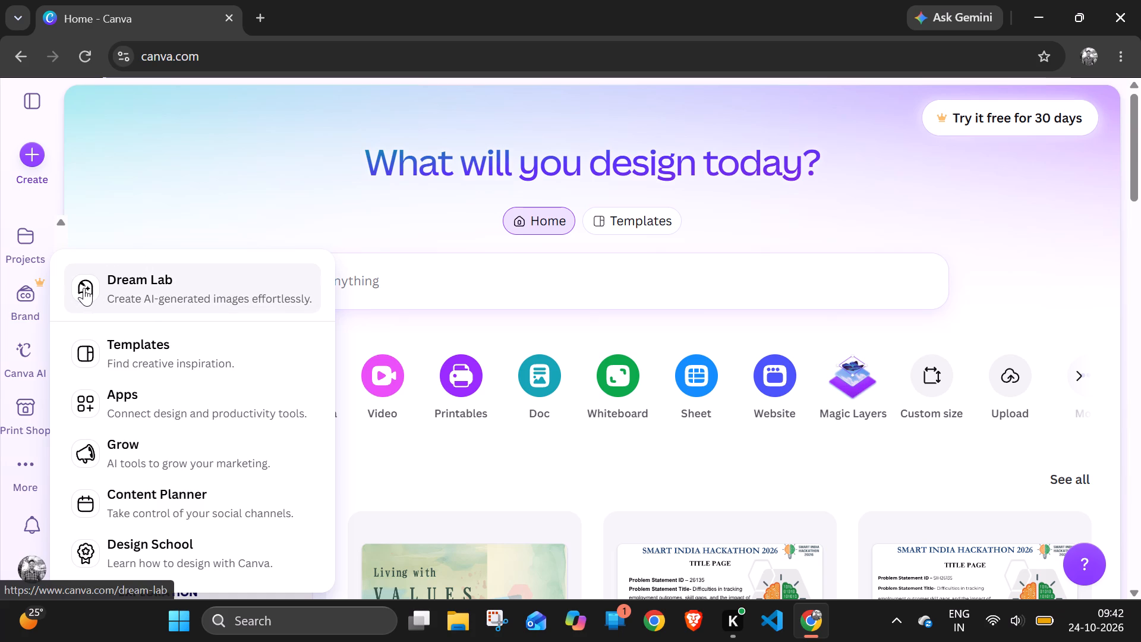
pyautogui.scroll(-4, 134, 442)
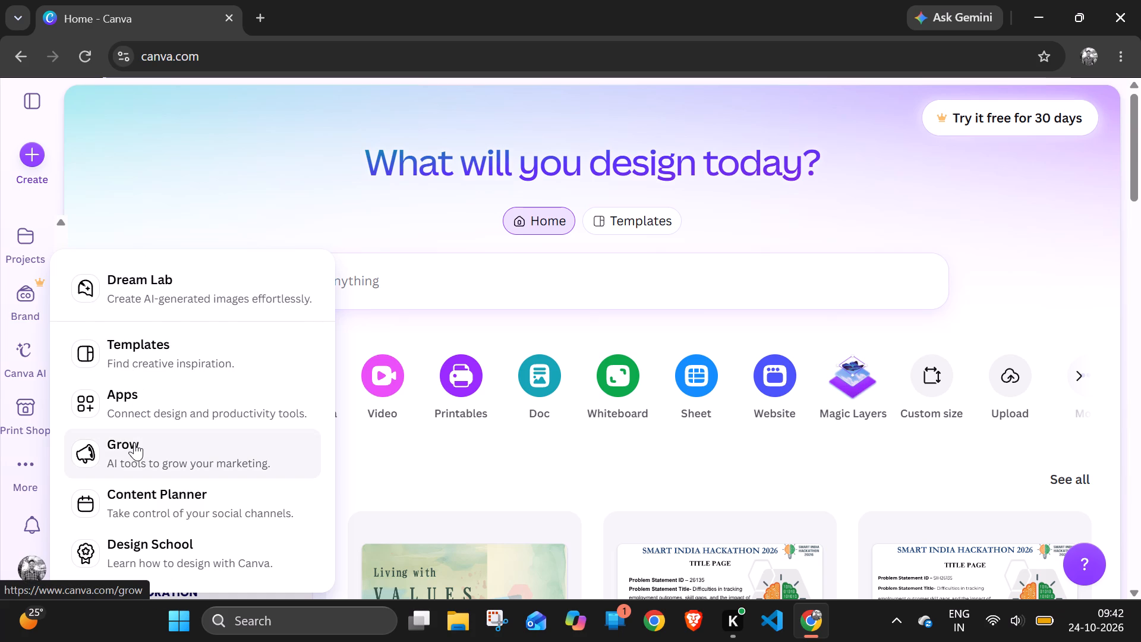
pyautogui.scroll(5, 134, 442)
pyautogui.click(128, 180)
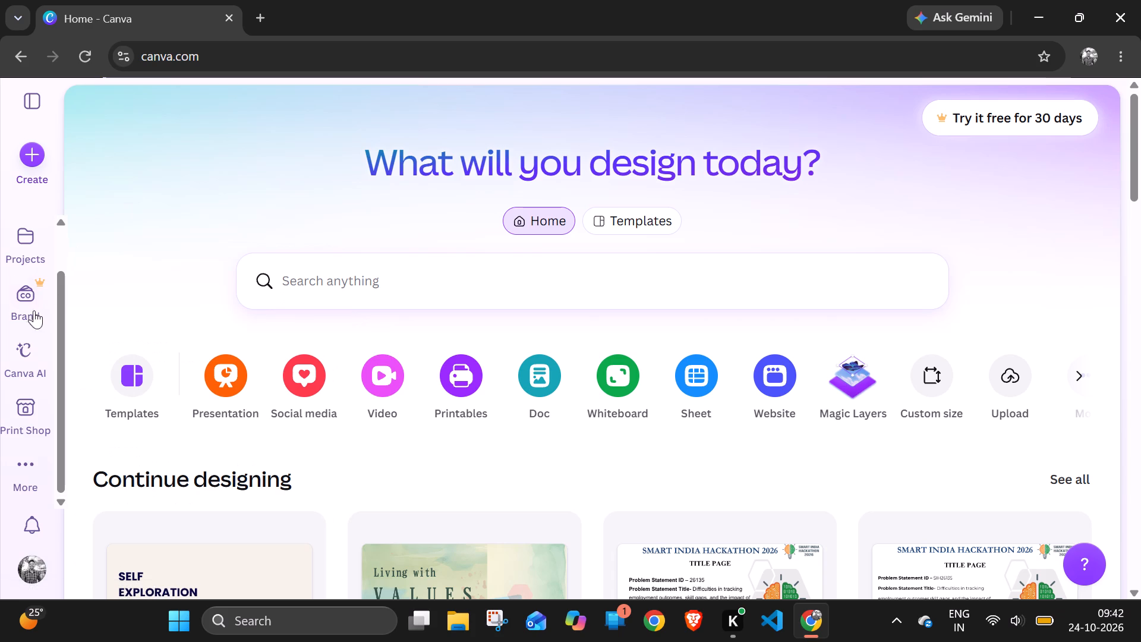
pyautogui.scroll(6, 11, 355)
pyautogui.scroll(-6, 11, 355)
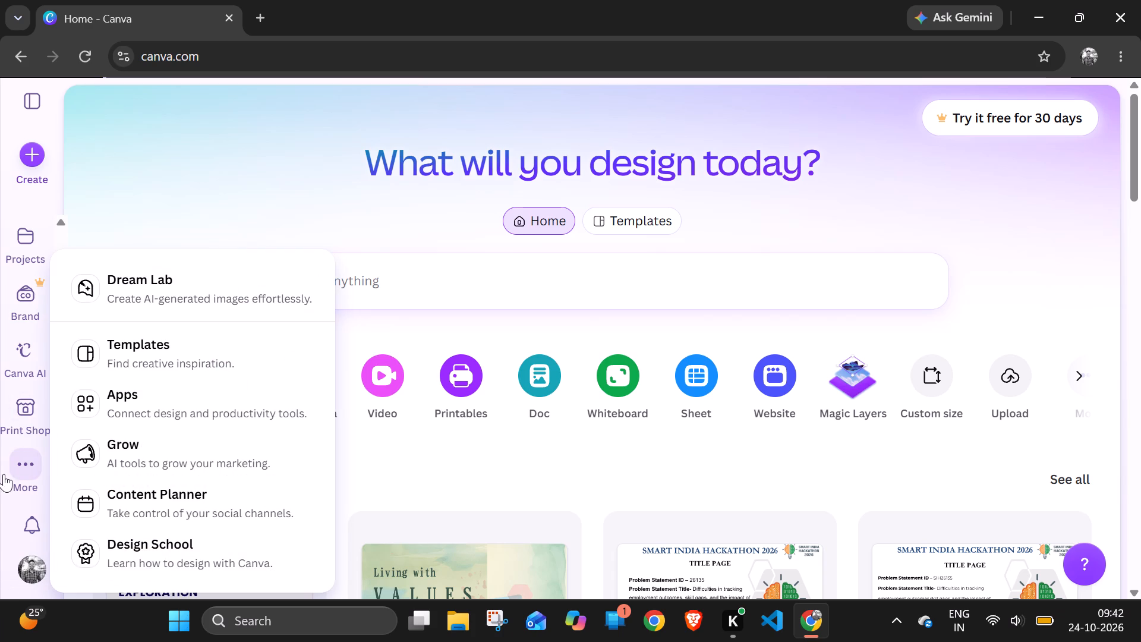
pyautogui.scroll(-1, 29, 414)
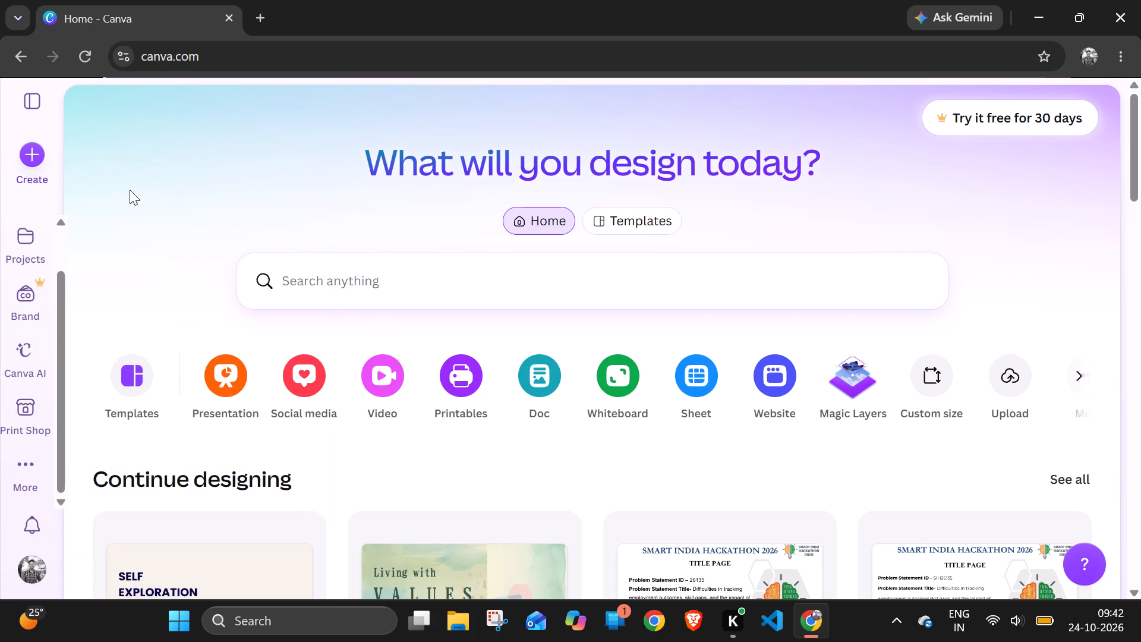
pyautogui.click(130, 190)
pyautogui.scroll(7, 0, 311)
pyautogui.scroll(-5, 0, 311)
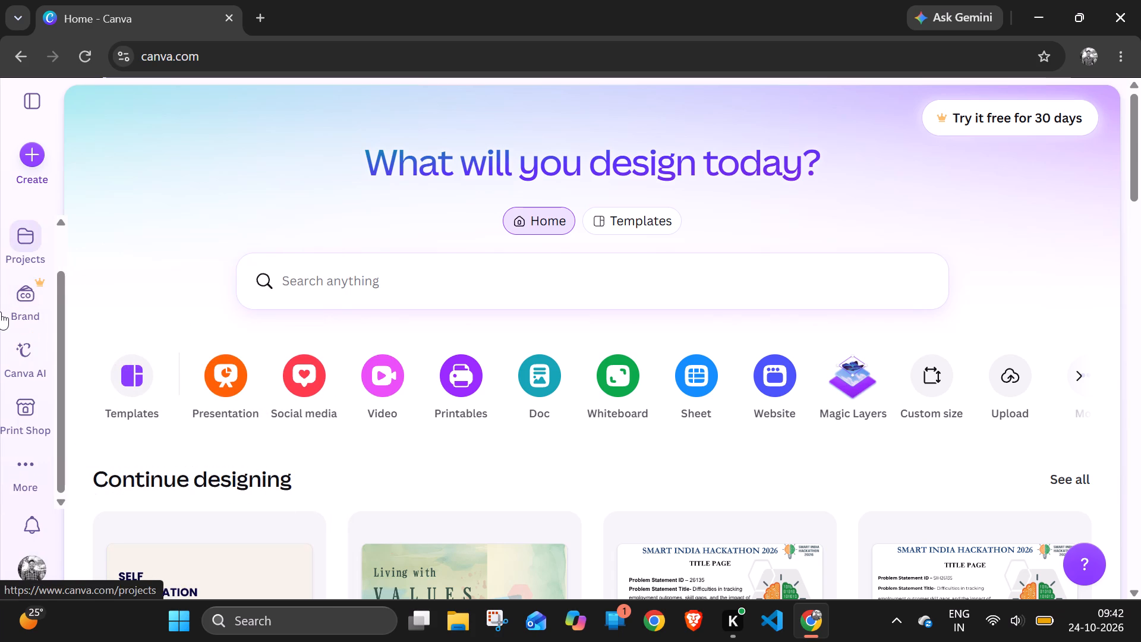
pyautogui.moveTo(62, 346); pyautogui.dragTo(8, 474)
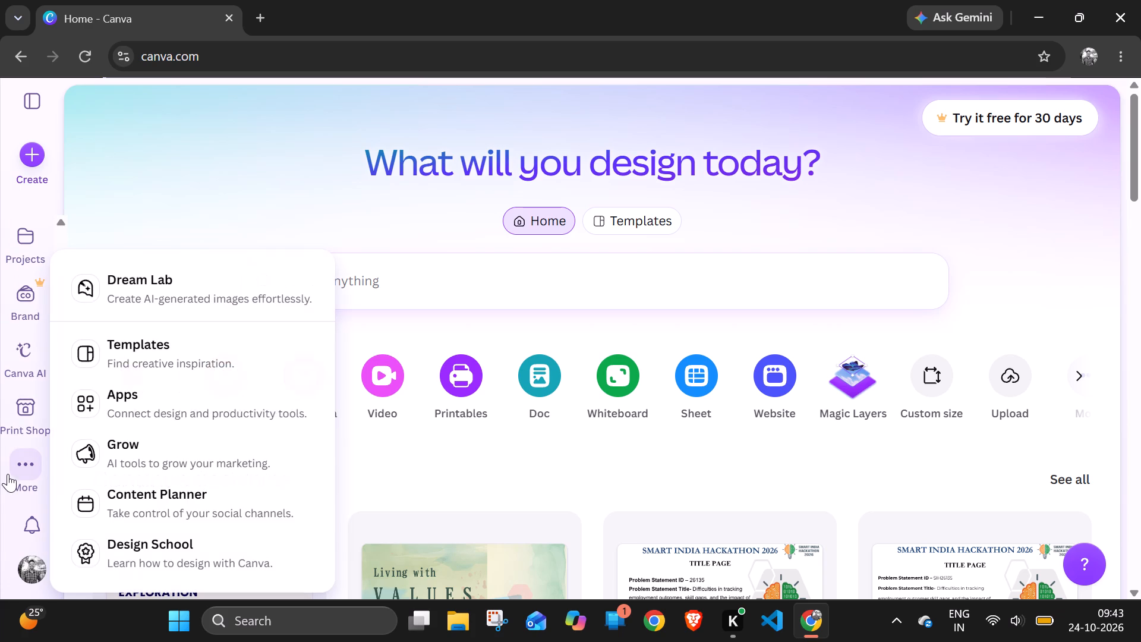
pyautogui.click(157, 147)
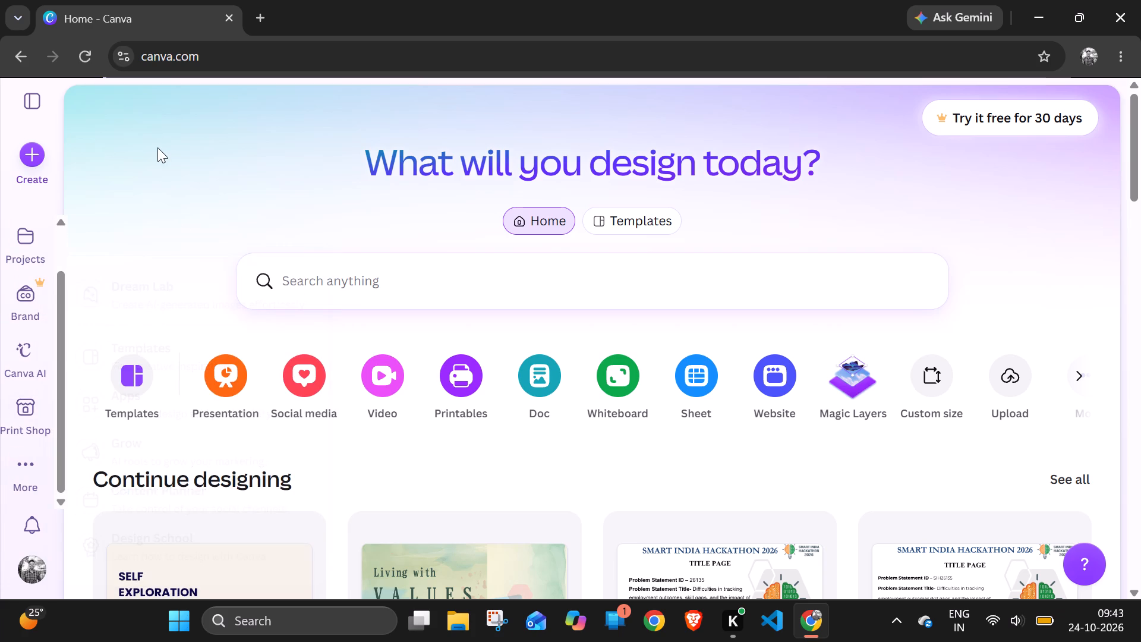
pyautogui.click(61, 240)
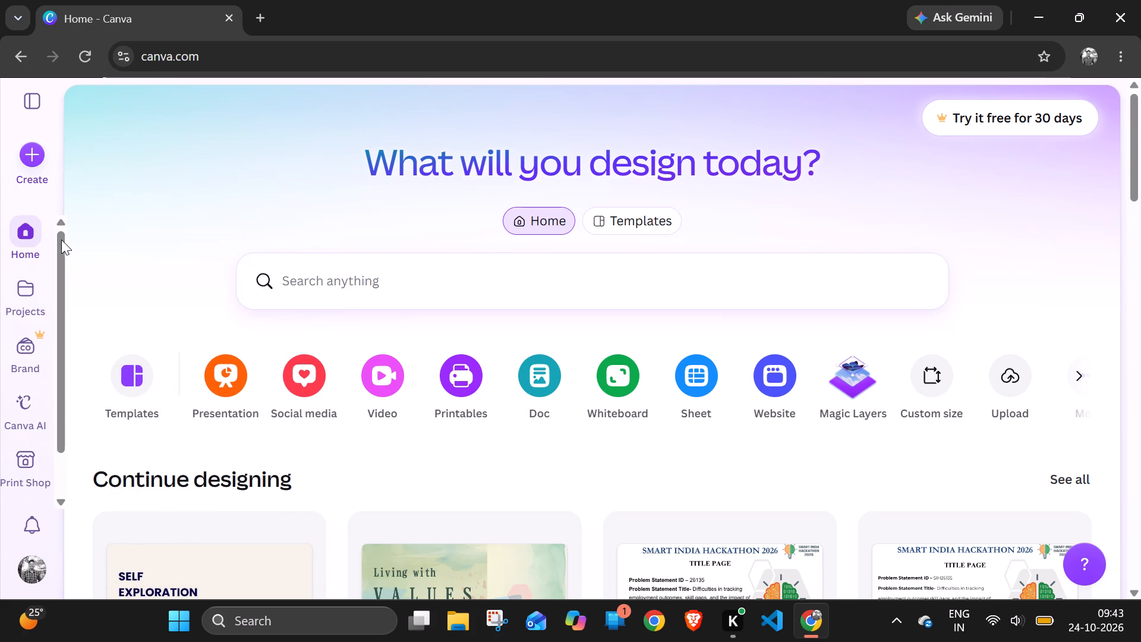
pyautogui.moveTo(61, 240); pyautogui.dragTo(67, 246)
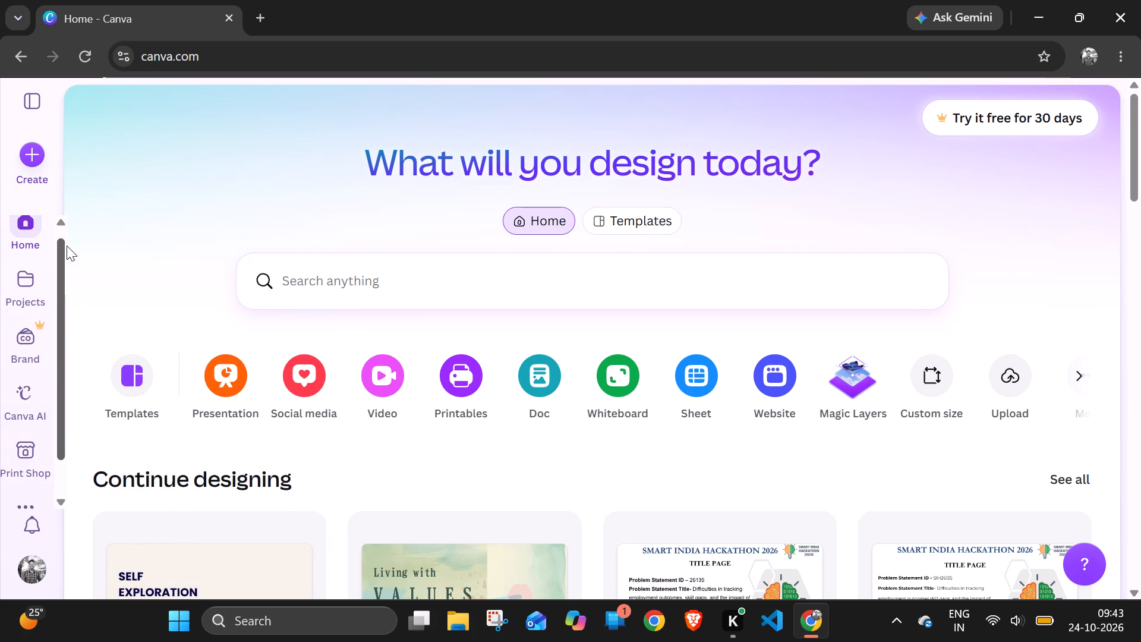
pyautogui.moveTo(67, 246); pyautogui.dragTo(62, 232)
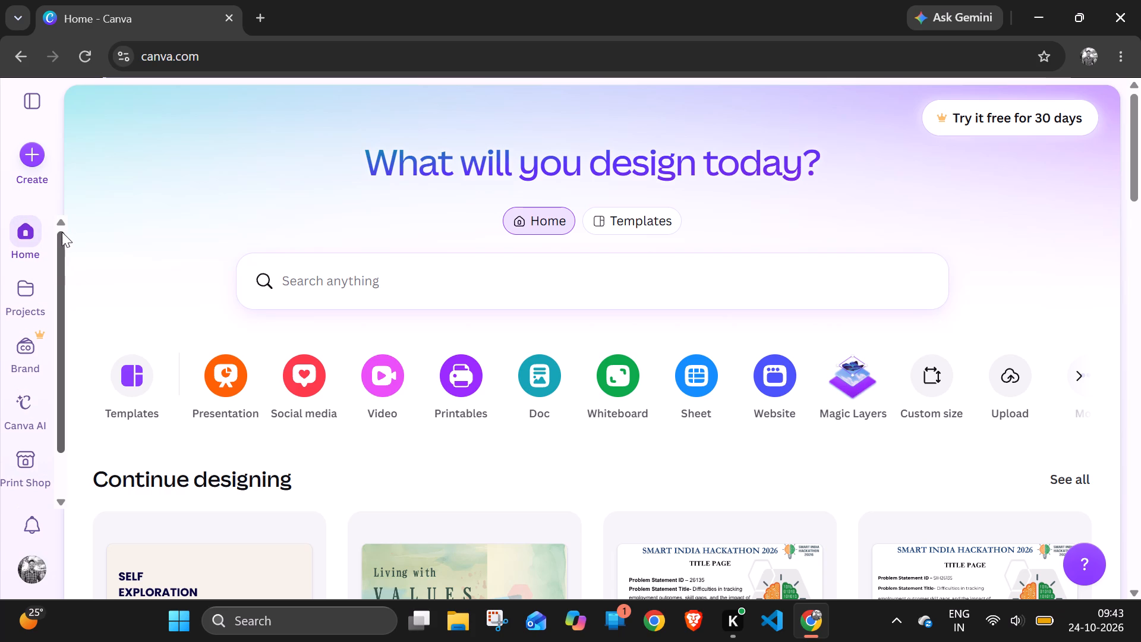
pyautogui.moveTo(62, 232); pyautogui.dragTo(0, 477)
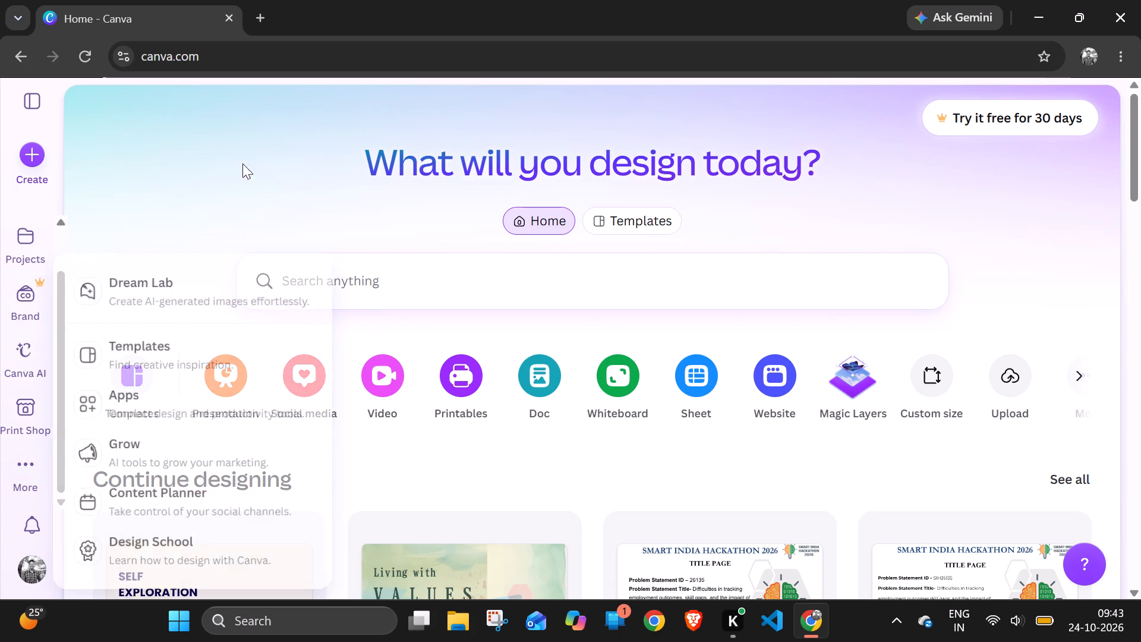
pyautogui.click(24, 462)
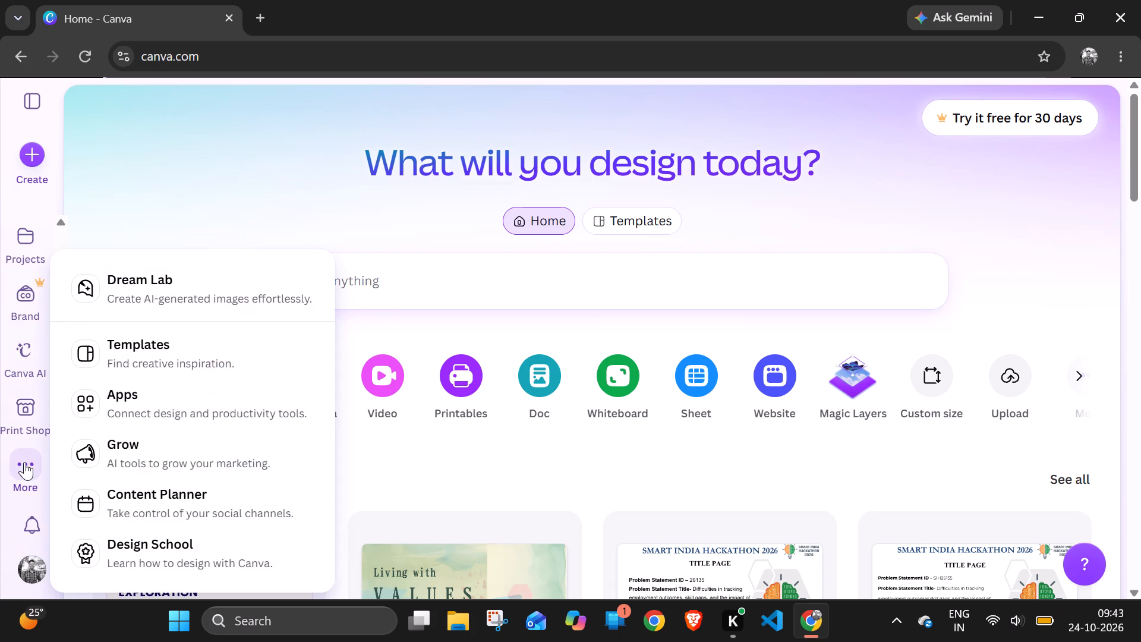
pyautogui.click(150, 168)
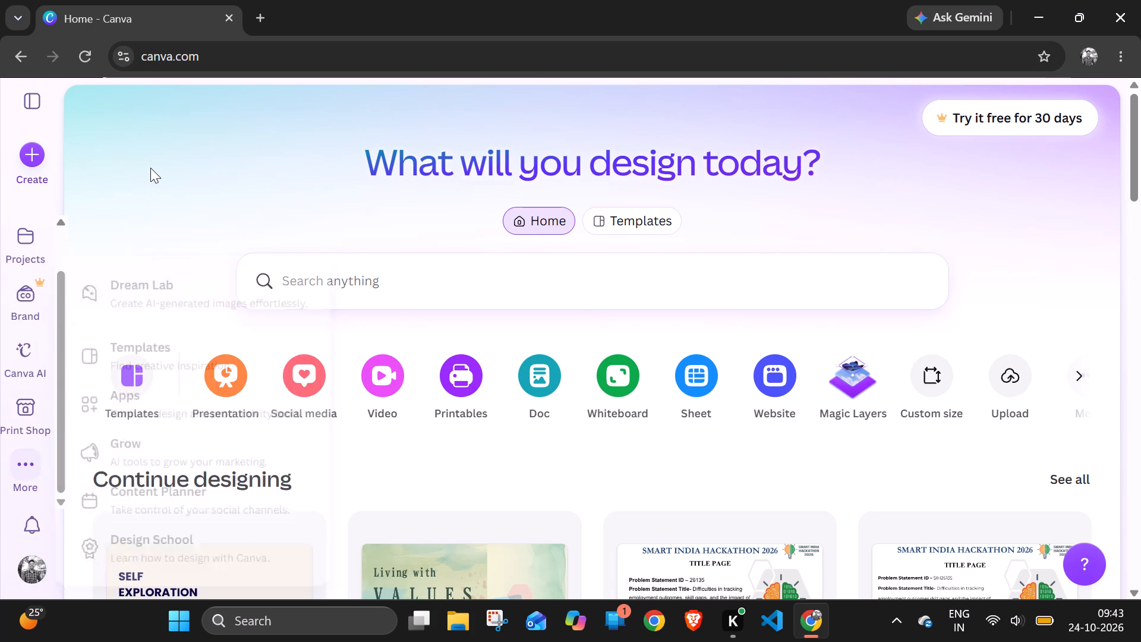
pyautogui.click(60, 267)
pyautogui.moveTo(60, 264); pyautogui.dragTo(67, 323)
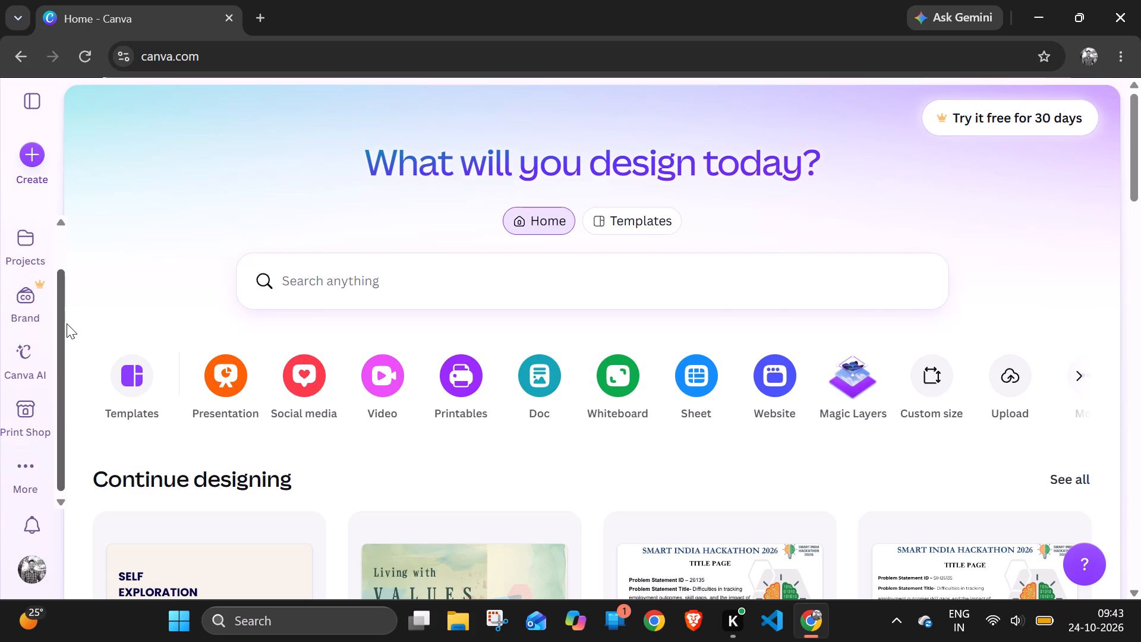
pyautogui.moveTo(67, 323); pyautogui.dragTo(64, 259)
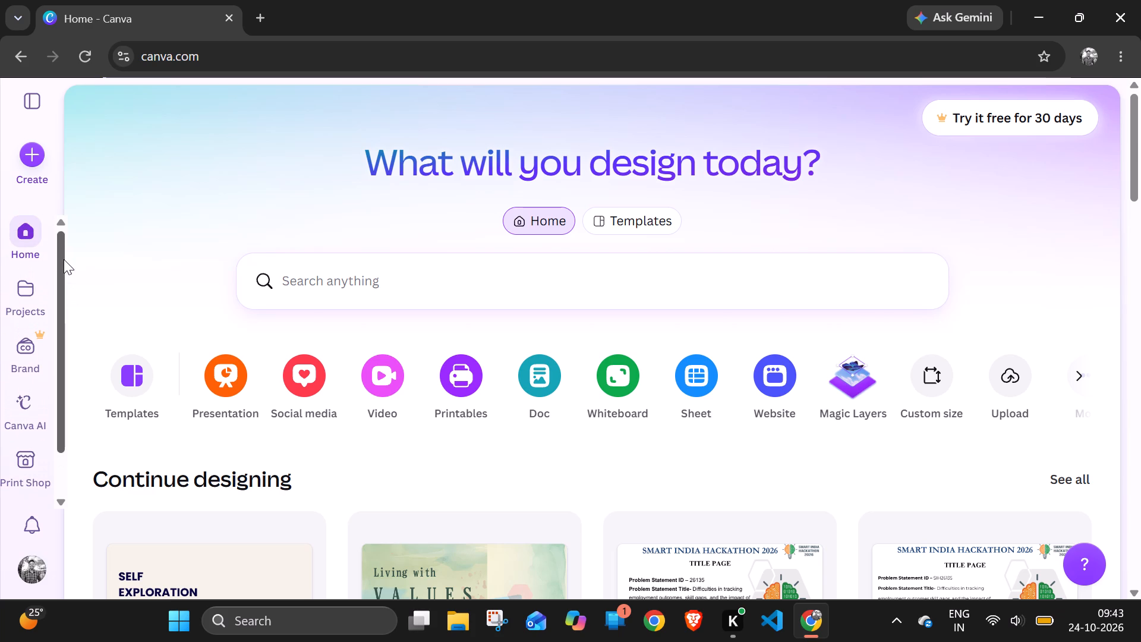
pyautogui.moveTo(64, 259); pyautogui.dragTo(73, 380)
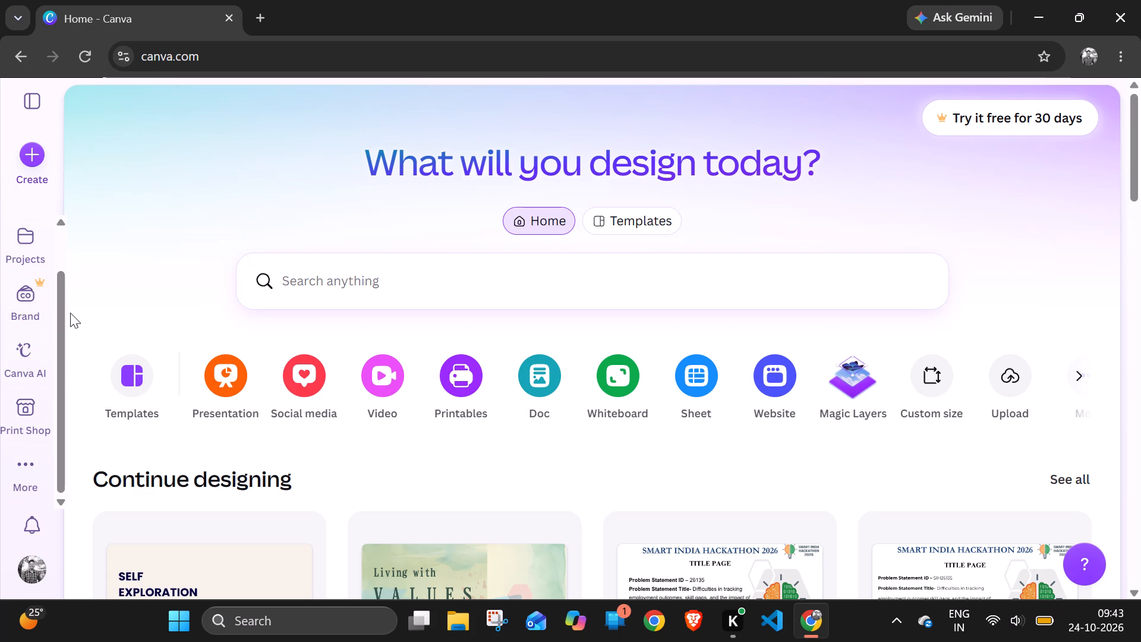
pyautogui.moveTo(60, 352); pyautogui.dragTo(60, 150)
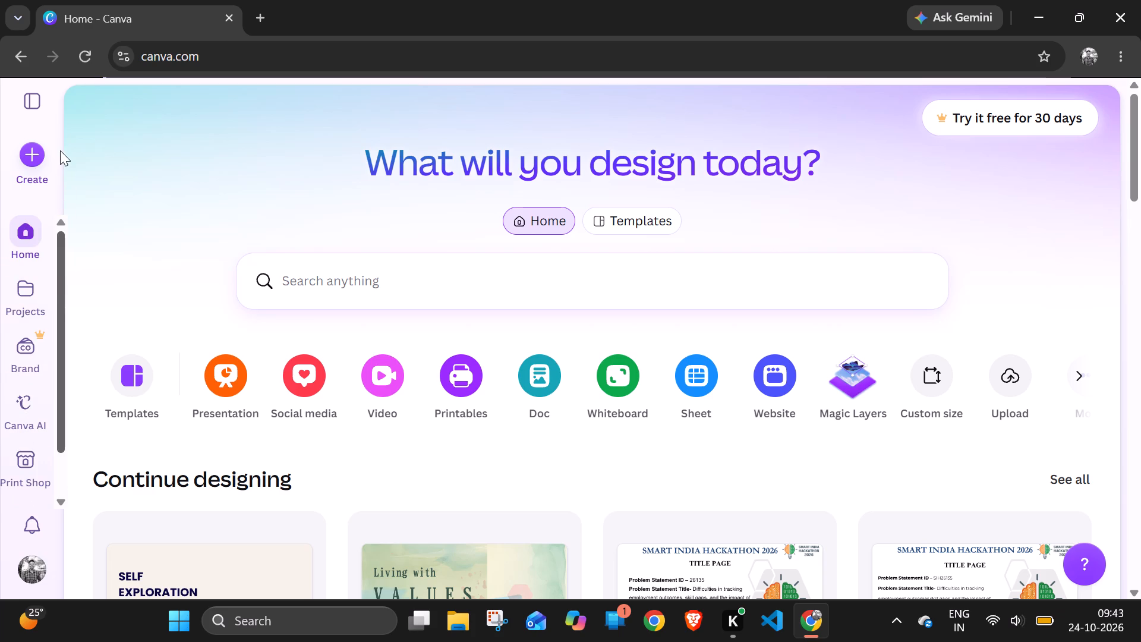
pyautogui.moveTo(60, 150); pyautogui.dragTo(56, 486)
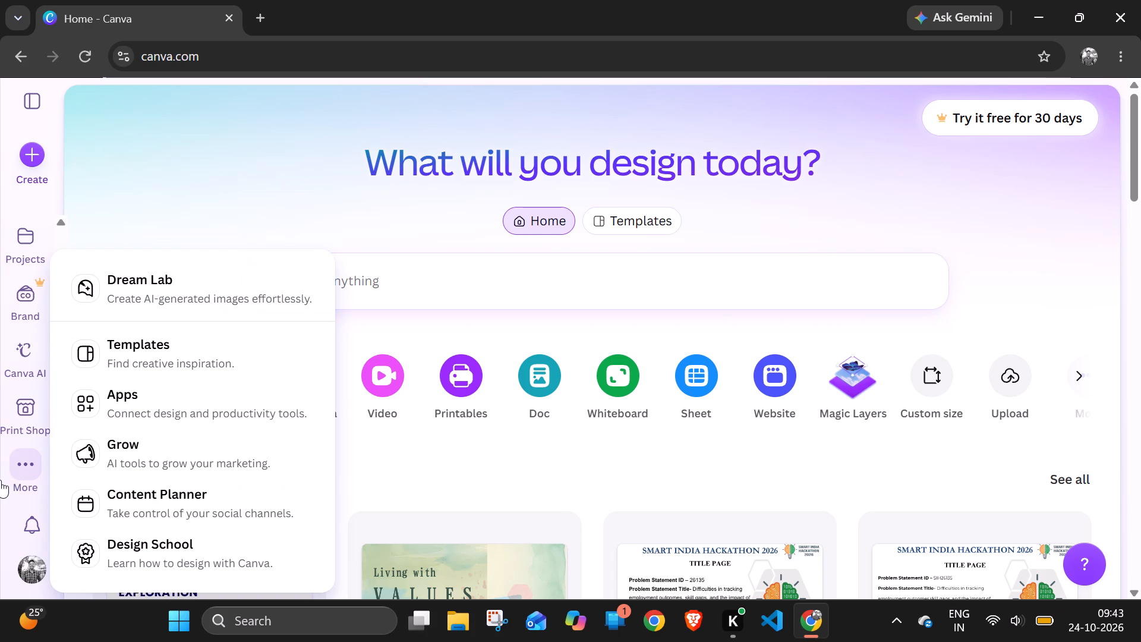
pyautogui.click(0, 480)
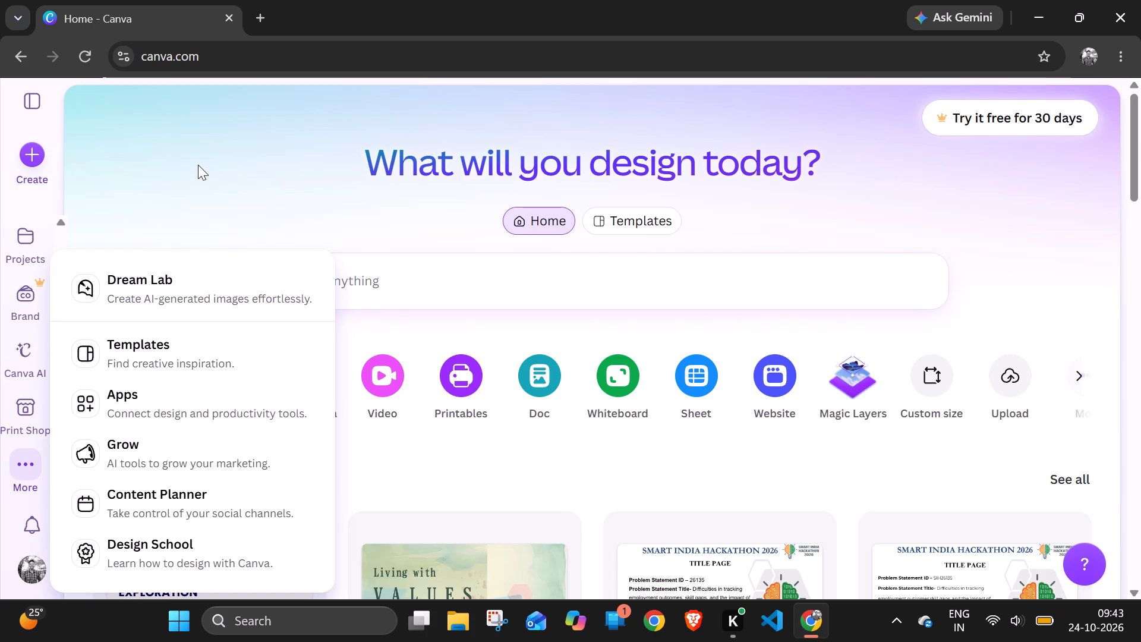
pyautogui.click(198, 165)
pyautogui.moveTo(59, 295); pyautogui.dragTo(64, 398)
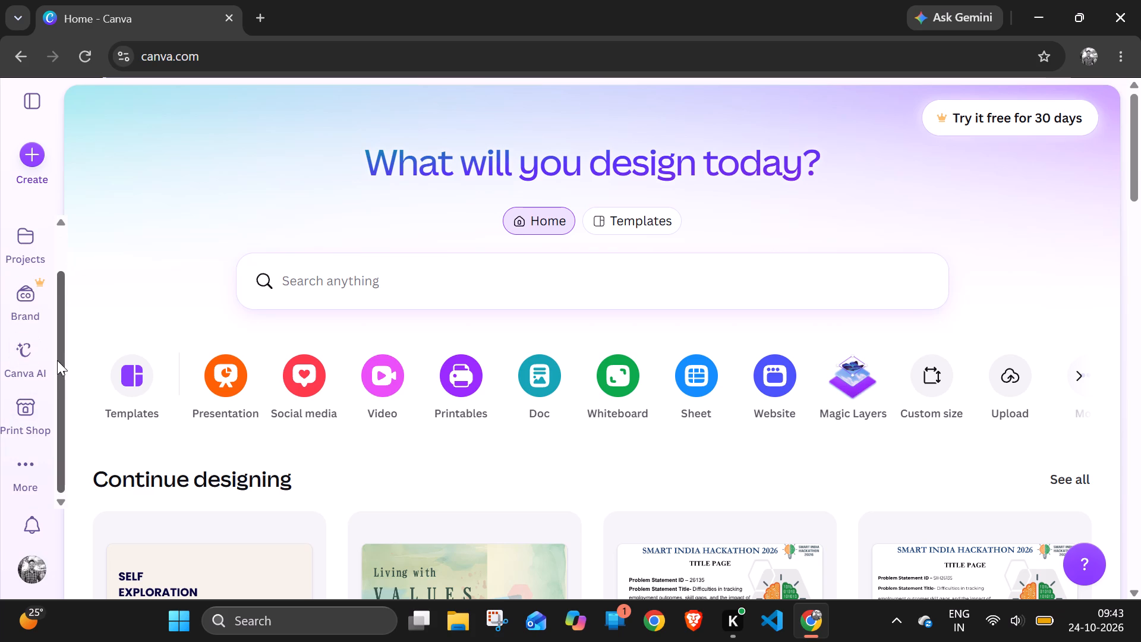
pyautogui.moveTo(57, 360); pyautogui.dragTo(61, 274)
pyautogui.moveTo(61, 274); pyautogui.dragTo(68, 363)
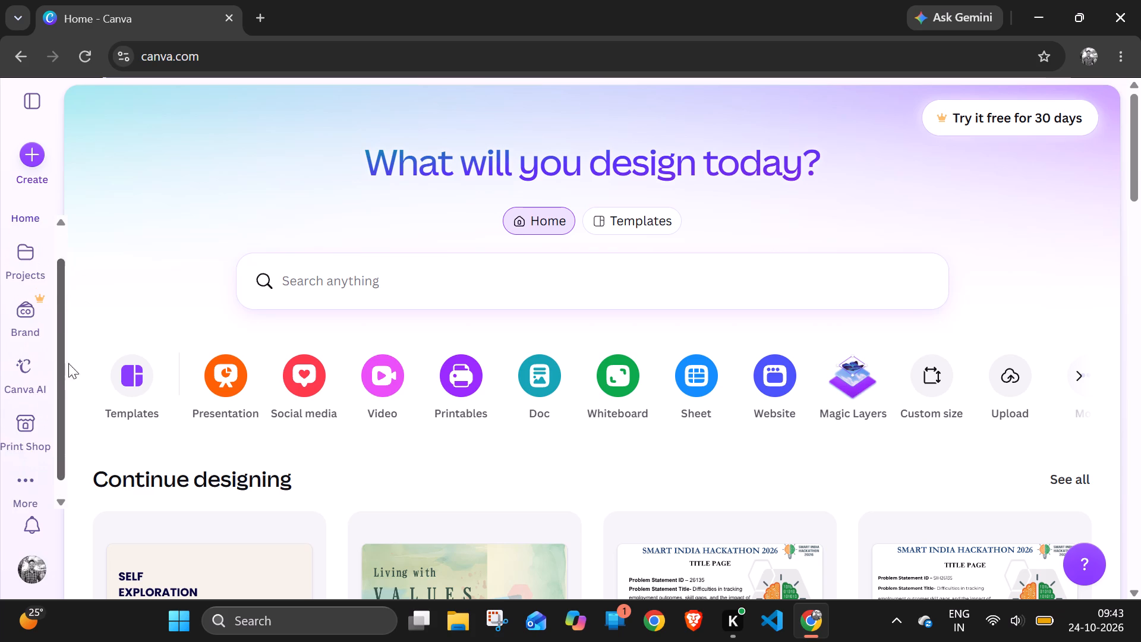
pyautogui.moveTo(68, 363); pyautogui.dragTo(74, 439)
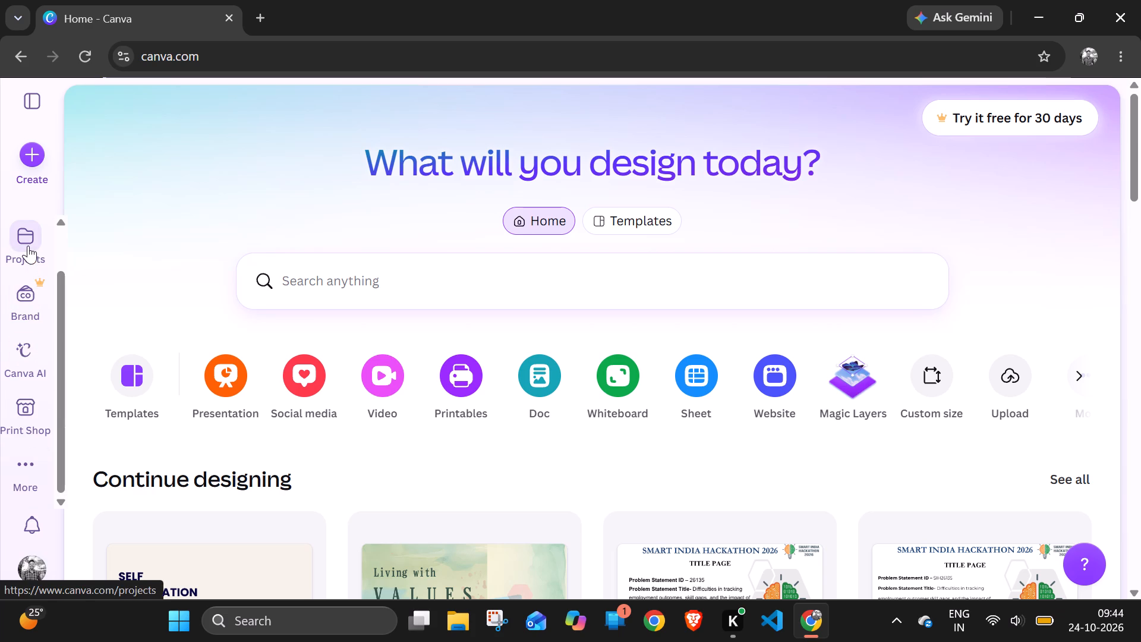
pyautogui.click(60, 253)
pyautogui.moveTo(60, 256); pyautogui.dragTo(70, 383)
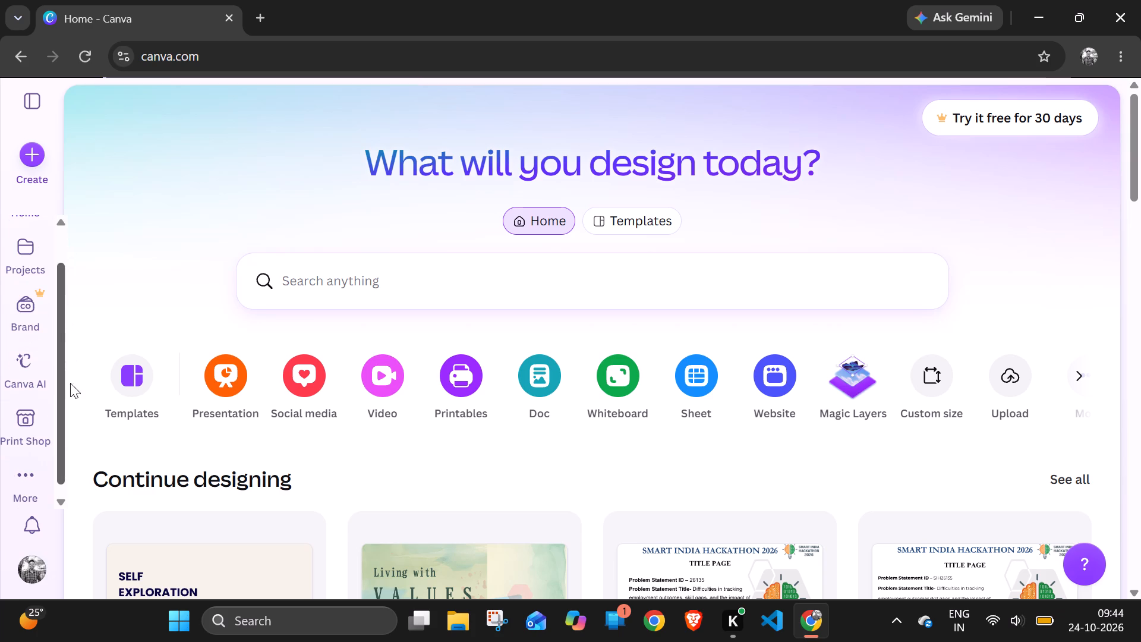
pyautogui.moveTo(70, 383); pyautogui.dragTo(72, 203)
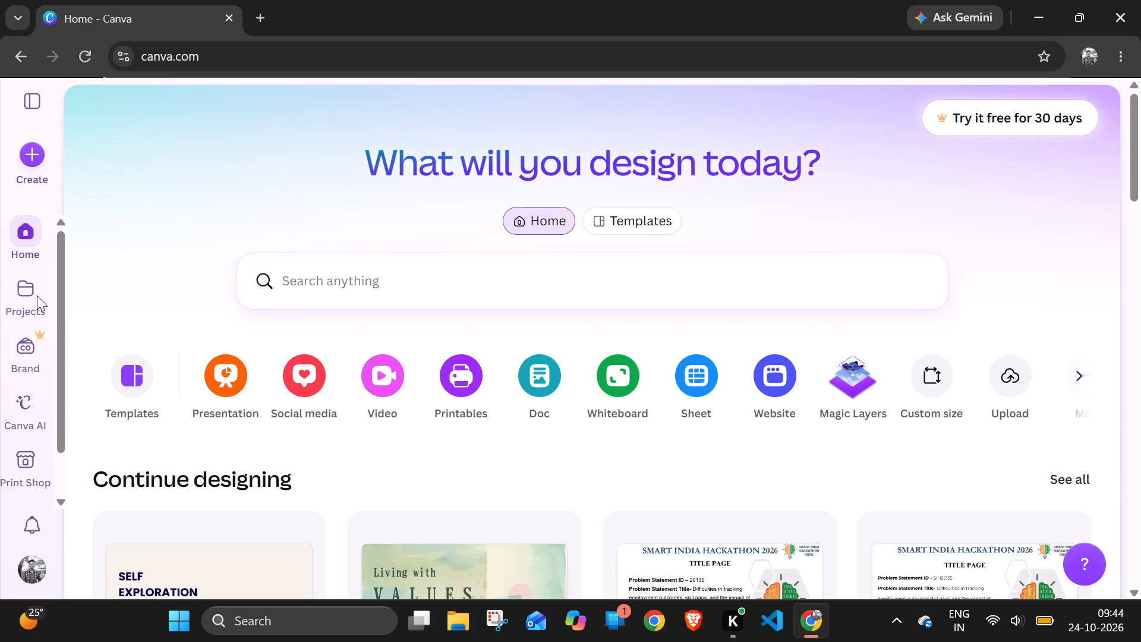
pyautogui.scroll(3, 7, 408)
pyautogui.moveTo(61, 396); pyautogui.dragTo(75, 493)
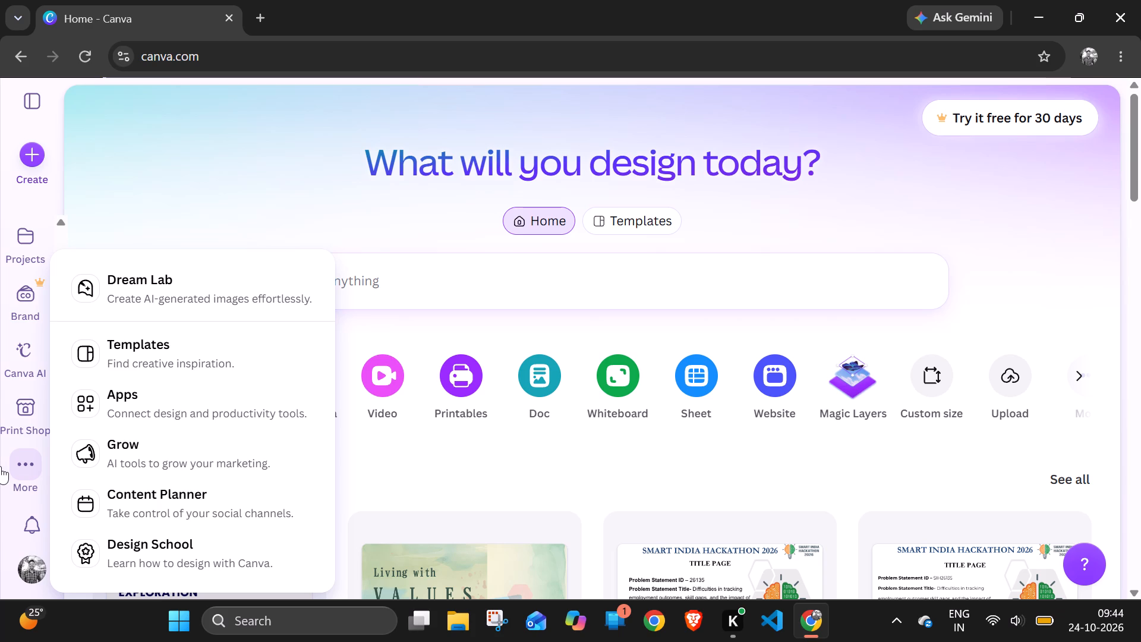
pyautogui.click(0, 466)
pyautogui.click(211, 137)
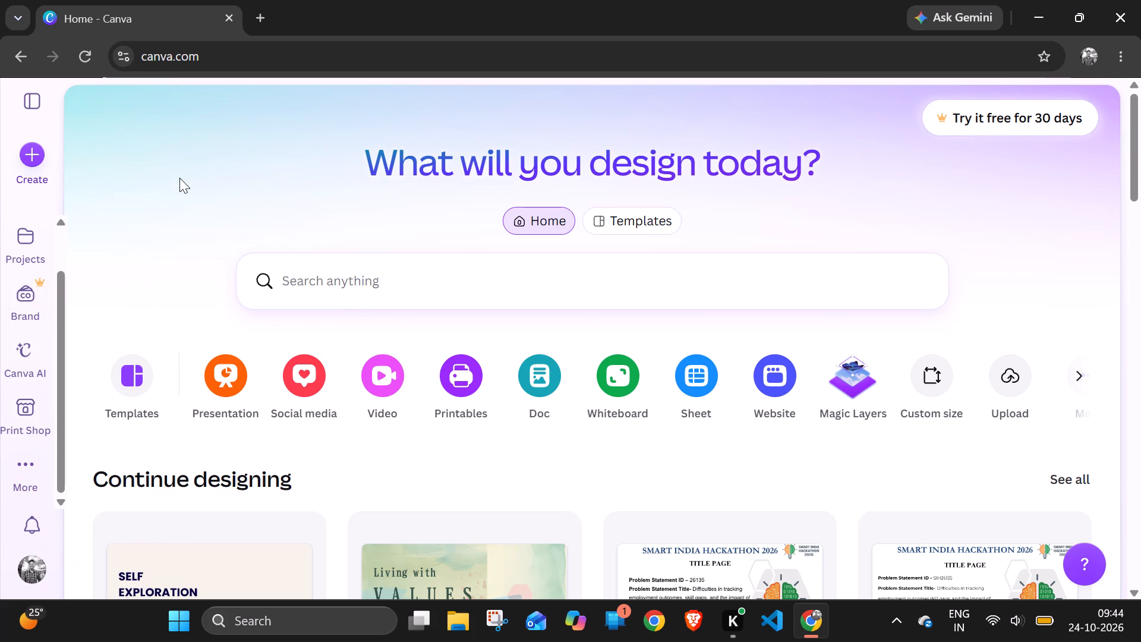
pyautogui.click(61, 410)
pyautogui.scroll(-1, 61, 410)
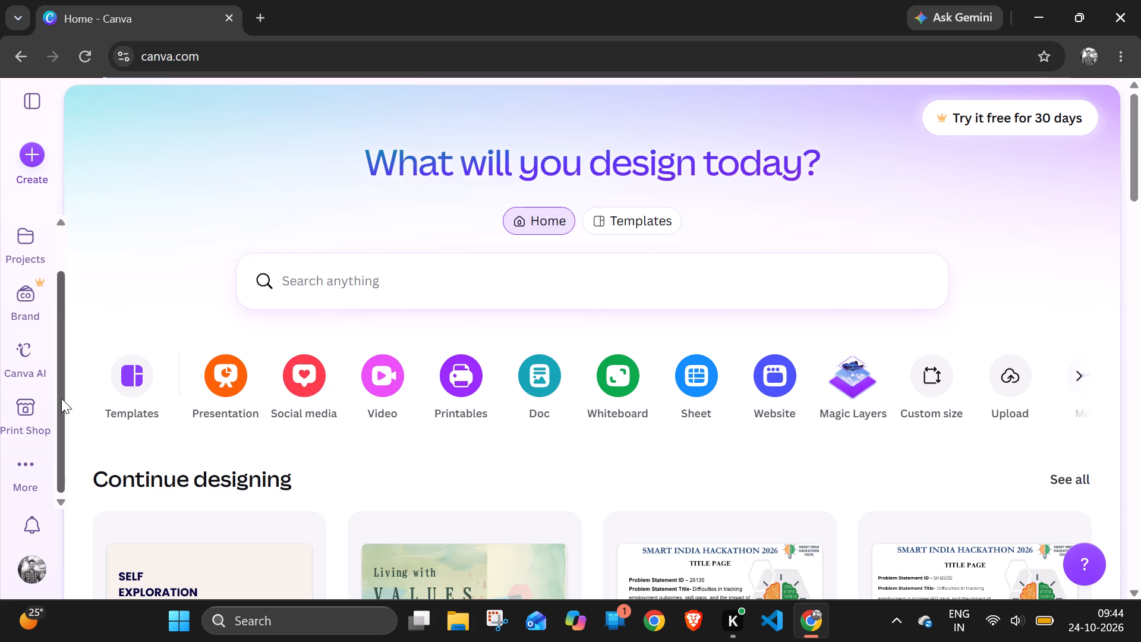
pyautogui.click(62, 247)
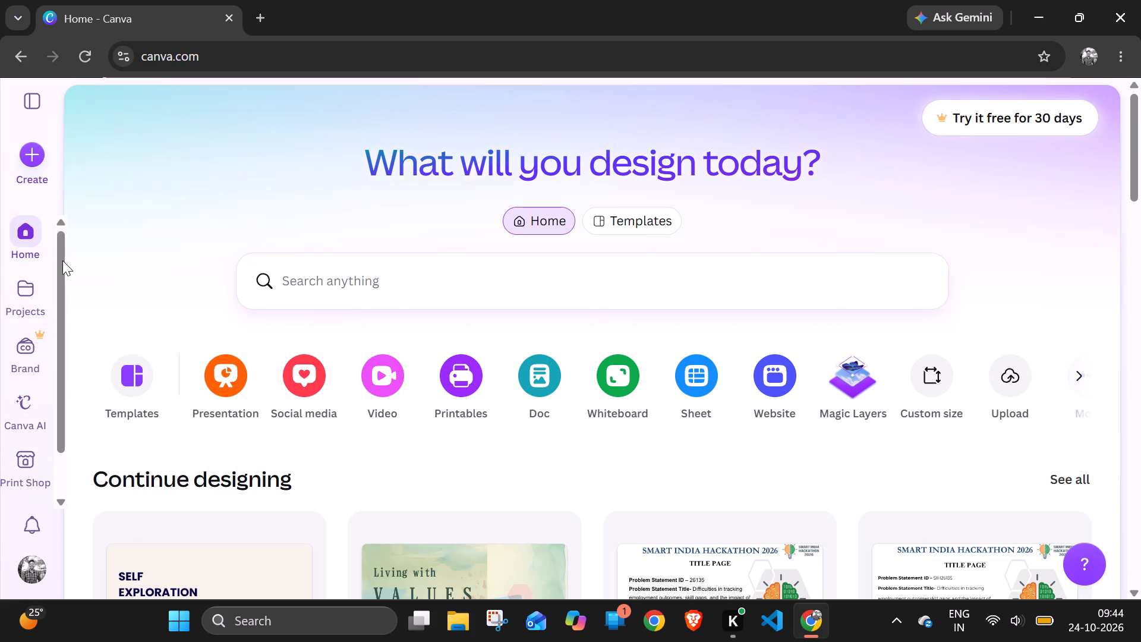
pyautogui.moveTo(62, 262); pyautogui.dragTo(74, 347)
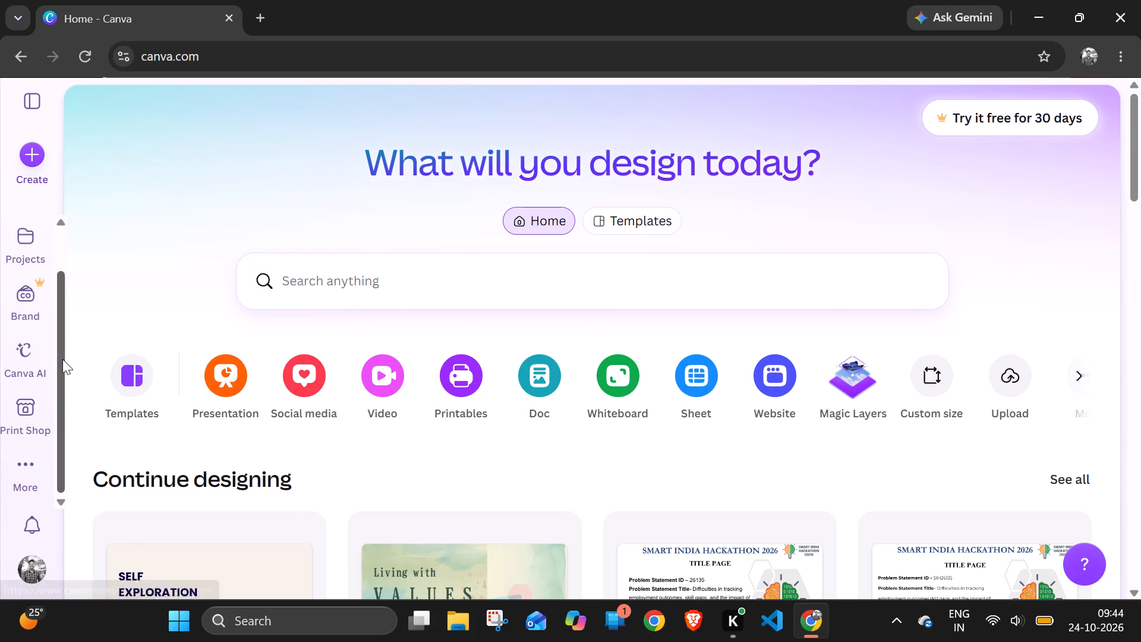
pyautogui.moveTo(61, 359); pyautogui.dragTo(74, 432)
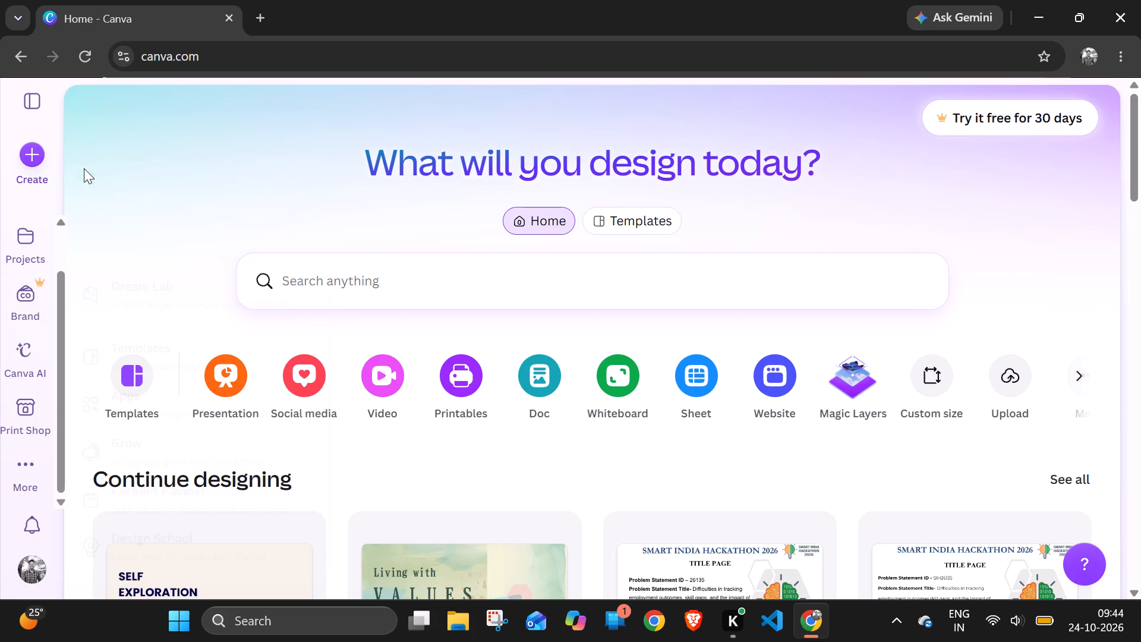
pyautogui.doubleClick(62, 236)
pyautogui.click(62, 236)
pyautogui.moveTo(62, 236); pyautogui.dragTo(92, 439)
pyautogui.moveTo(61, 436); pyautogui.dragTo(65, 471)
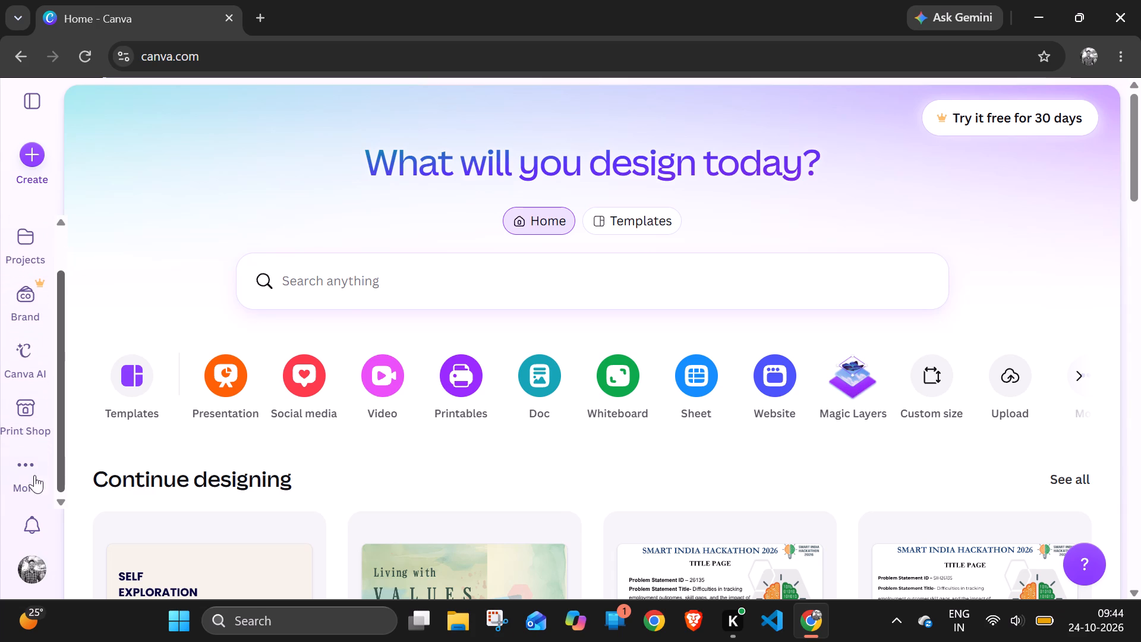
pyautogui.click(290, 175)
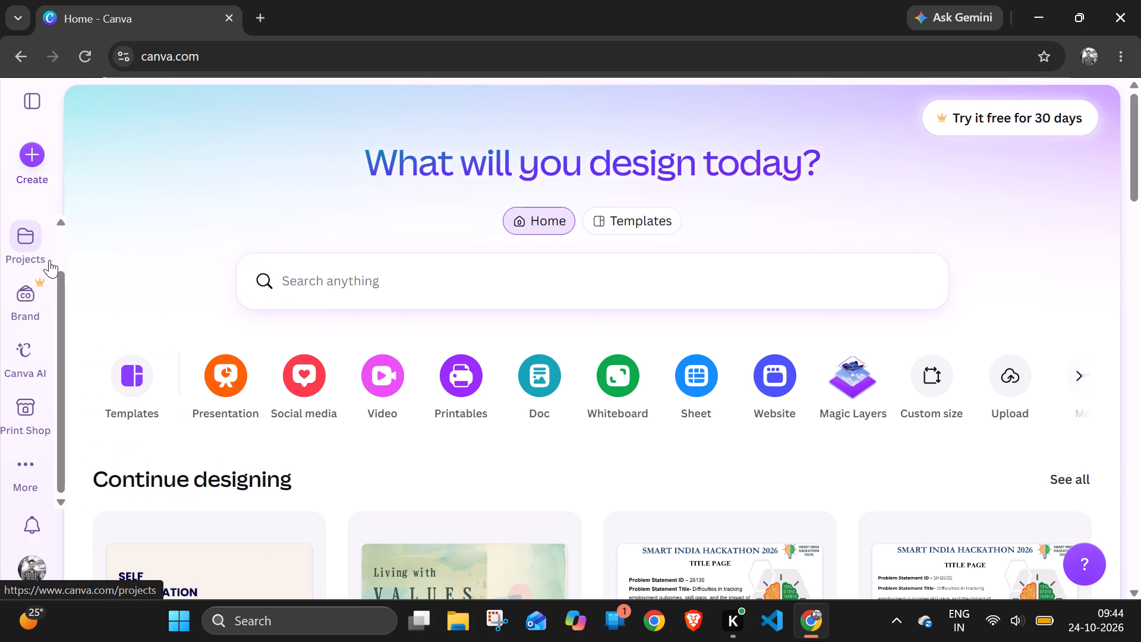
# Open the SELF EXPLORATION presentation from the Canva projects page.
pyautogui.click(28, 246)
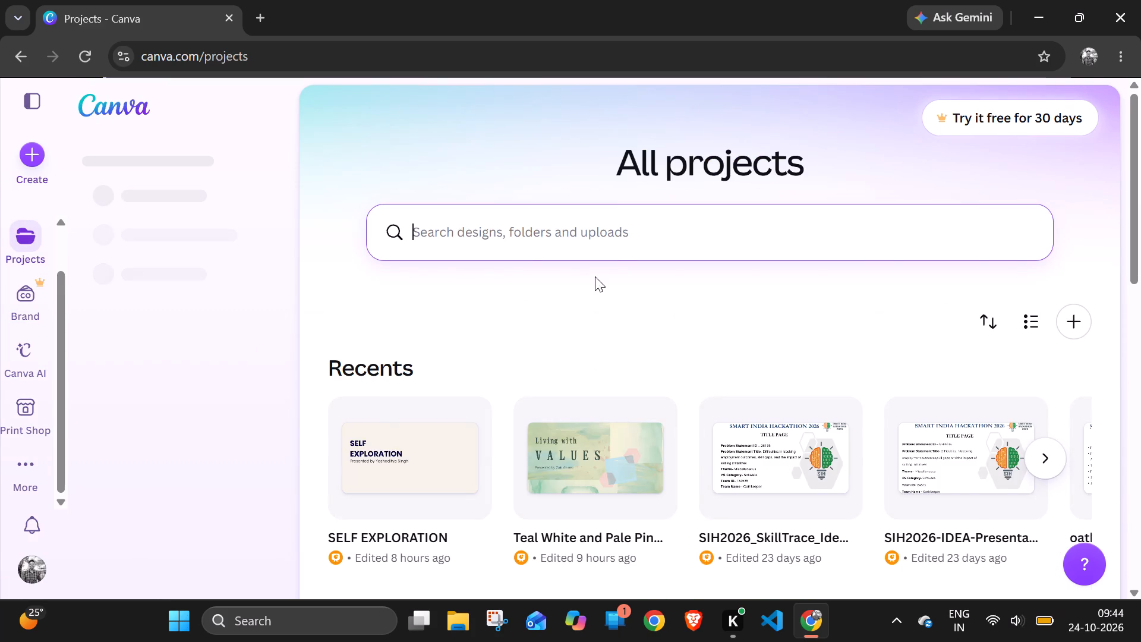
pyautogui.scroll(-6, 149, 433)
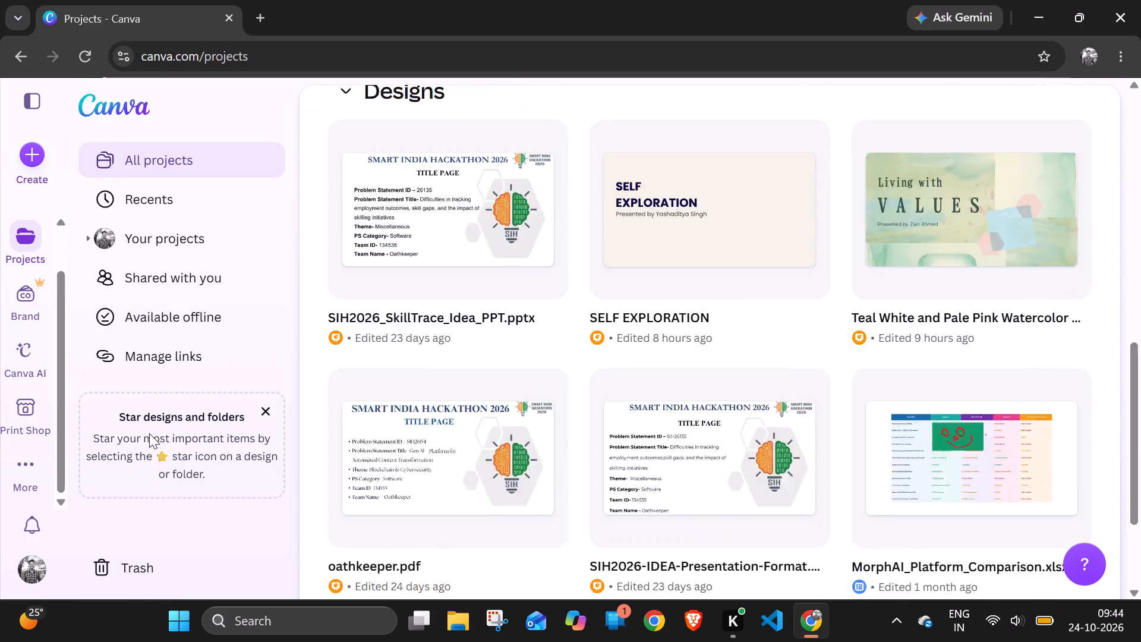
pyautogui.scroll(7, 484, 332)
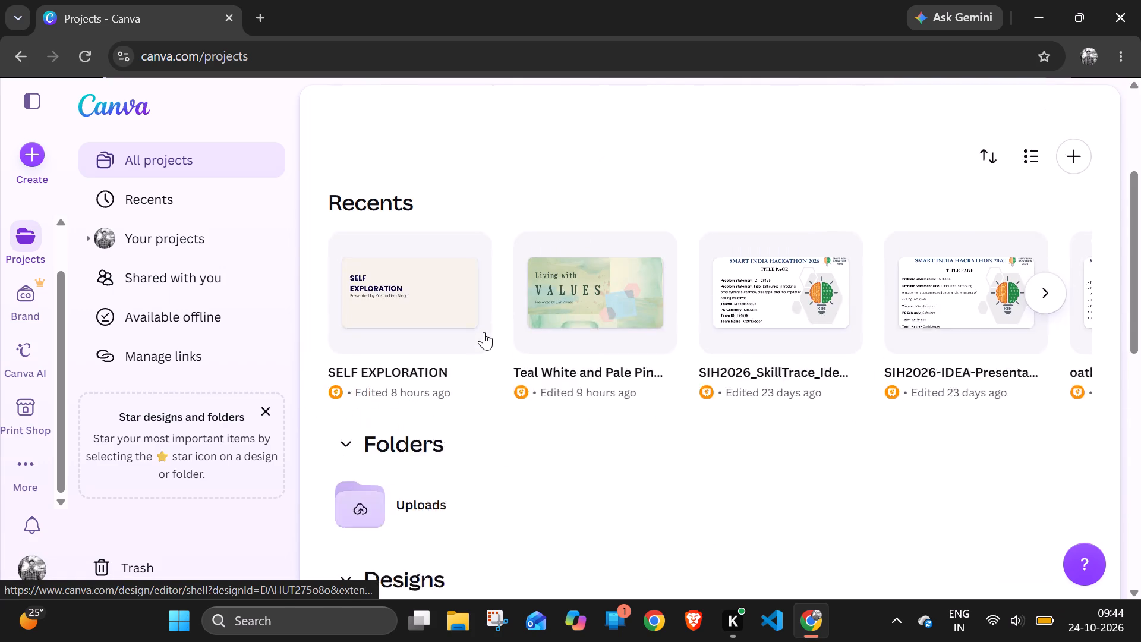
pyautogui.scroll(-1, 484, 332)
pyautogui.doubleClick(409, 353)
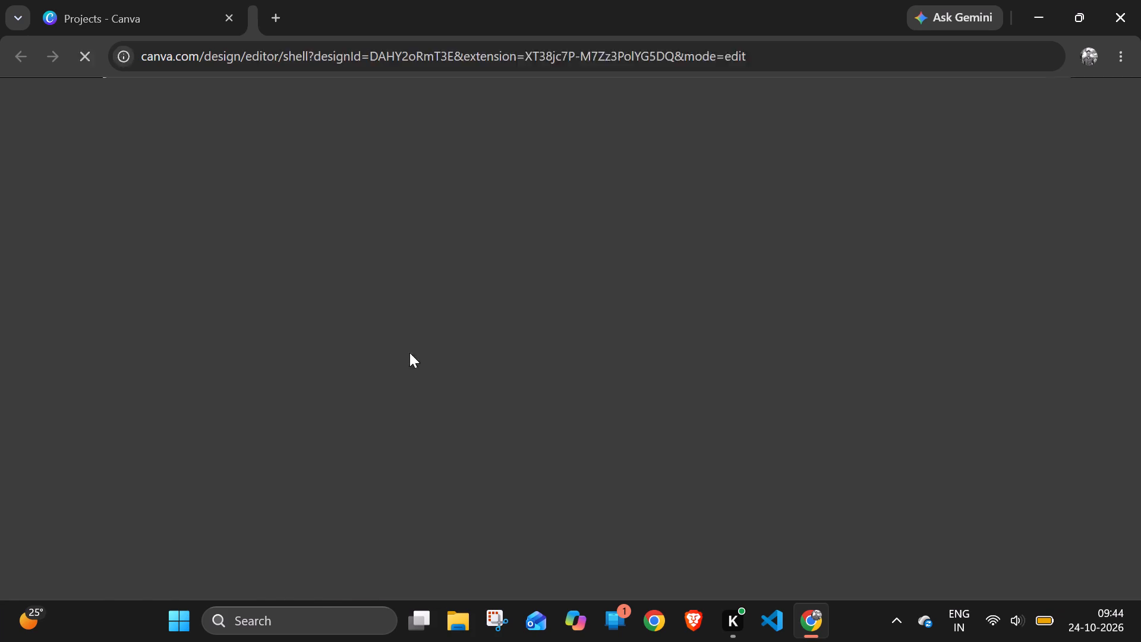
pyautogui.click(125, 0)
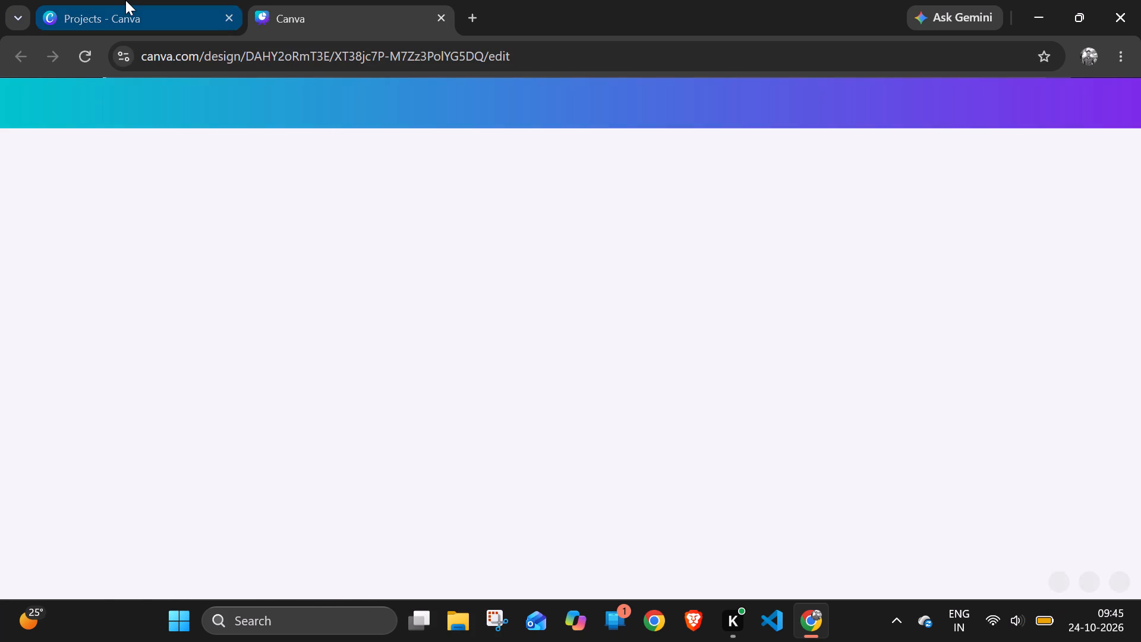
pyautogui.click(288, 0)
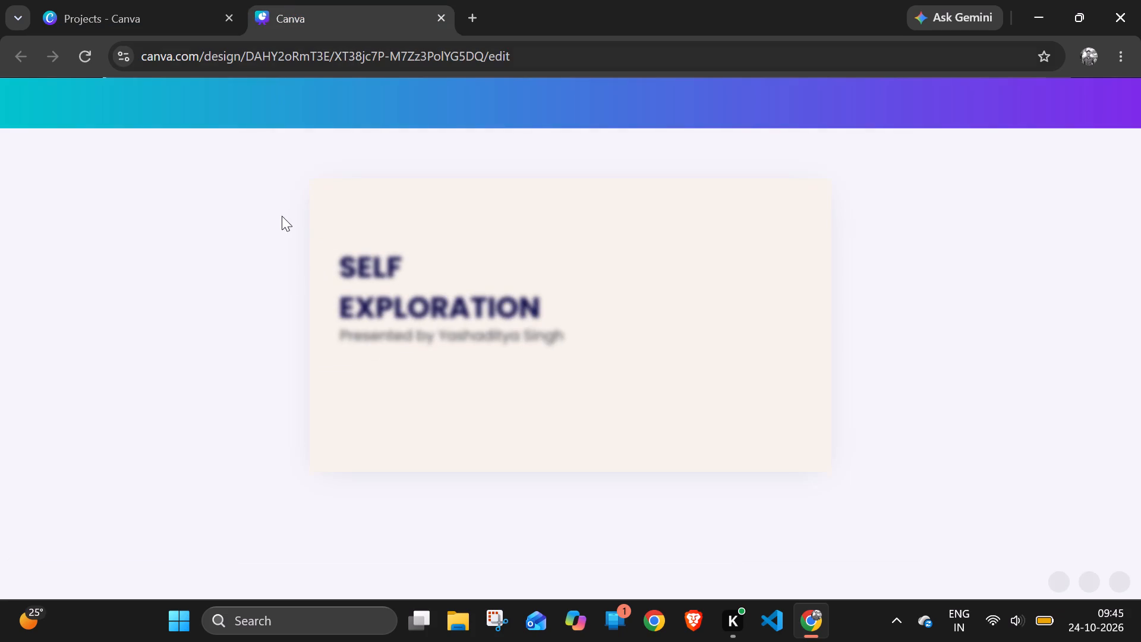
# Look over the SELF EXPLORATION presentation's slides and bring page 2 into view.
pyautogui.click(475, 340)
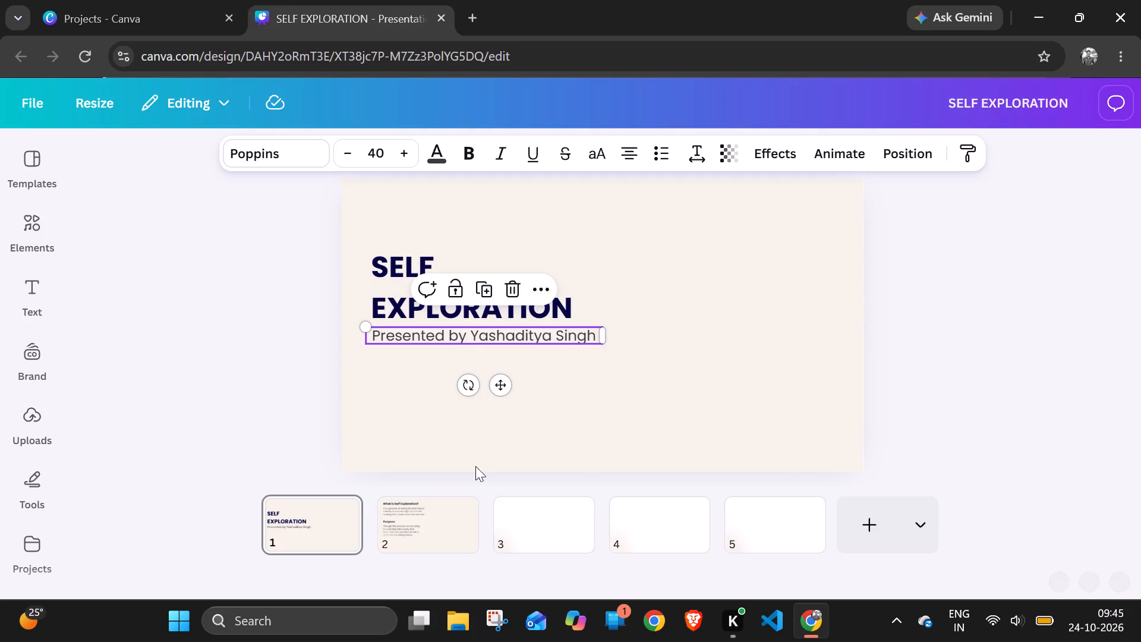
pyautogui.click(438, 515)
pyautogui.click(550, 504)
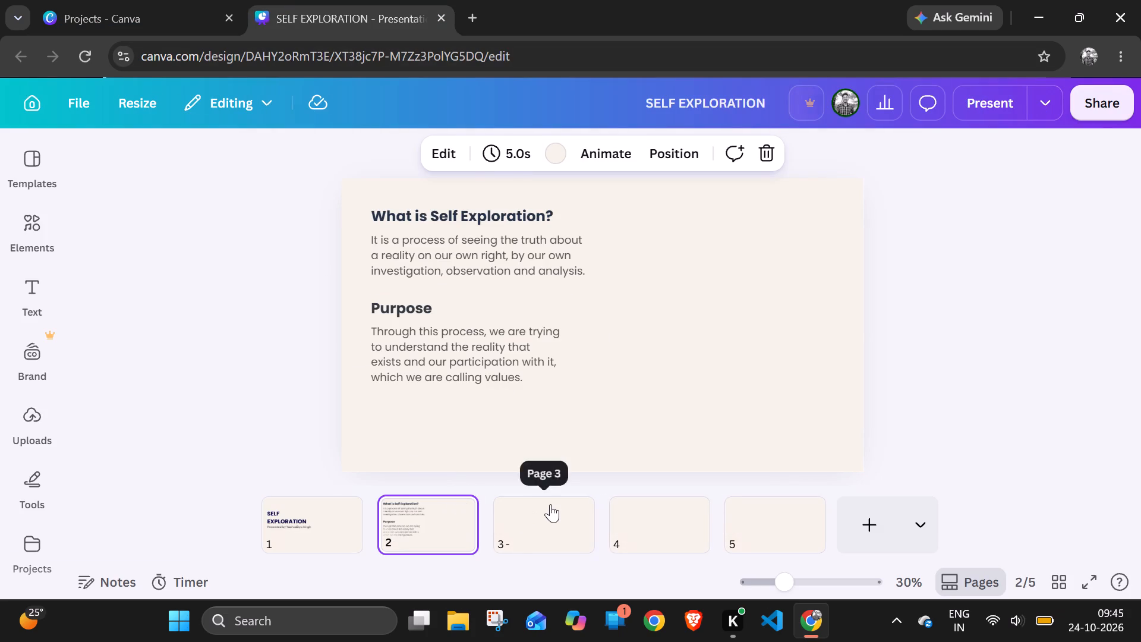
pyautogui.click(423, 511)
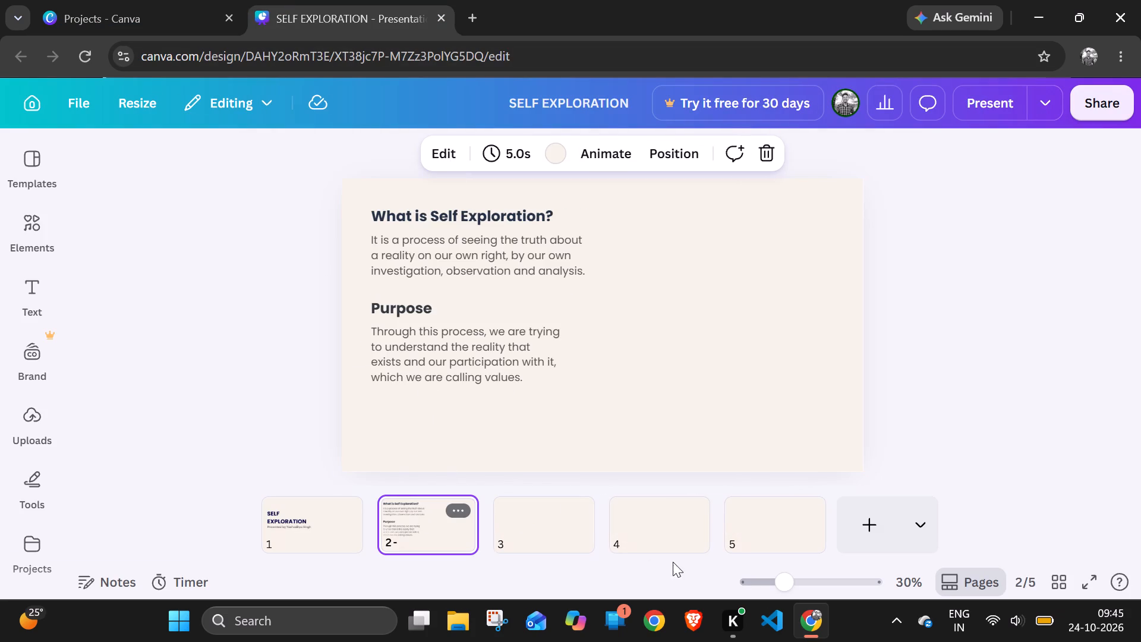
# Open a new blank browser tab alongside the presentation.
pyautogui.click(660, 634)
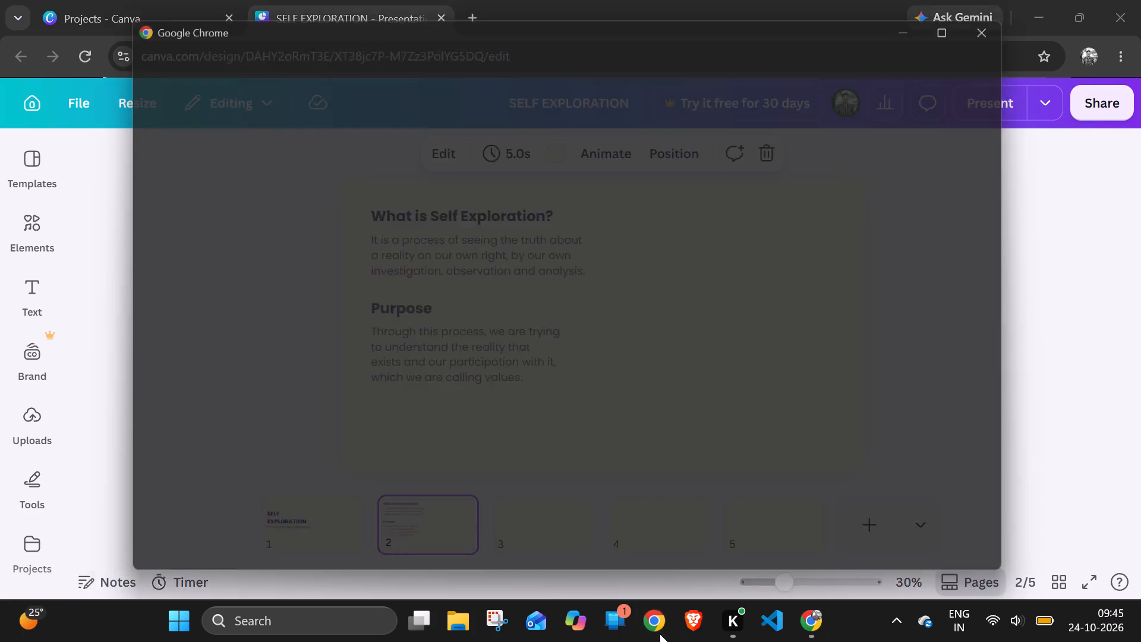
pyautogui.click(594, 313)
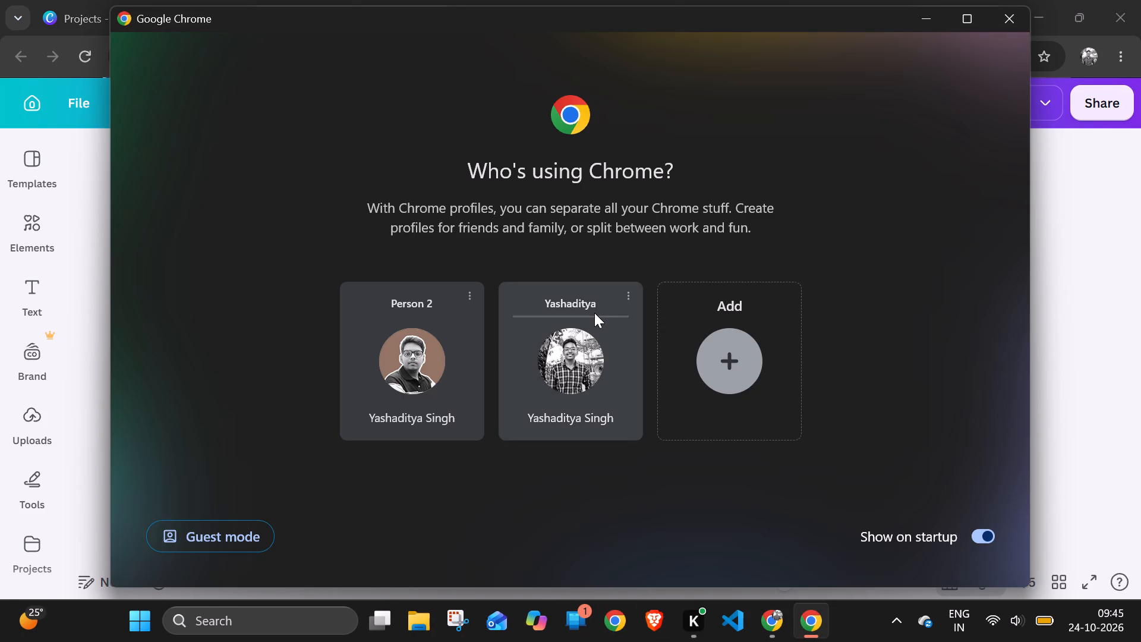
pyautogui.click(587, 358)
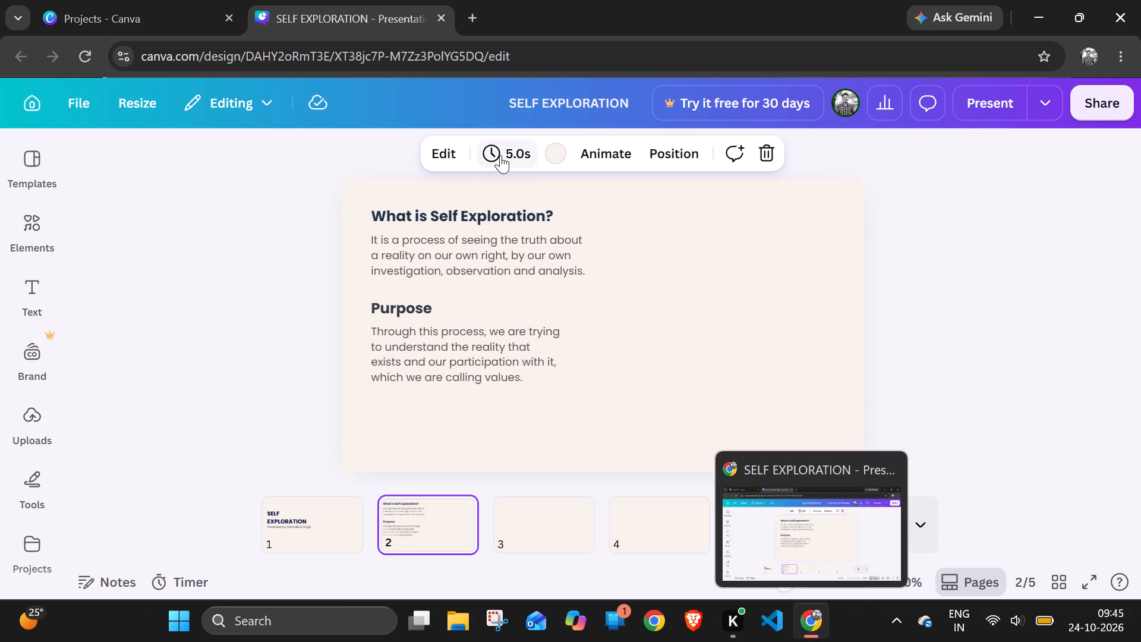
pyautogui.click(469, 16)
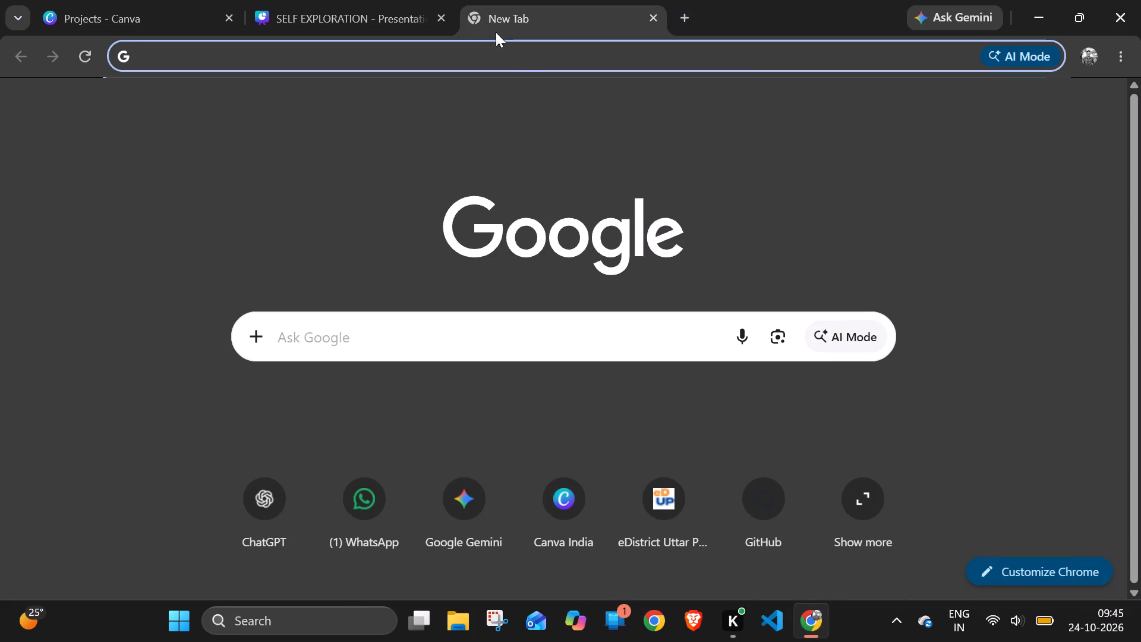
# Switch to File Explorer and open the Downloads folder.
pyautogui.click(451, 625)
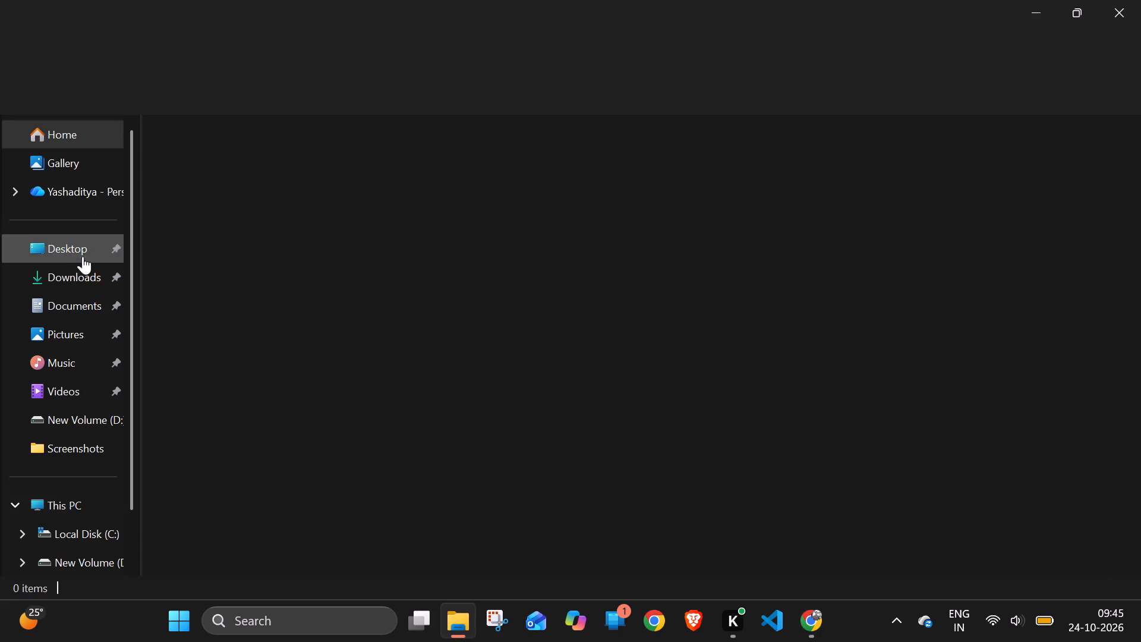
pyautogui.click(52, 303)
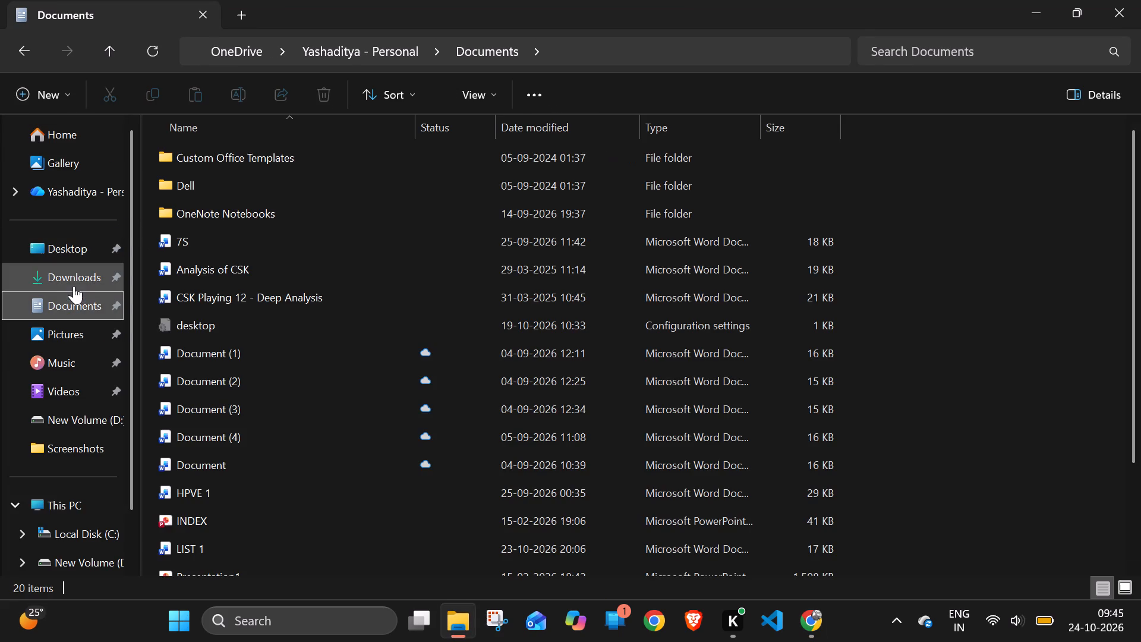
pyautogui.click(88, 280)
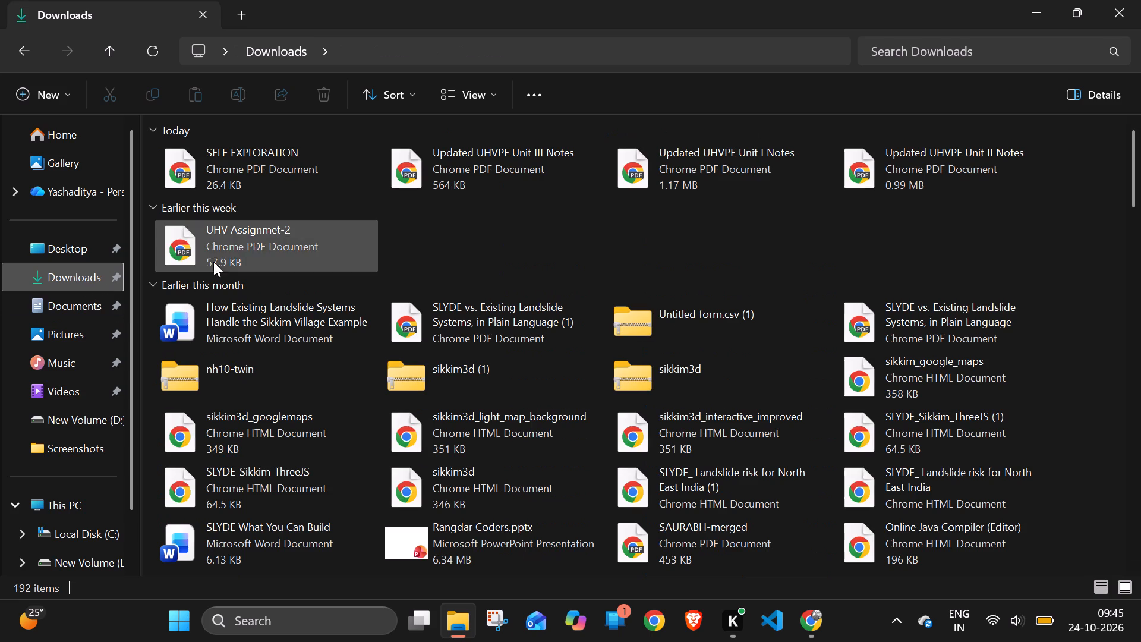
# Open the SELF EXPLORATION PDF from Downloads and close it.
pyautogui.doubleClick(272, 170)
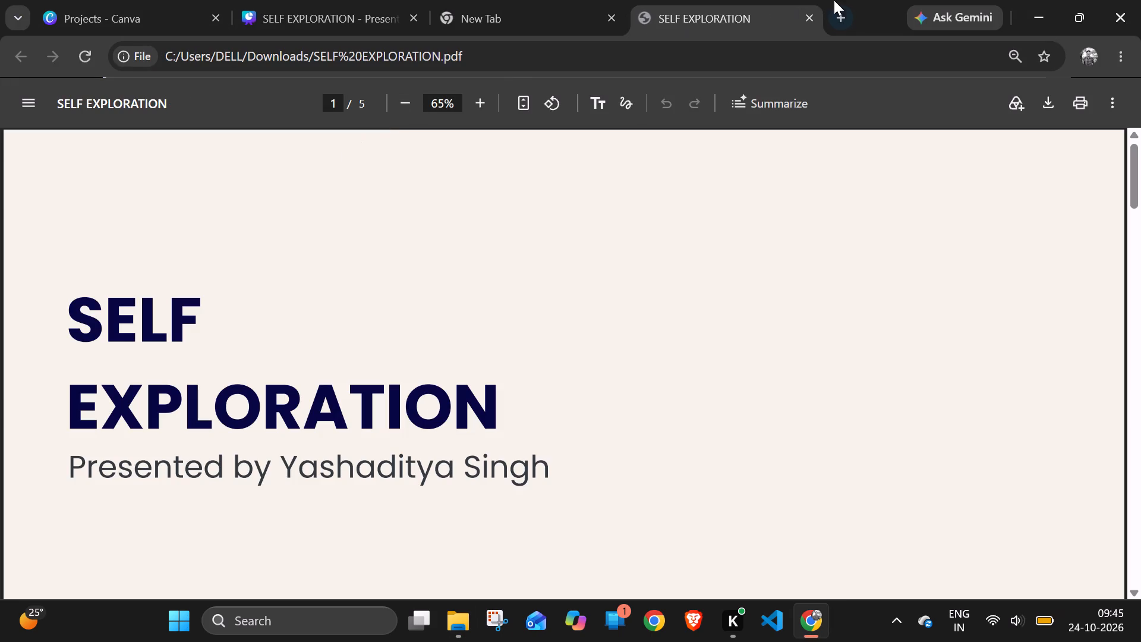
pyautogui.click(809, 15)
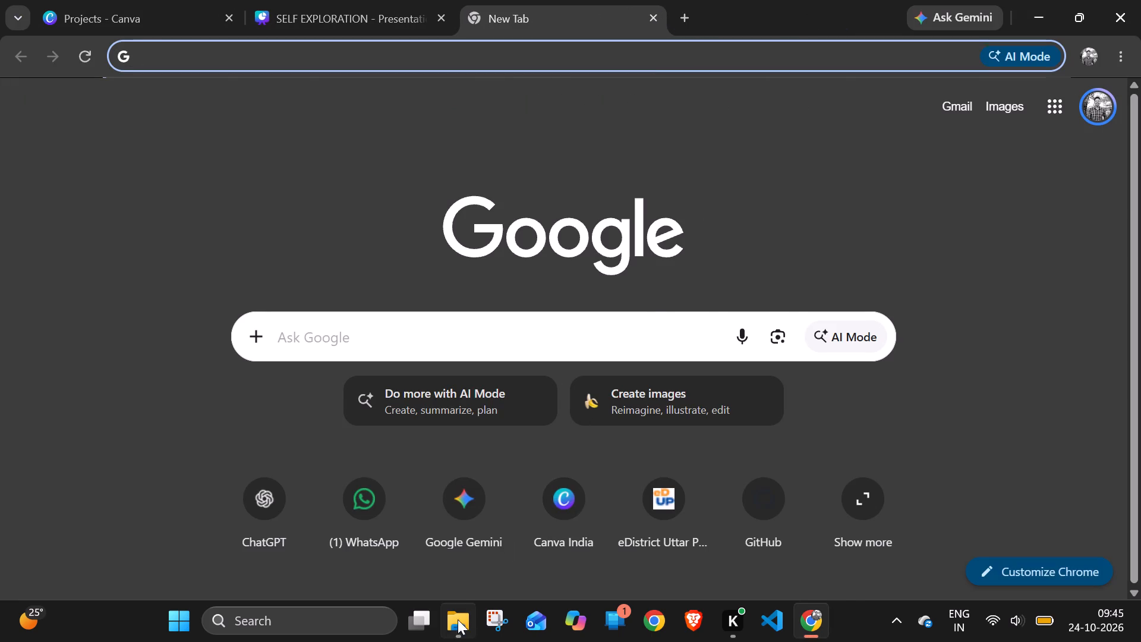
# Return to the Downloads folder and open the Updated UHVPE Unit I Notes PDF in the browser.
pyautogui.click(453, 621)
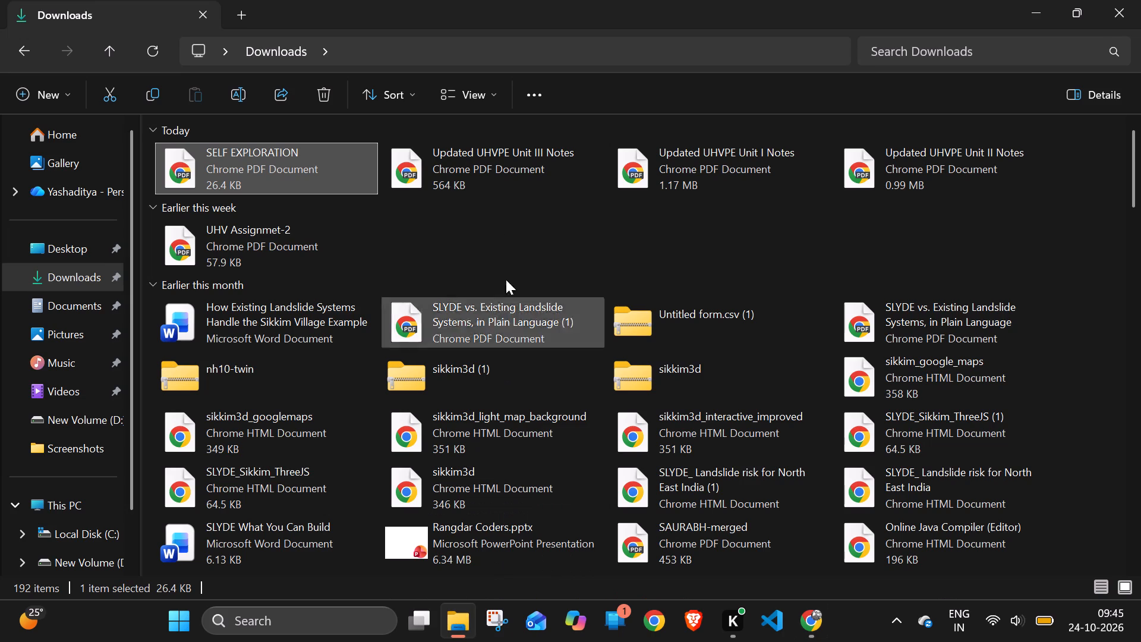
pyautogui.tripleClick(705, 178)
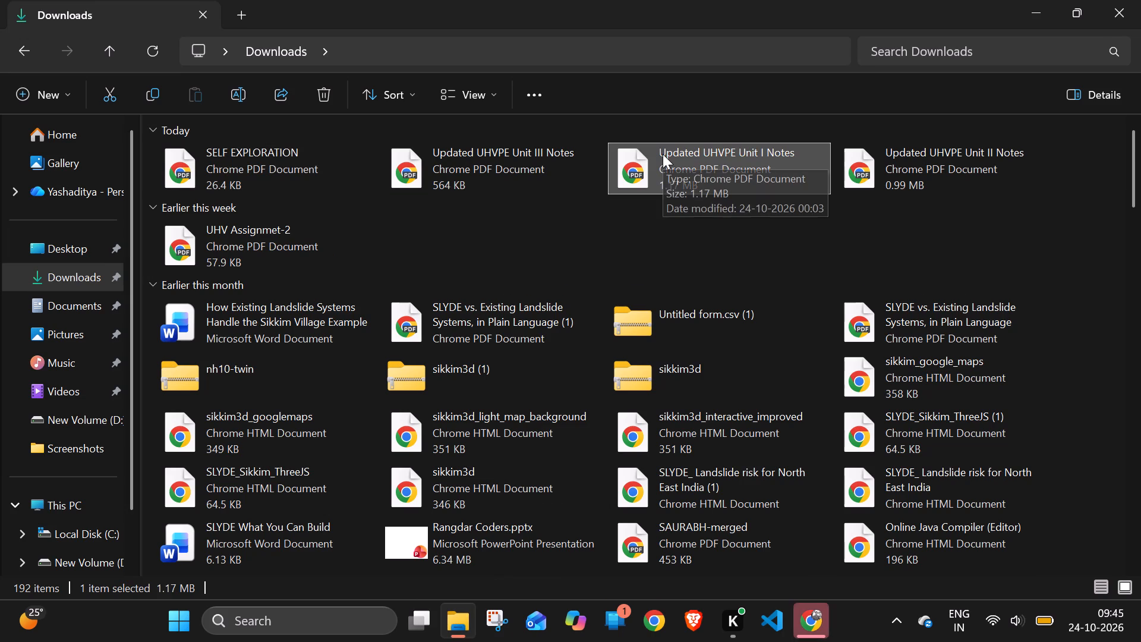
pyautogui.click(803, 631)
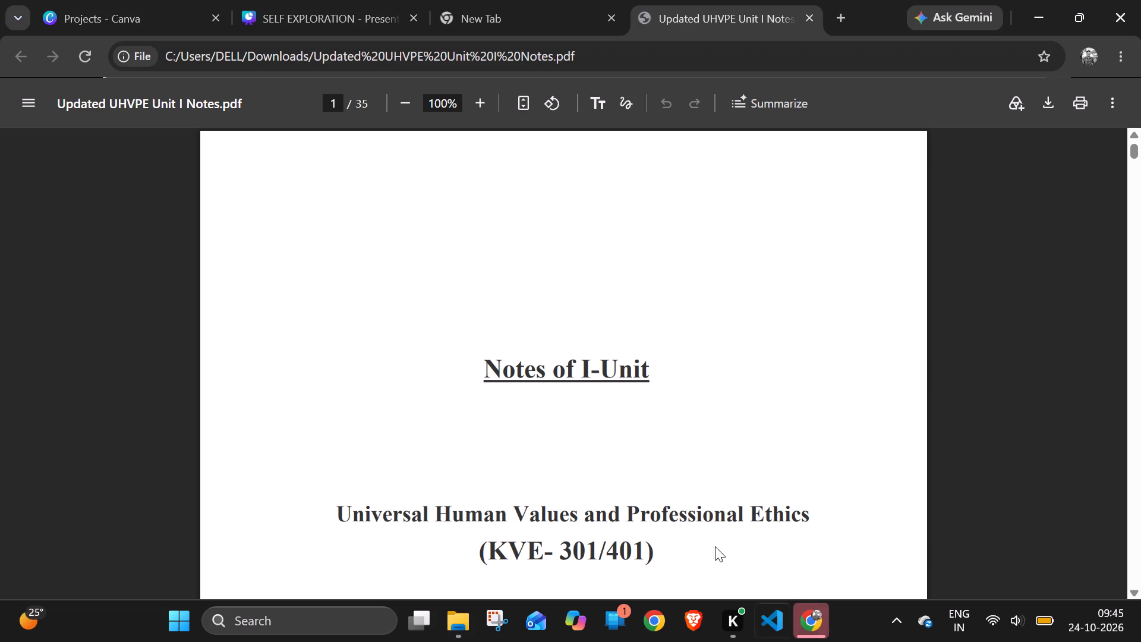
# Read through the value education sections of the UHVPE Unit I notes, covering skills, need for value education and guidelines.
pyautogui.scroll(-16, 623, 450)
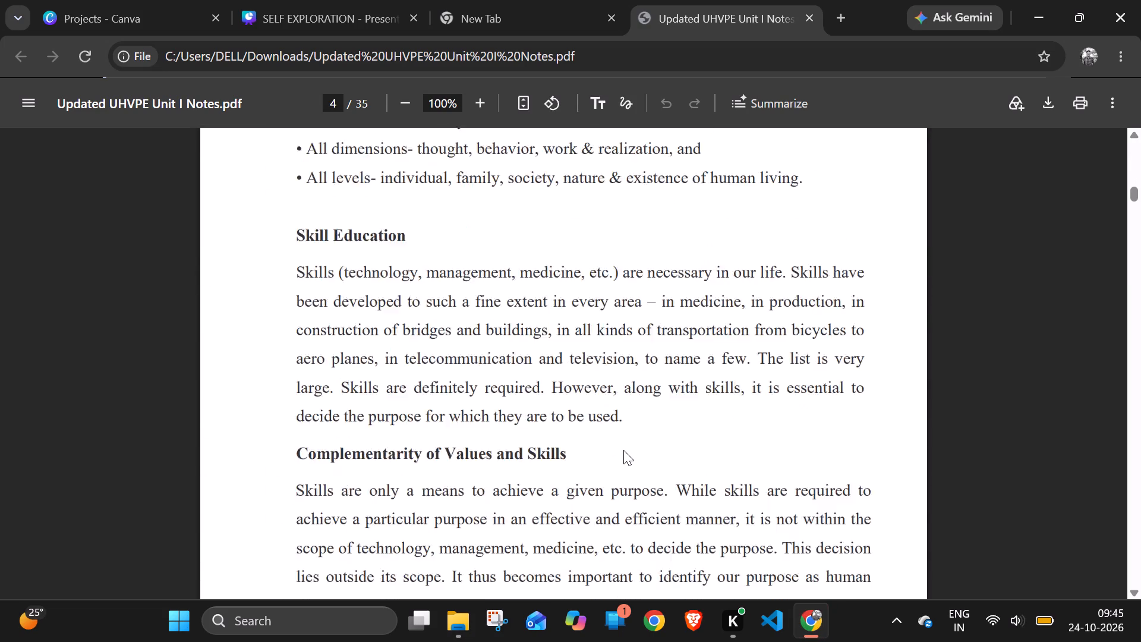
pyautogui.scroll(-3, 623, 450)
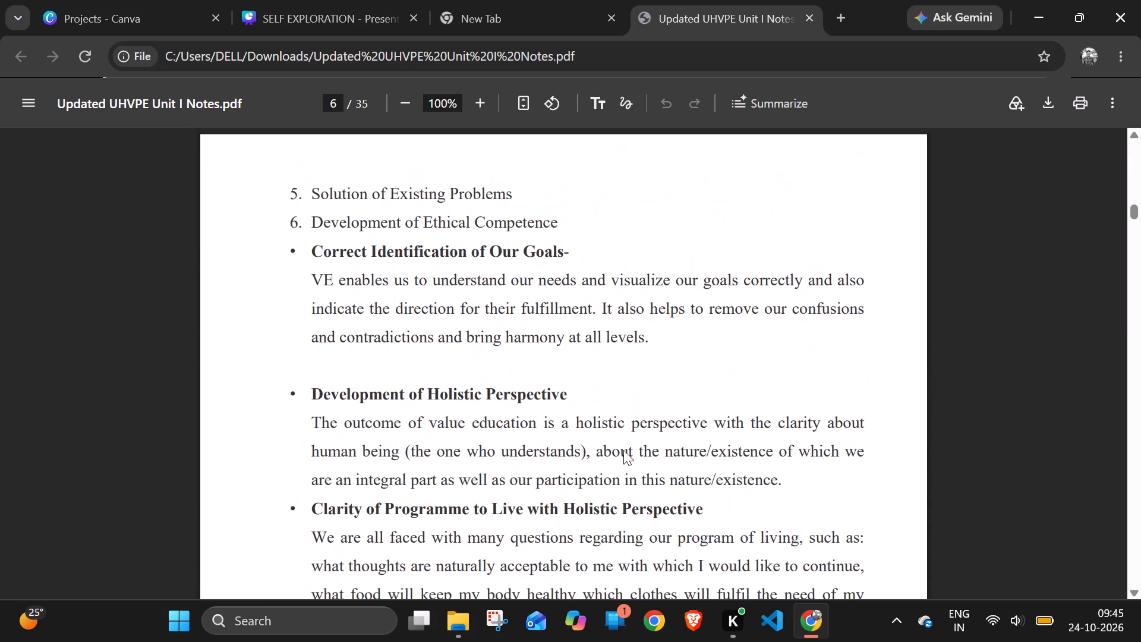
pyautogui.scroll(-4, 623, 450)
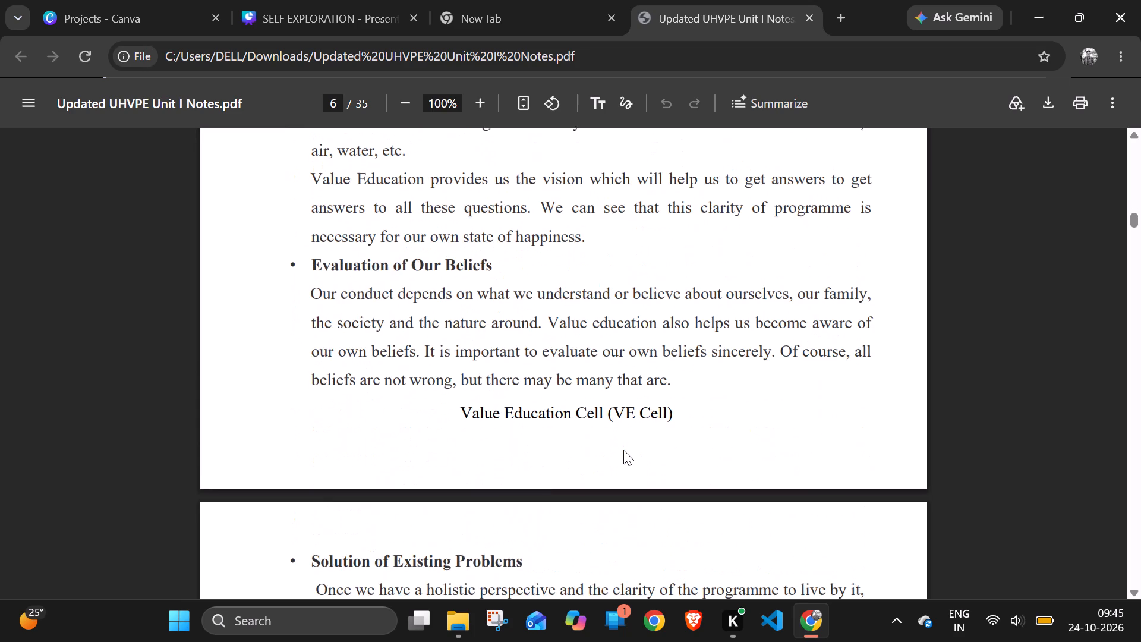
pyautogui.scroll(-4, 623, 450)
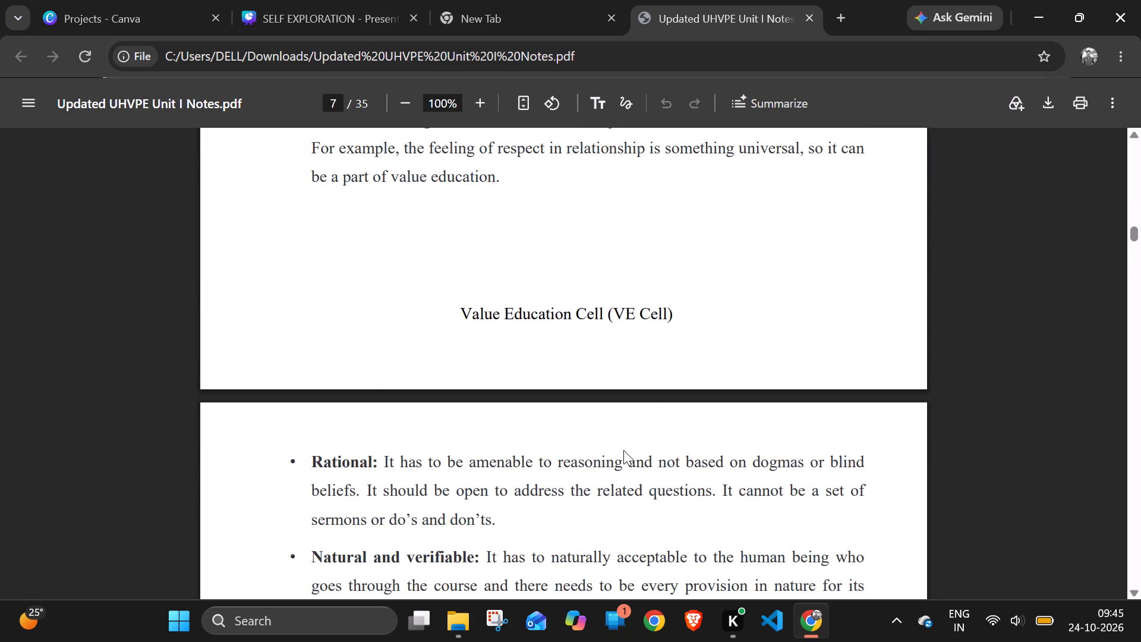
pyautogui.scroll(-5, 623, 450)
pyautogui.scroll(1, 623, 450)
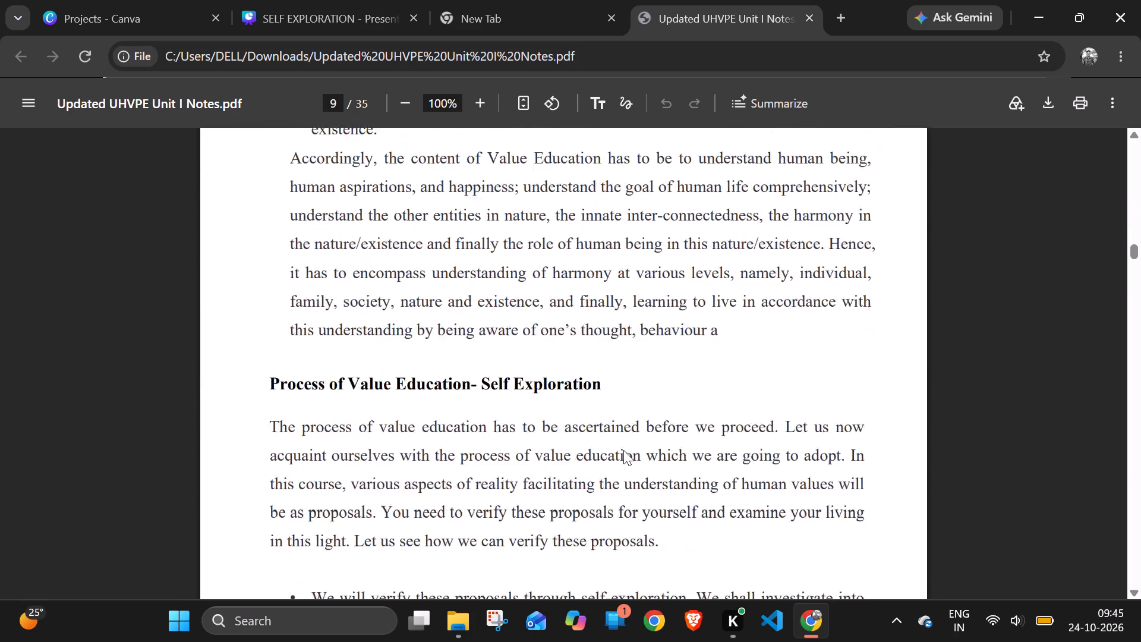
pyautogui.scroll(10, 623, 450)
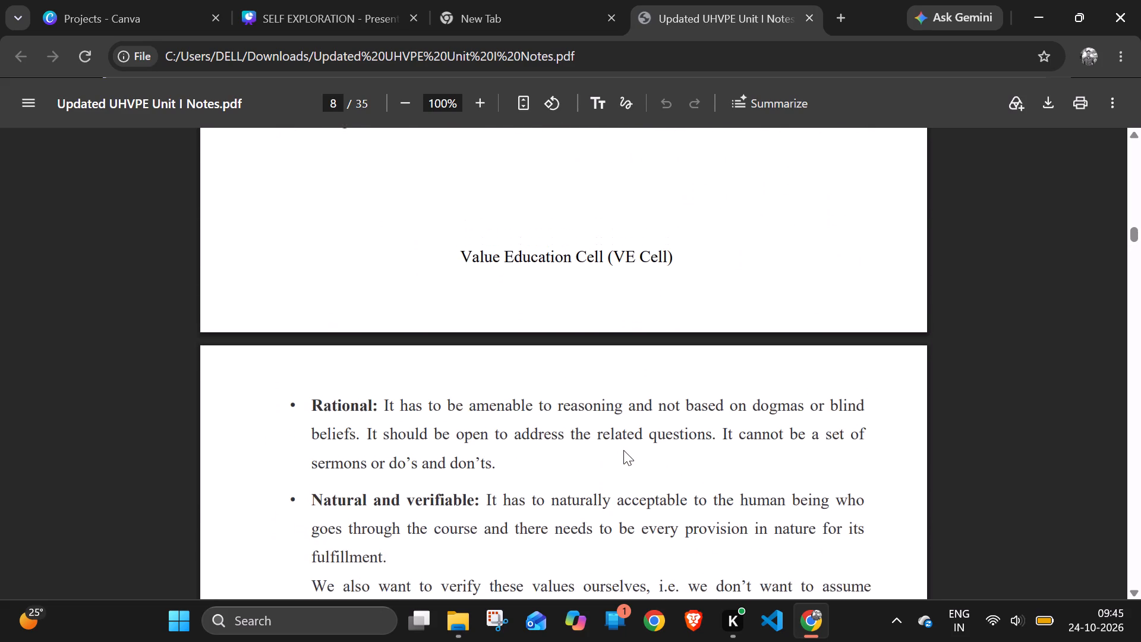
pyautogui.scroll(9, 623, 450)
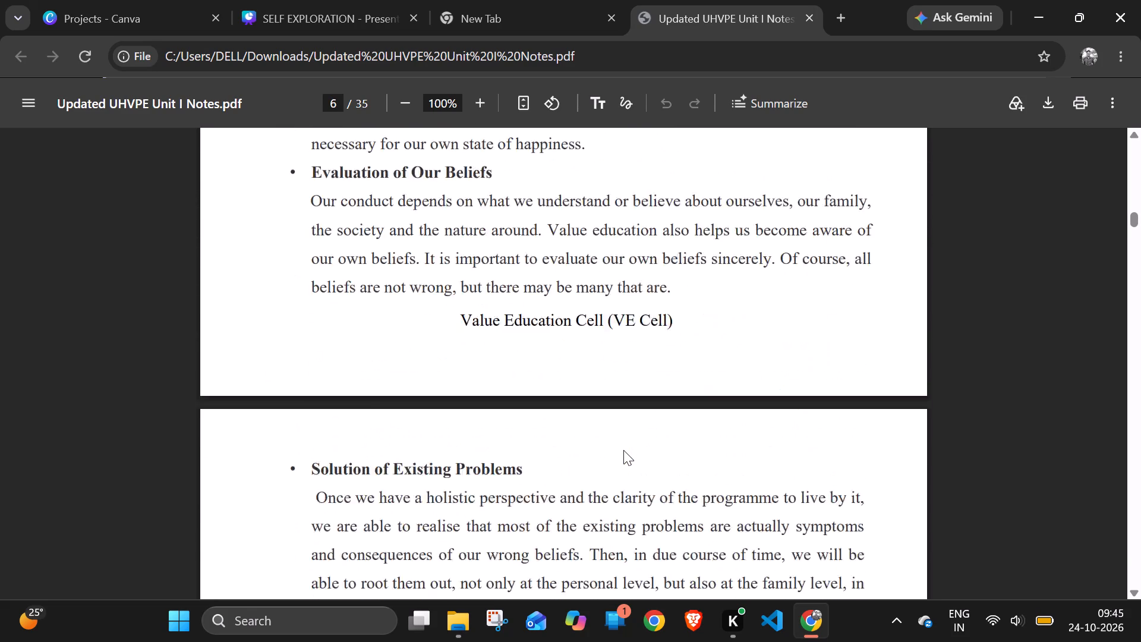
pyautogui.scroll(8, 623, 450)
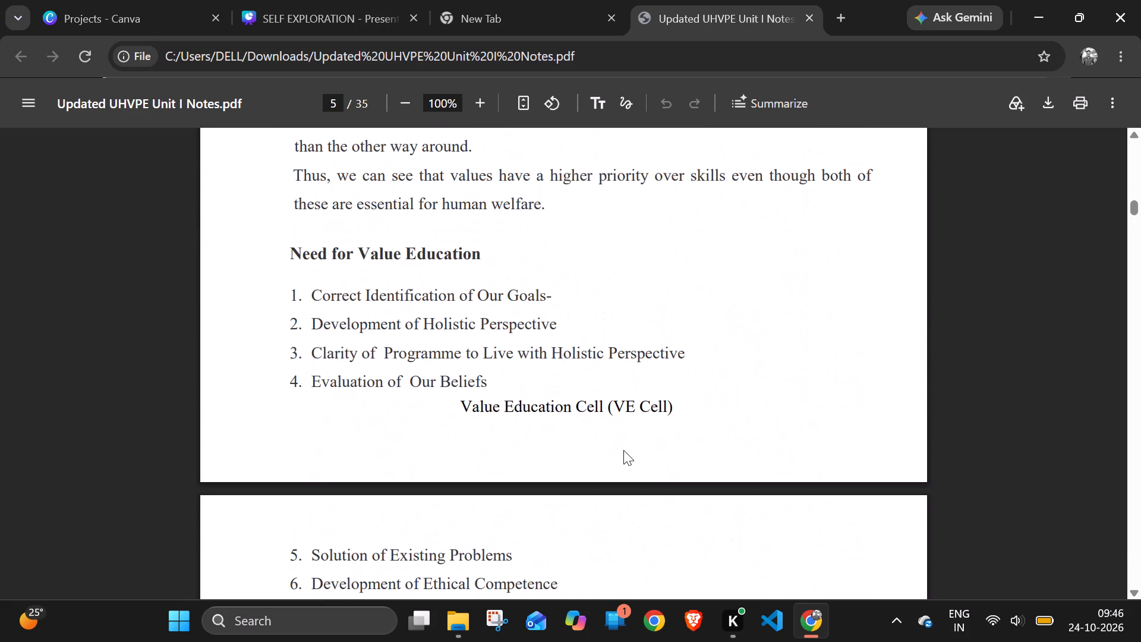
# Read on to page 12 of the notes and examine the 'What I Am' and 'What I Really Want to Be' diagram up close.
pyautogui.scroll(-7, 623, 450)
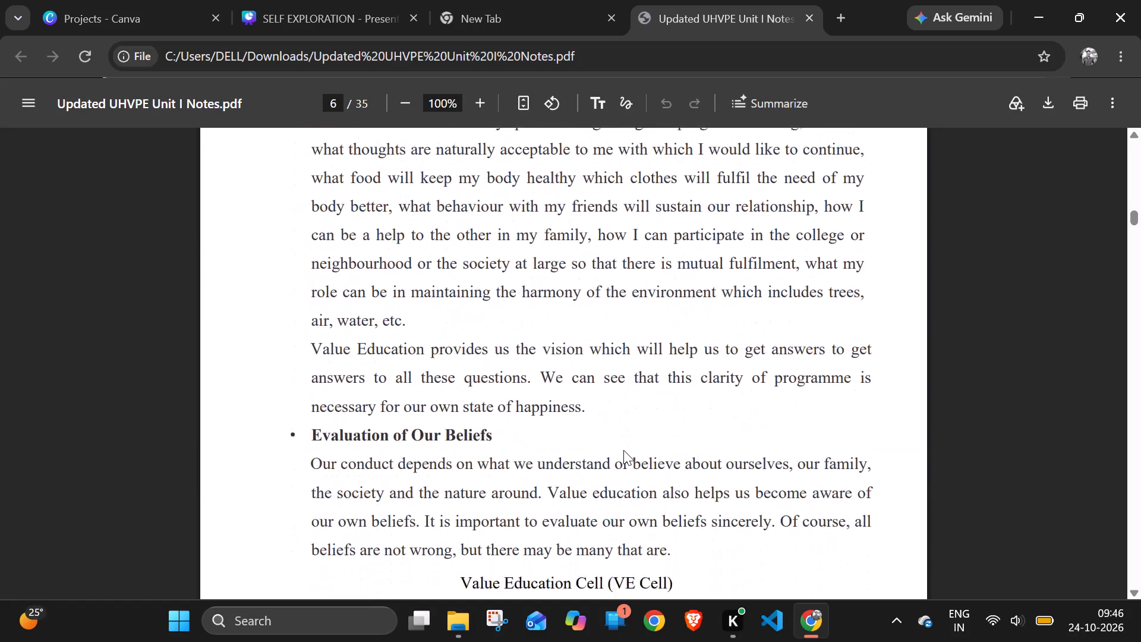
pyautogui.scroll(-15, 623, 450)
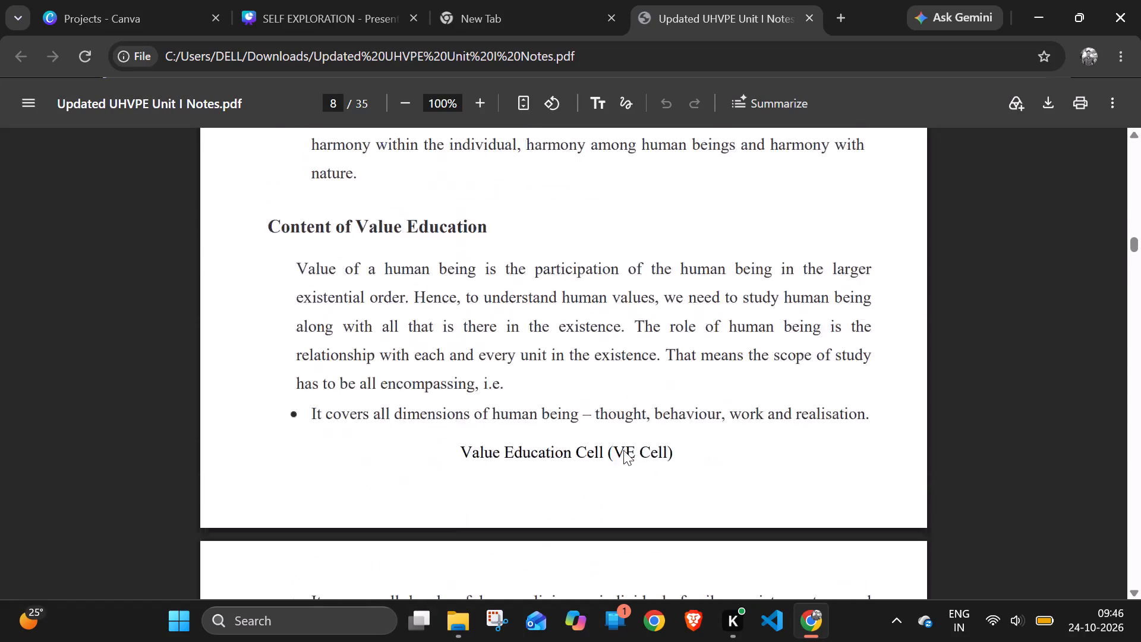
pyautogui.scroll(-11, 623, 450)
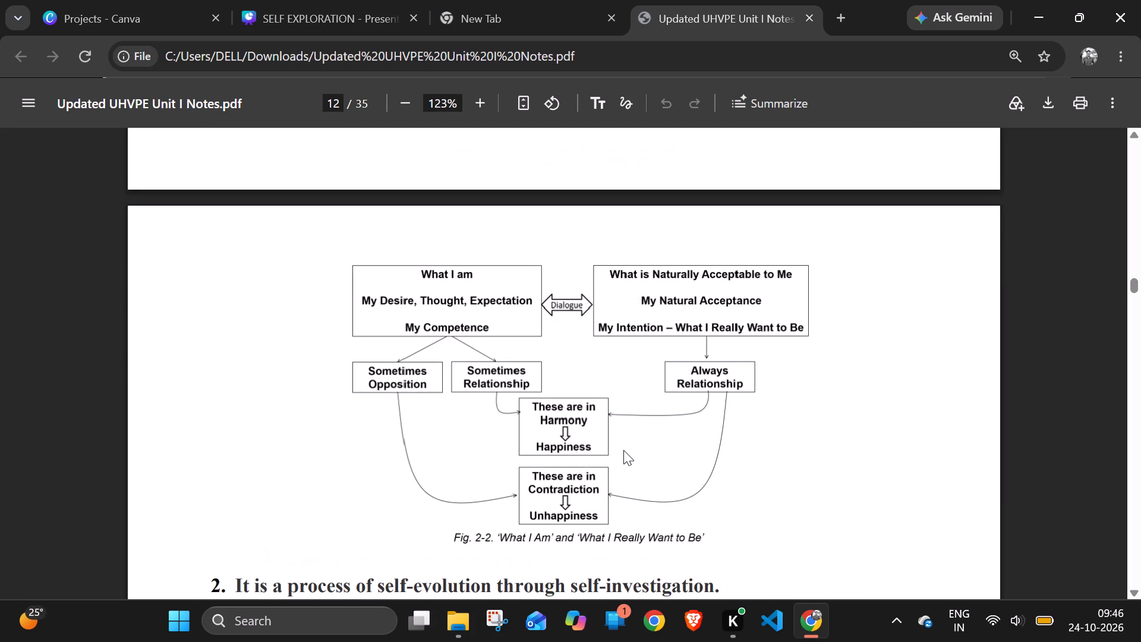
pyautogui.scroll(1, 623, 450)
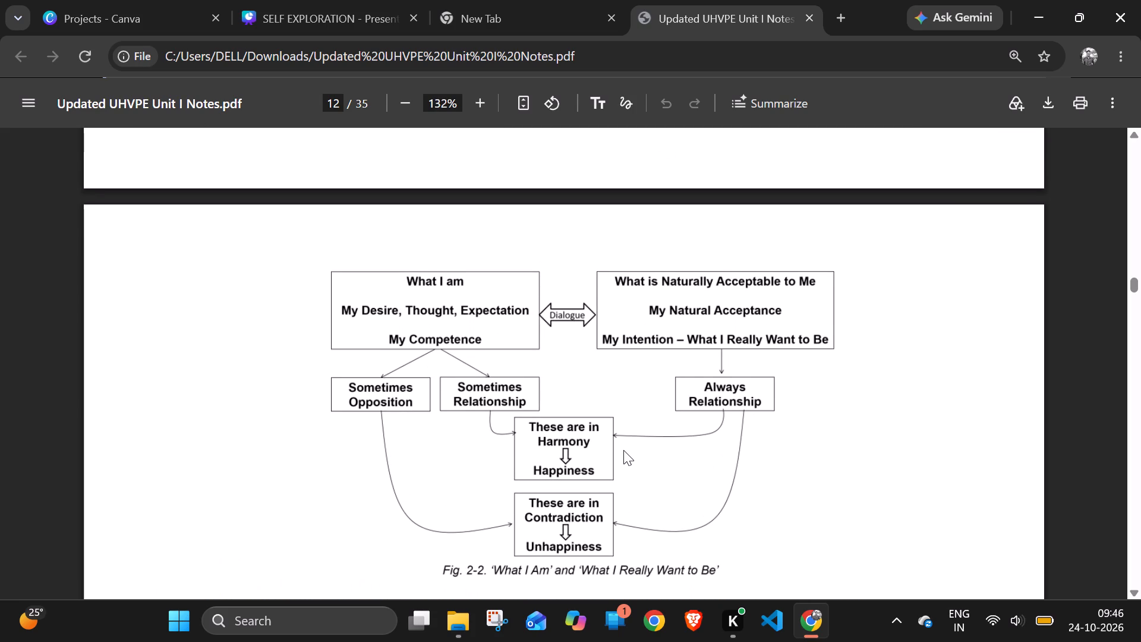
pyautogui.moveTo(258, 247); pyautogui.dragTo(865, 524)
pyautogui.scroll(-2, 865, 524)
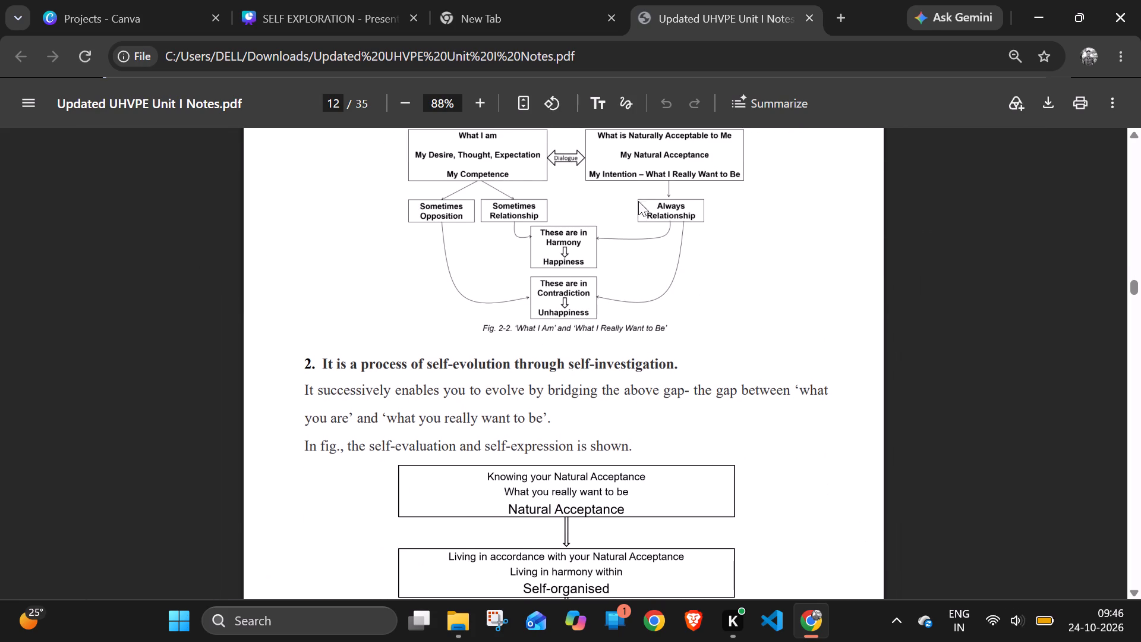
pyautogui.click(442, 104)
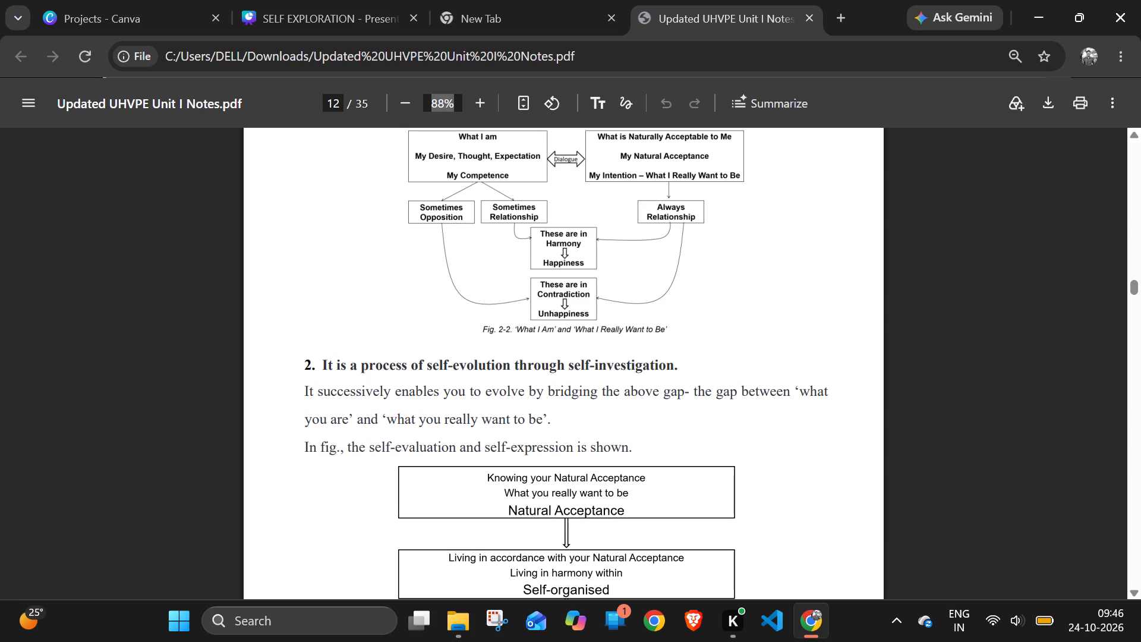
pyautogui.click(442, 104)
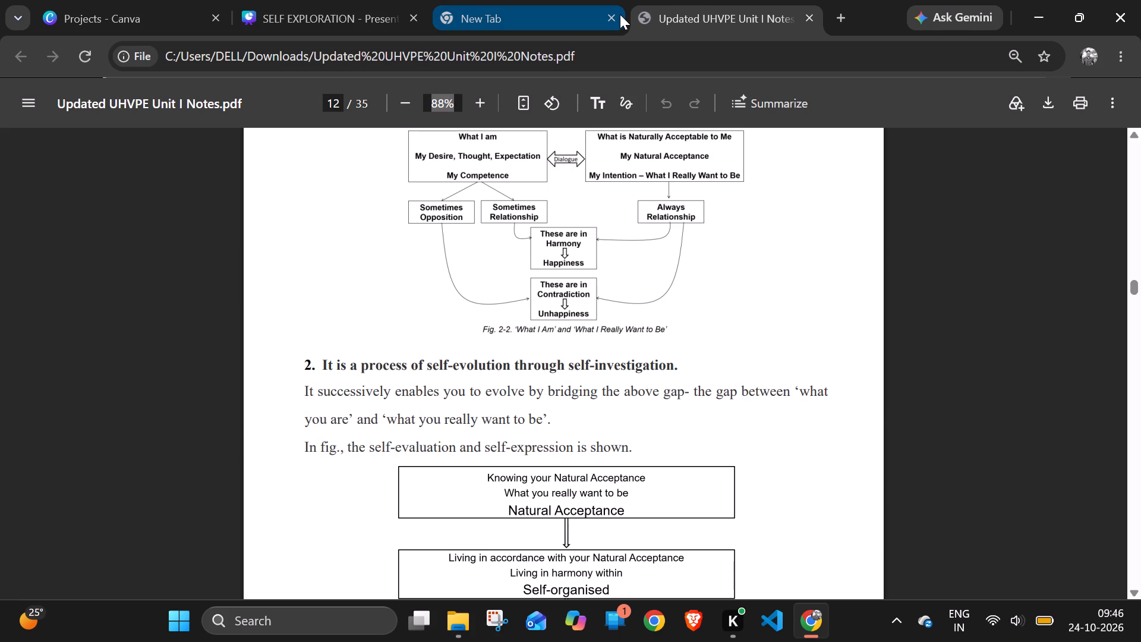
# Close the blank browser tab and return to the SELF EXPLORATION presentation.
pyautogui.click(620, 14)
pyautogui.click(613, 17)
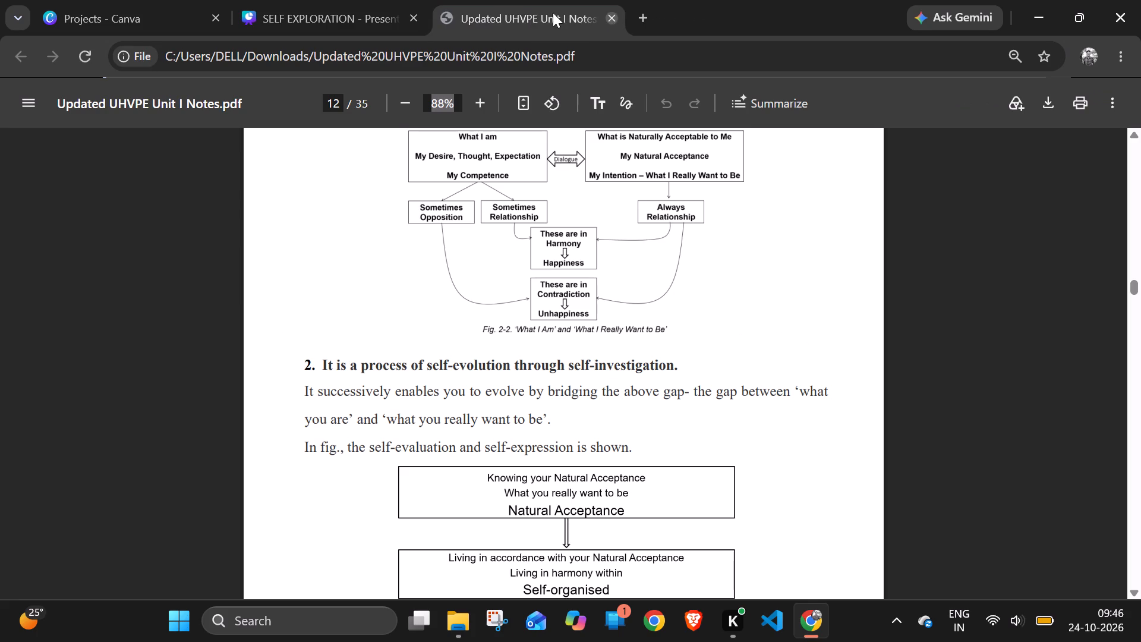
pyautogui.click(376, 0)
# Check the definition and Purpose text blocks on page 2 and look at the title page.
pyautogui.click(503, 365)
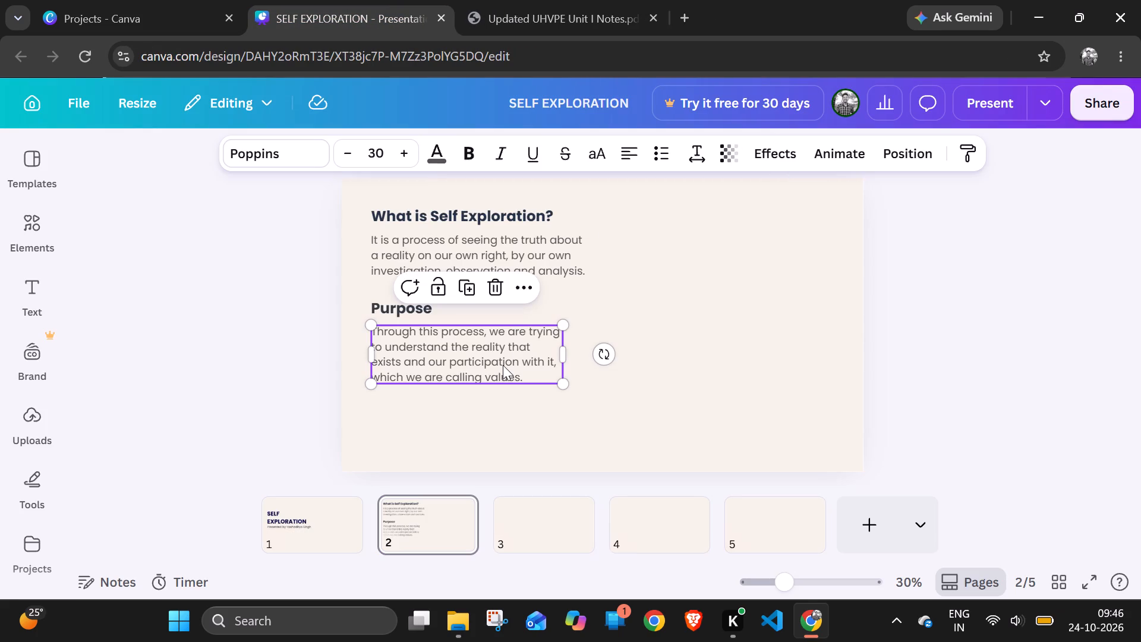
pyautogui.doubleClick(383, 241)
pyautogui.doubleClick(383, 241)
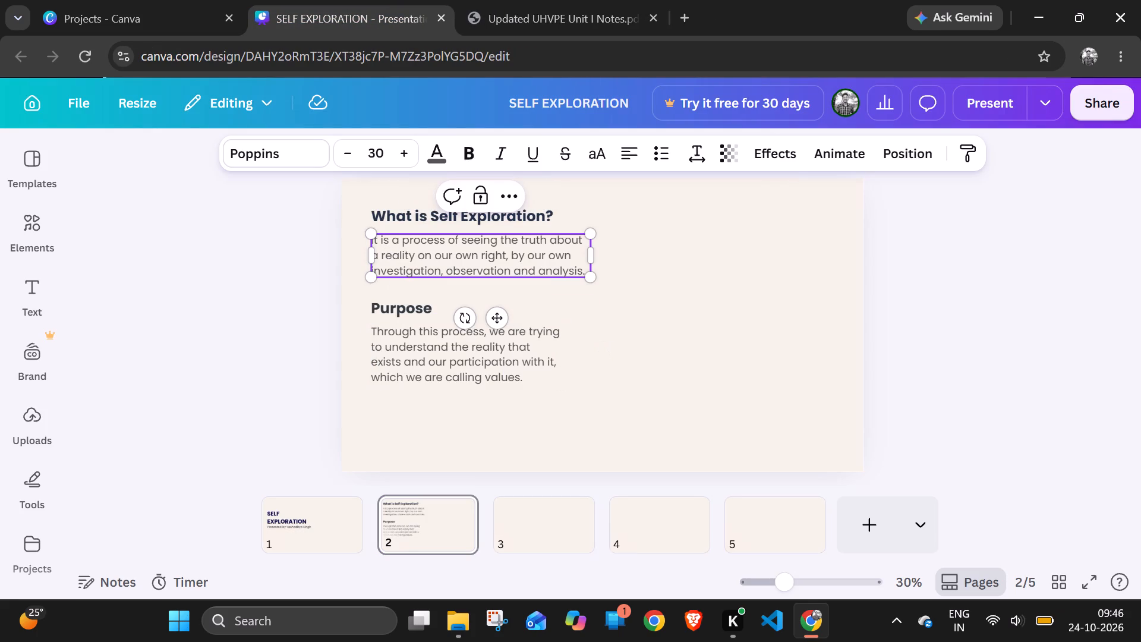
pyautogui.click(420, 247)
pyautogui.click(448, 356)
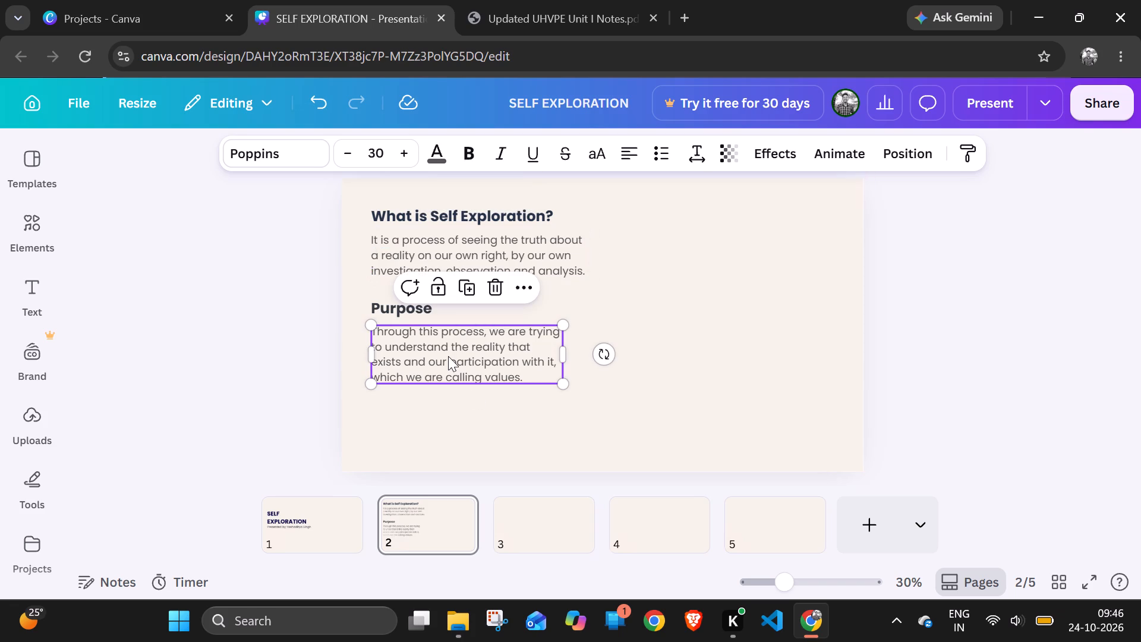
pyautogui.click(694, 335)
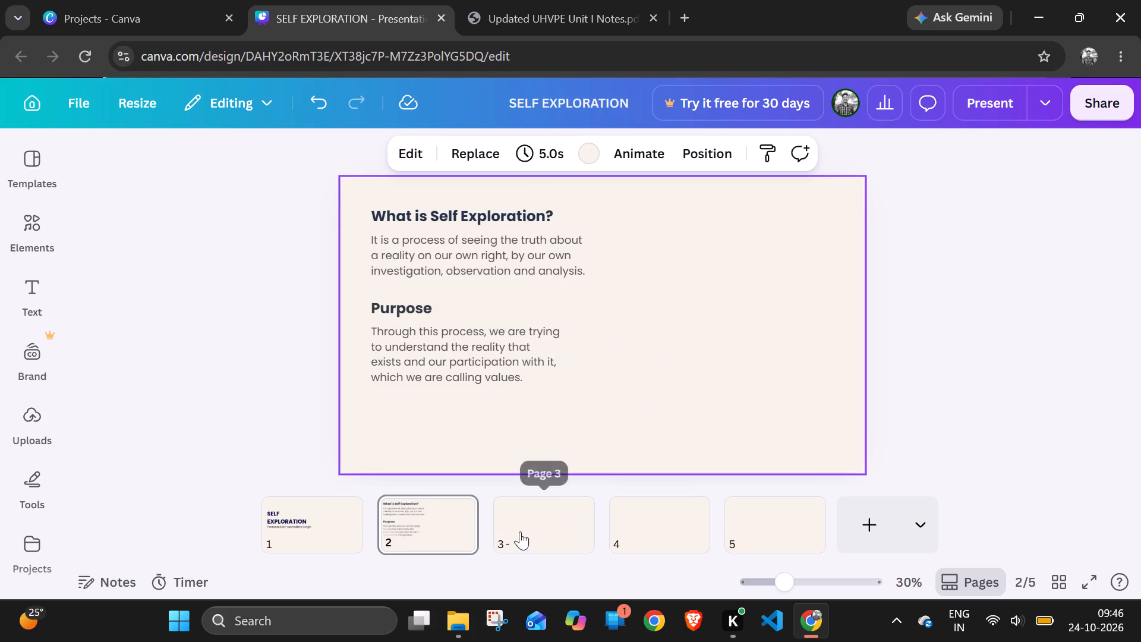
pyautogui.click(284, 523)
pyautogui.click(414, 523)
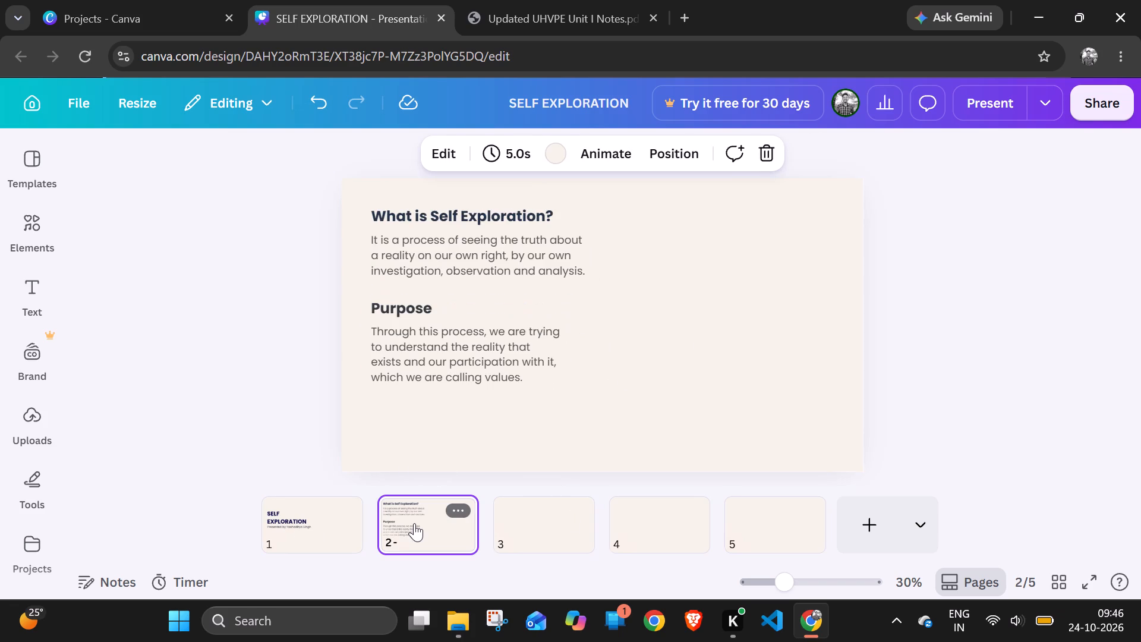
pyautogui.click(672, 329)
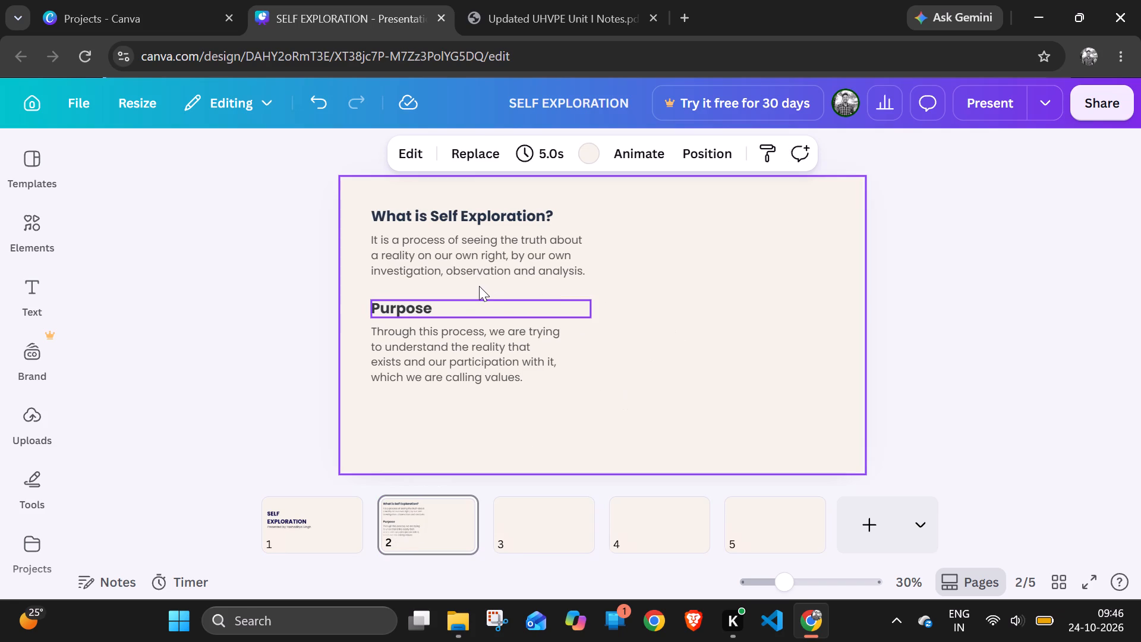
# Group the two headings and their two paragraphs on page 2 into one object.
pyautogui.click(479, 286)
pyautogui.moveTo(622, 420); pyautogui.dragTo(330, 161)
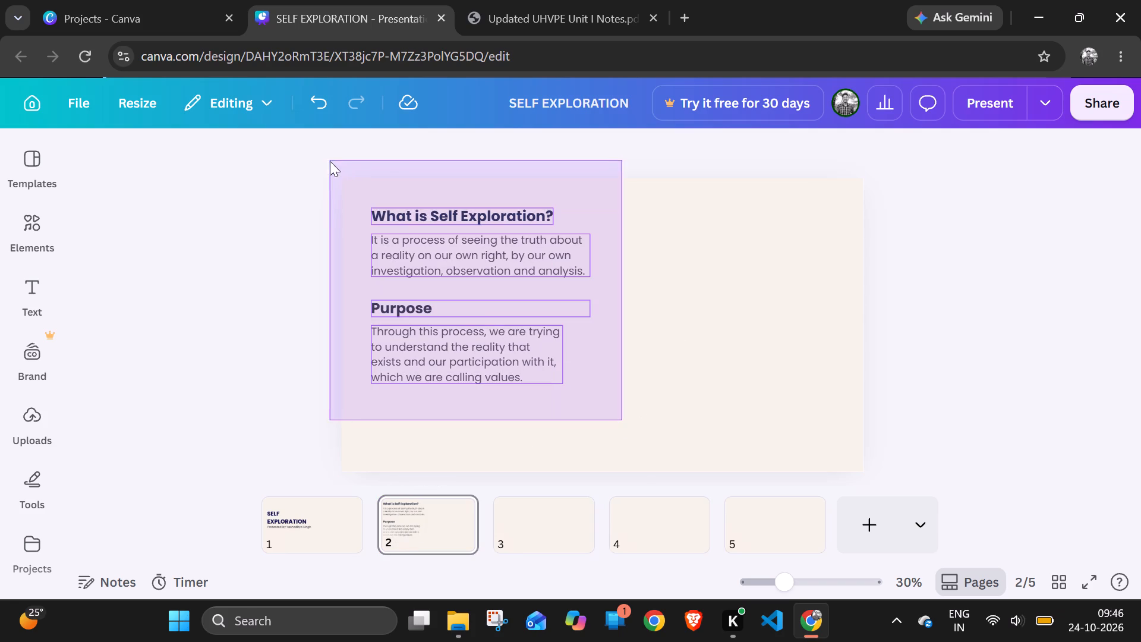
pyautogui.moveTo(330, 161); pyautogui.dragTo(370, 198)
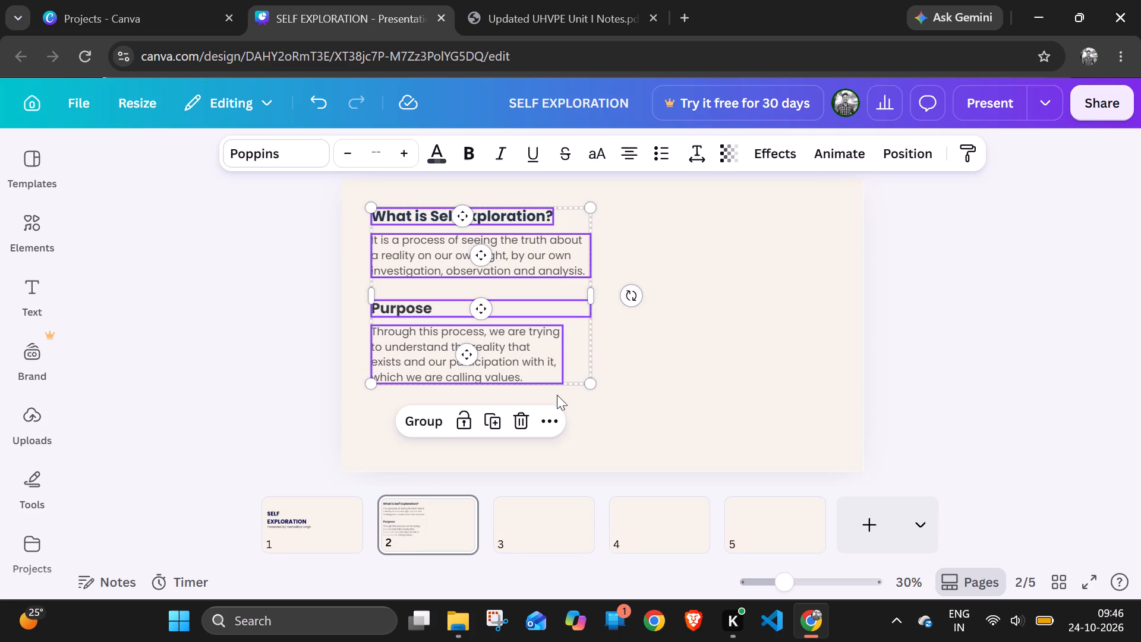
pyautogui.click(412, 417)
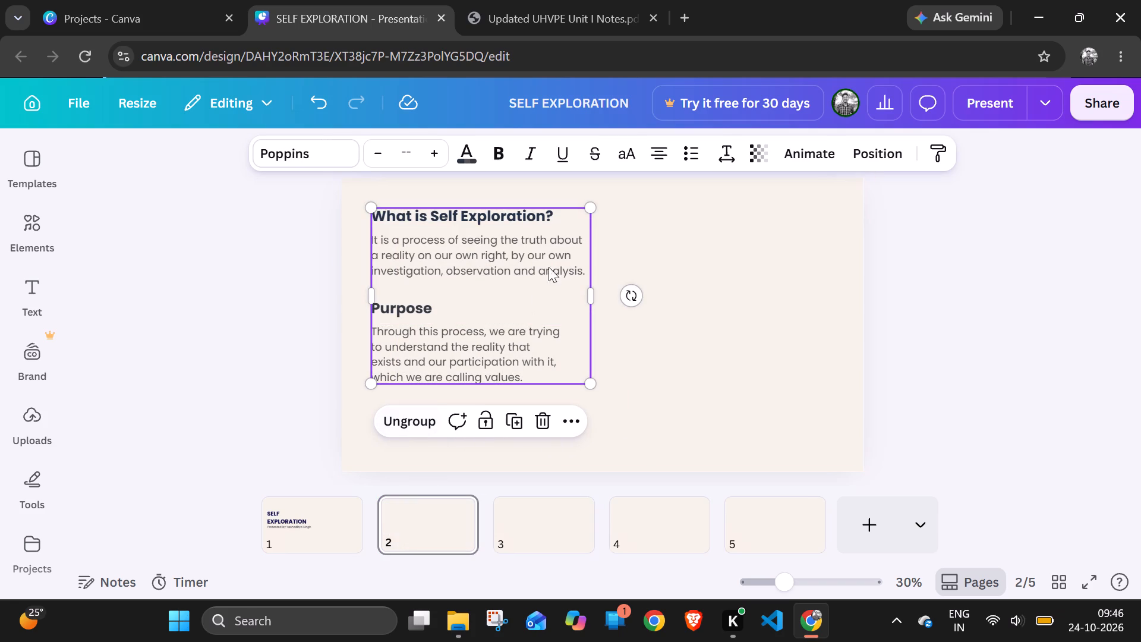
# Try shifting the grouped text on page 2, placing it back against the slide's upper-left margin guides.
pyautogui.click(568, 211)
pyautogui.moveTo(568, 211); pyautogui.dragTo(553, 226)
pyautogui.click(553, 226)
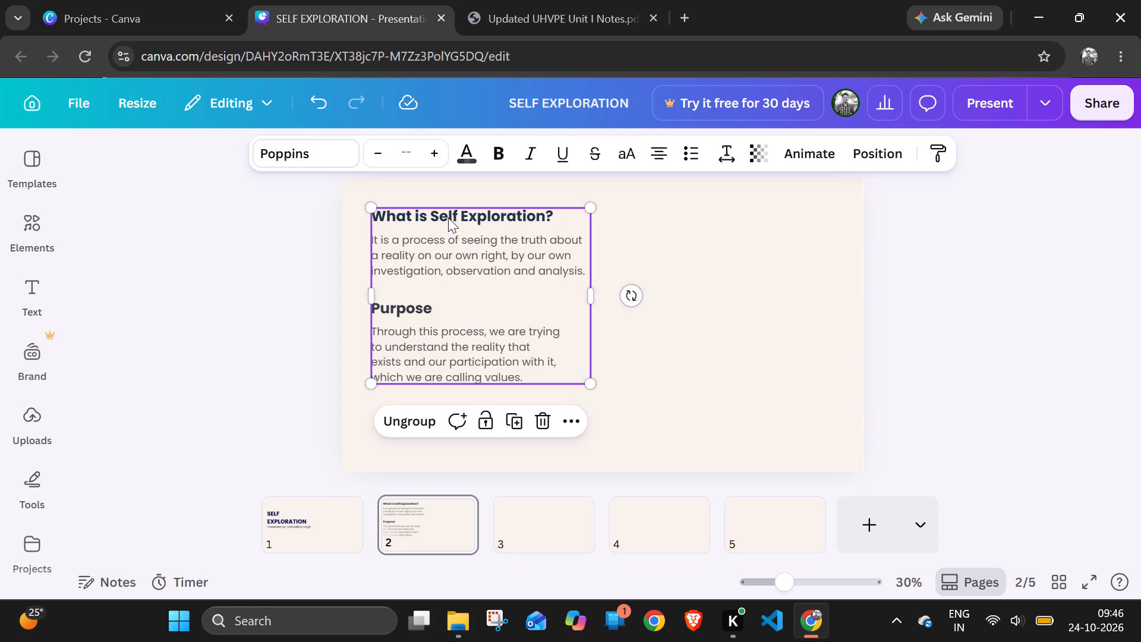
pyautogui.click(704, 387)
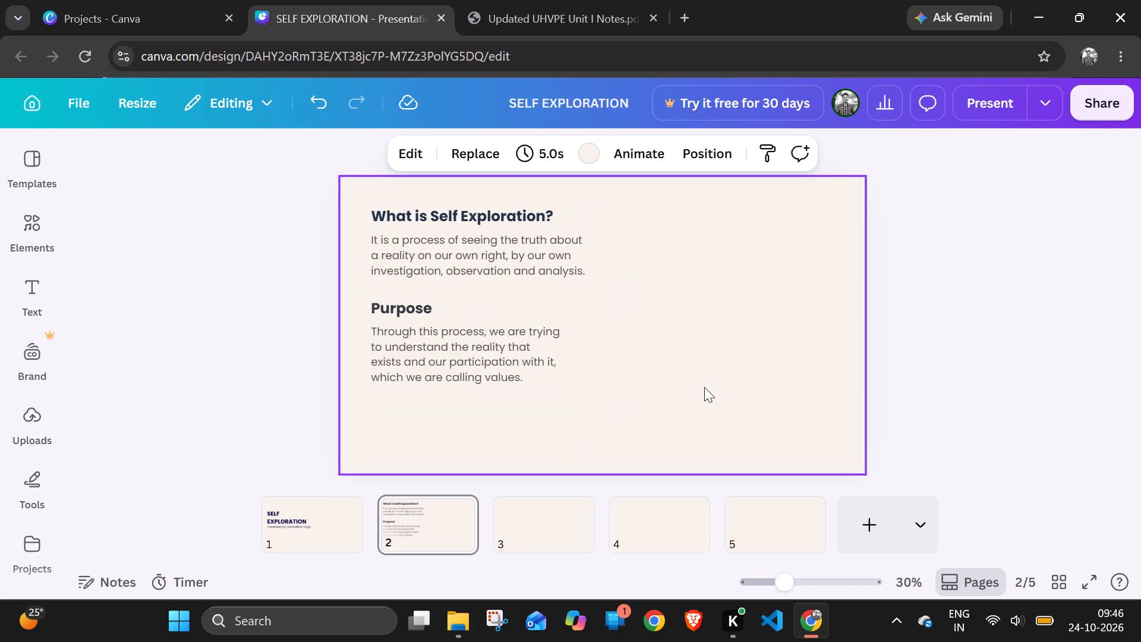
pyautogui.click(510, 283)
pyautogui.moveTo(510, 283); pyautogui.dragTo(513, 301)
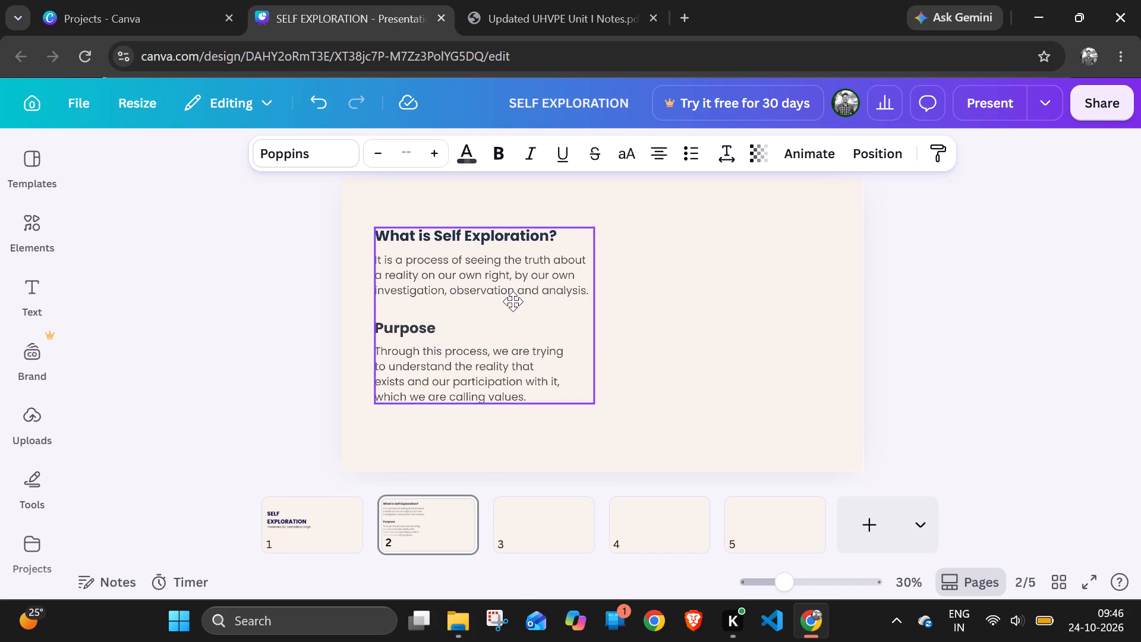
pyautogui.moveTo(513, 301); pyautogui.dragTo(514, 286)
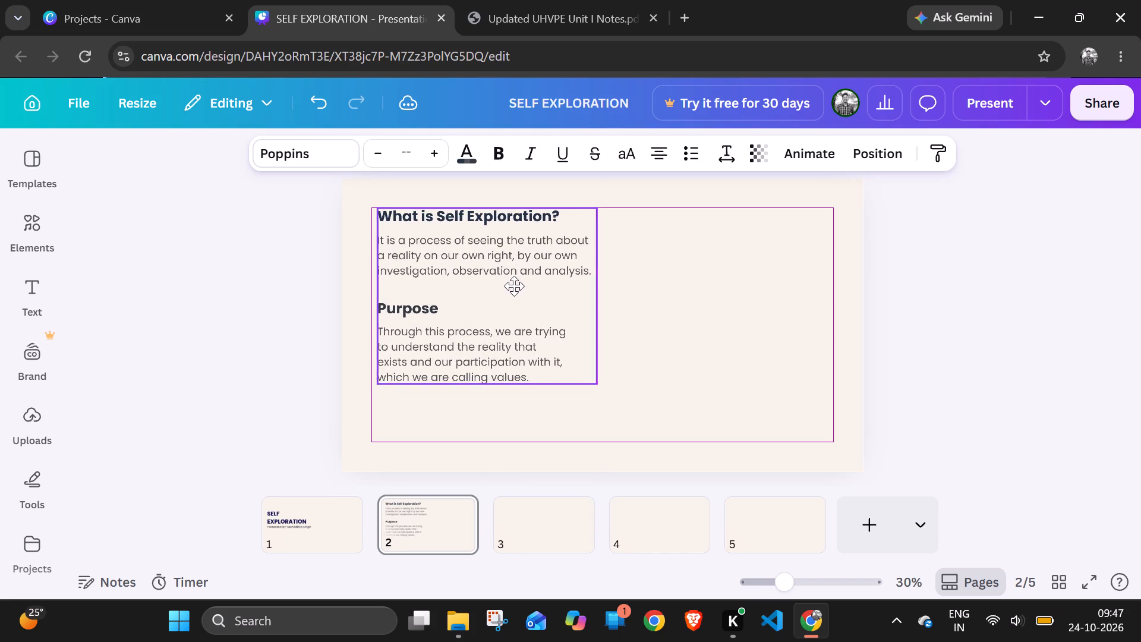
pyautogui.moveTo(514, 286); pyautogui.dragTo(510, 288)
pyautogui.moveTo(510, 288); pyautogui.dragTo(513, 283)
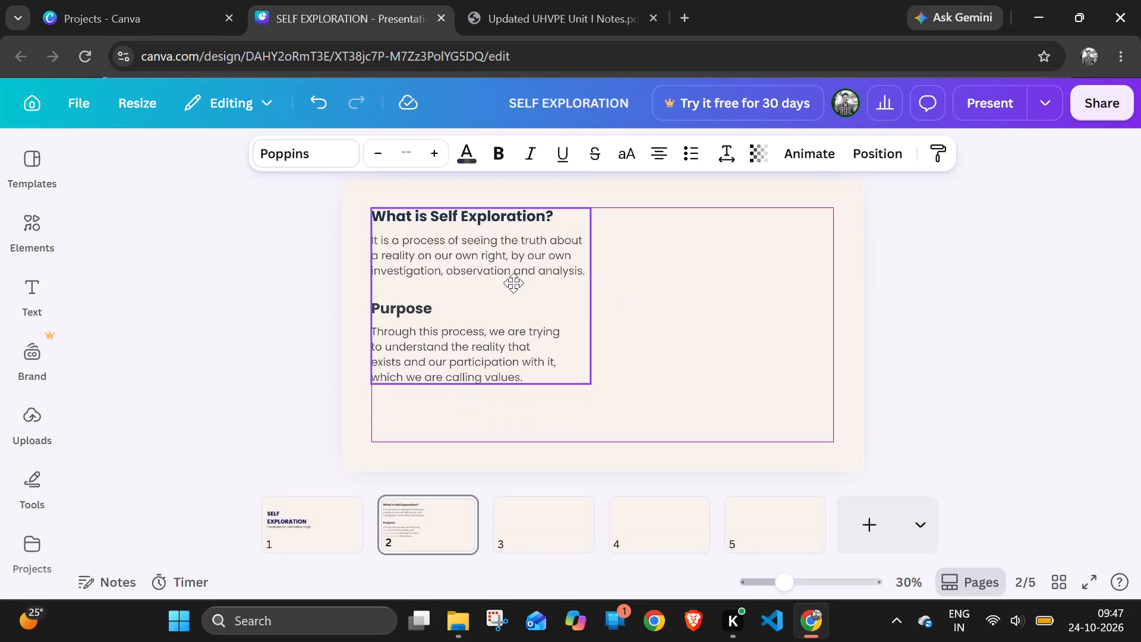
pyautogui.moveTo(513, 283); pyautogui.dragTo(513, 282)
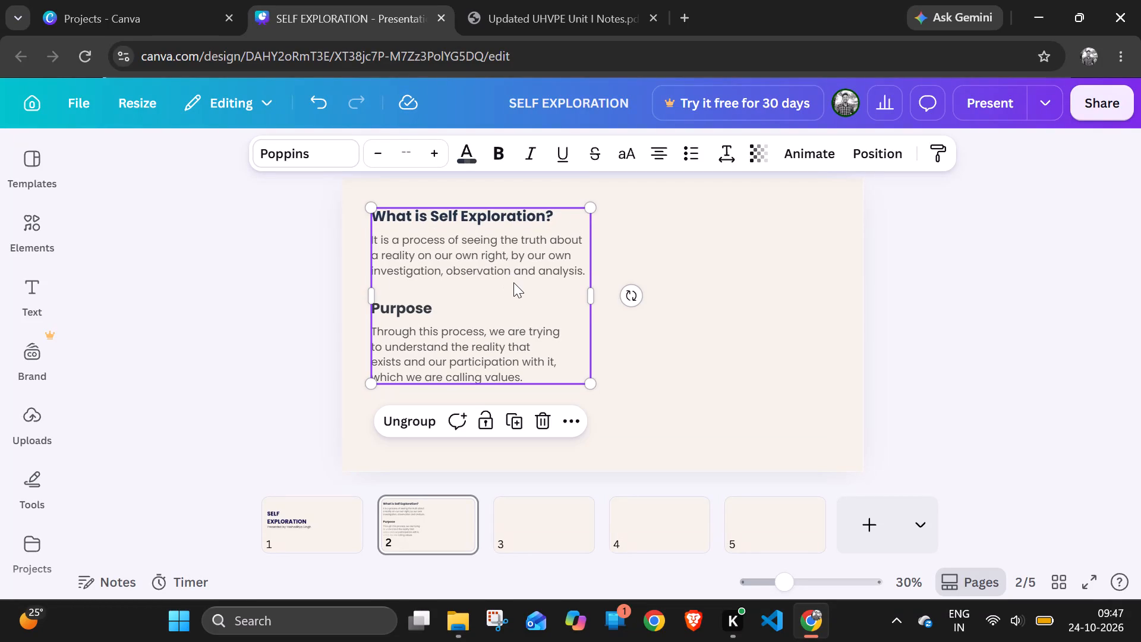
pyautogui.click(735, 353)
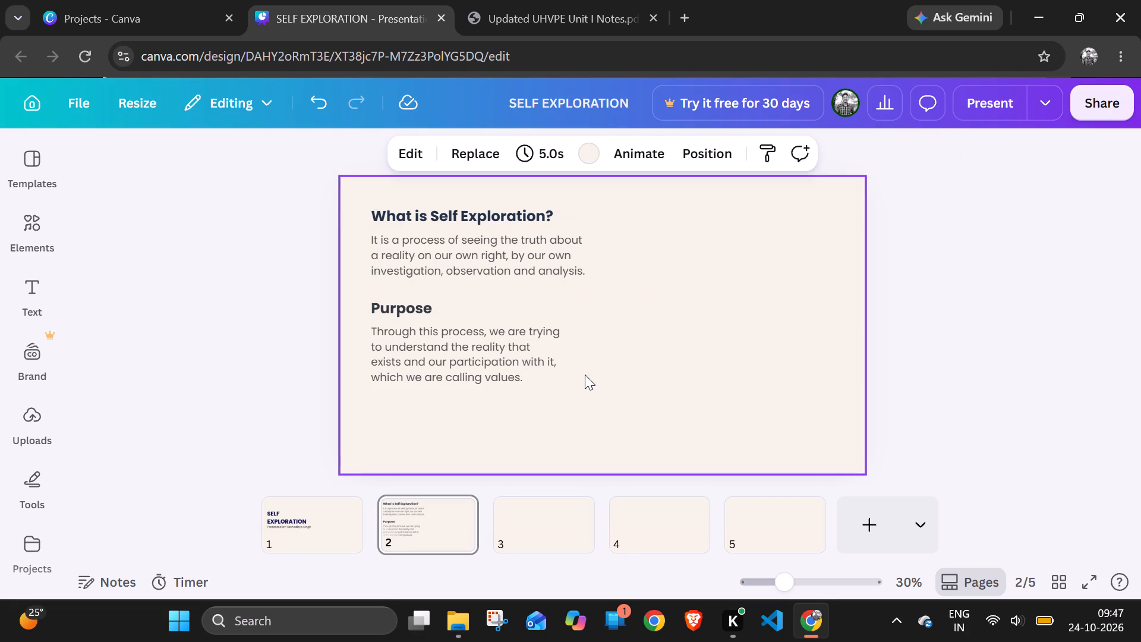
# Enlarge the grouped text on page 2 proportionally so that it extends down to the slide's bottom margin.
pyautogui.click(504, 355)
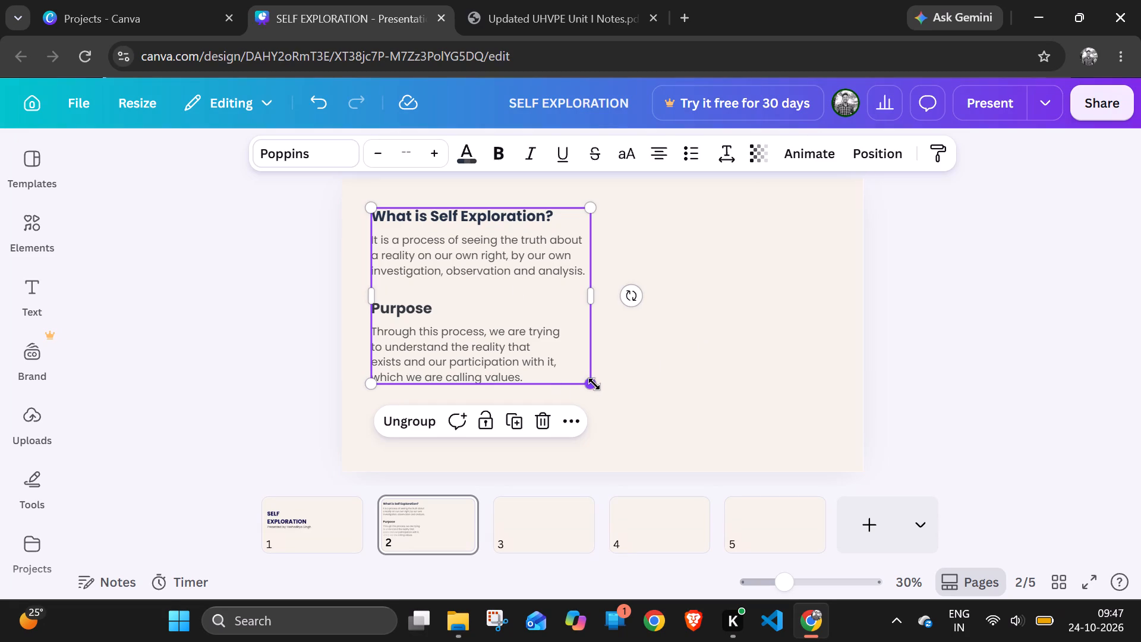
pyautogui.moveTo(594, 384); pyautogui.dragTo(638, 477)
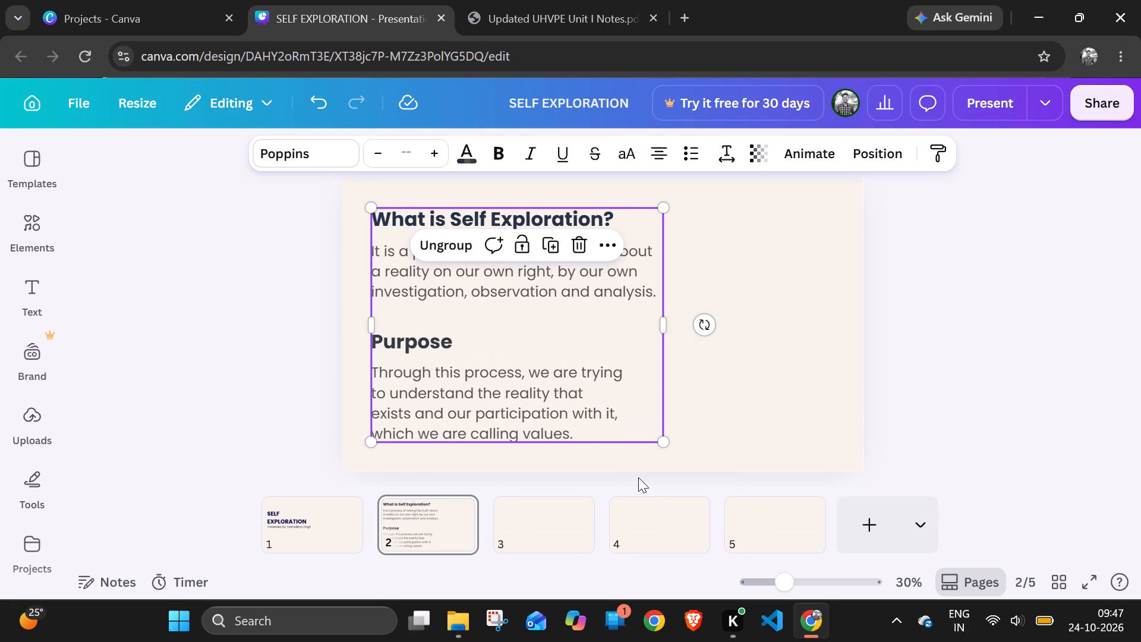
# Adjust the width of the grouped text on page 2, making it slightly wider with the first heading on one line.
pyautogui.moveTo(665, 325); pyautogui.dragTo(667, 303)
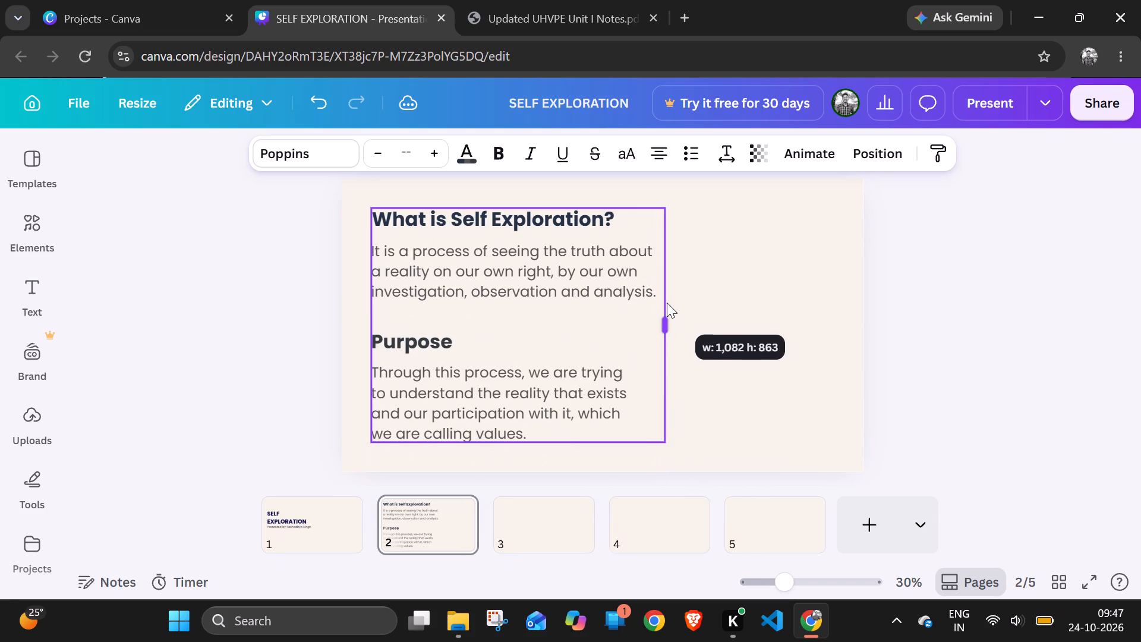
pyautogui.moveTo(667, 303); pyautogui.dragTo(666, 300)
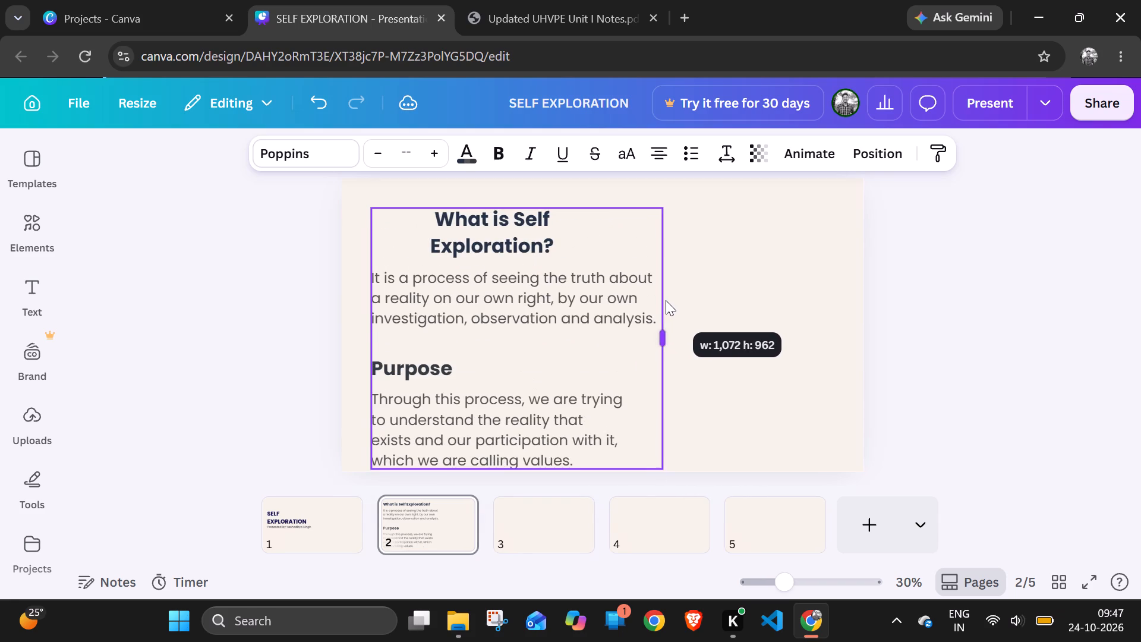
pyautogui.moveTo(666, 300); pyautogui.dragTo(666, 302)
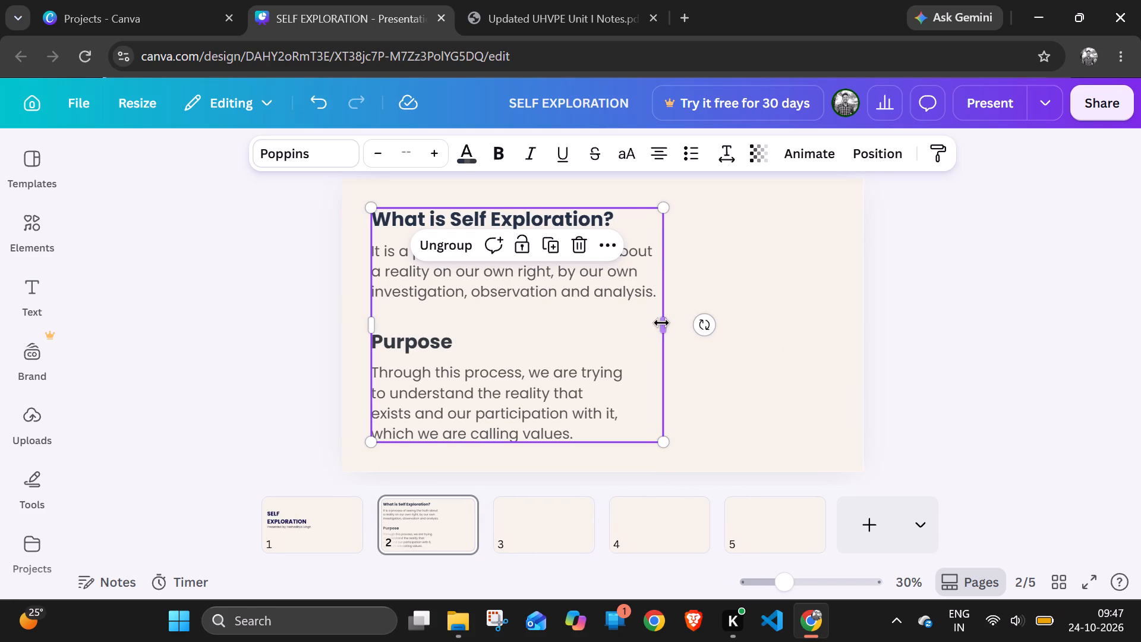
pyautogui.moveTo(661, 323); pyautogui.dragTo(636, 307)
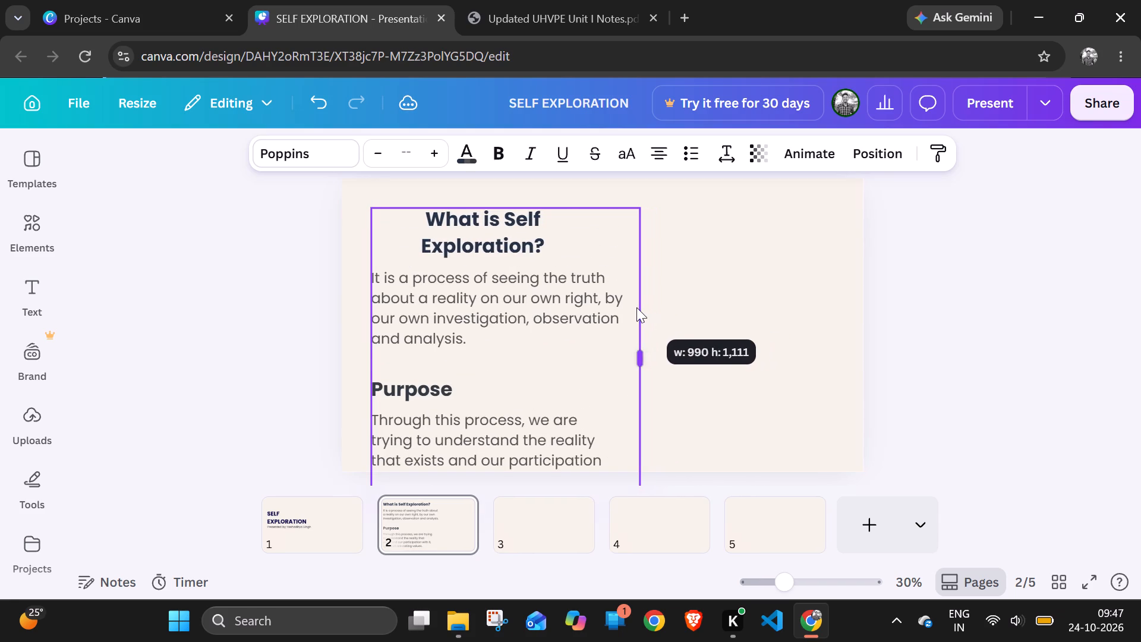
pyautogui.moveTo(636, 307); pyautogui.dragTo(665, 287)
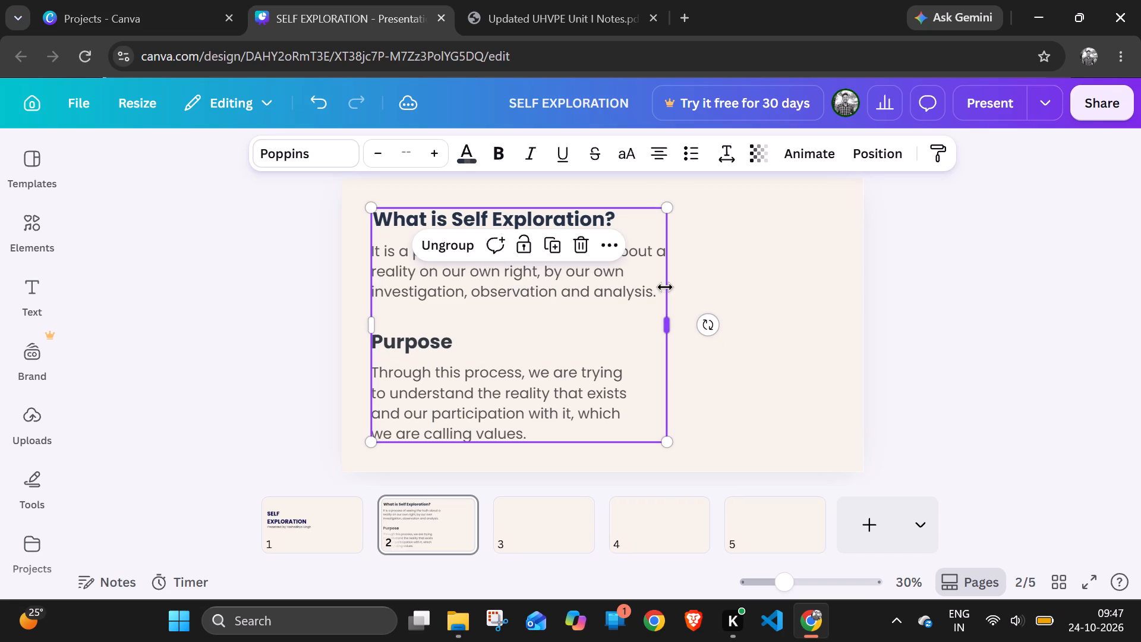
# Scale the grouped text on page 2 down proportionally to about half the slide's width.
pyautogui.moveTo(670, 447); pyautogui.dragTo(612, 382)
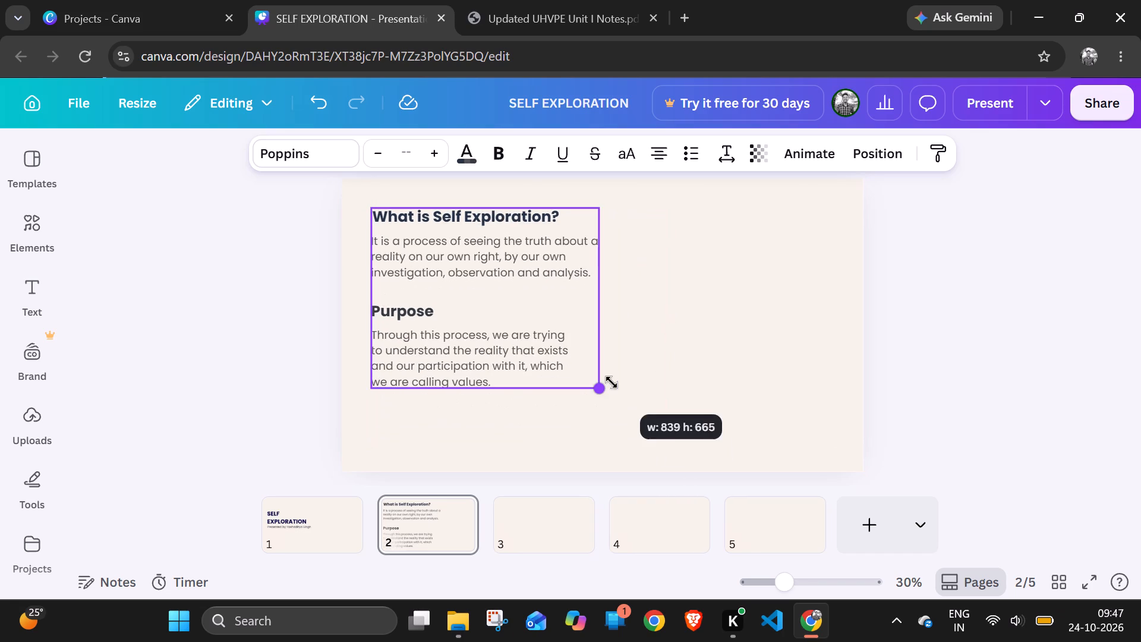
pyautogui.moveTo(612, 382); pyautogui.dragTo(590, 372)
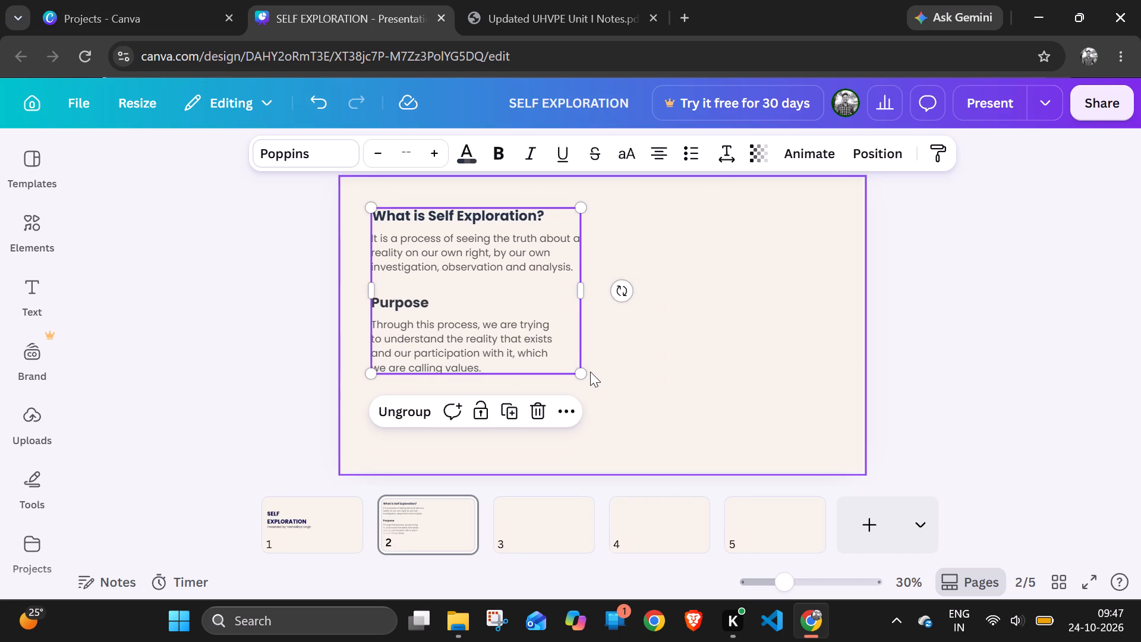
pyautogui.rightClick(581, 377)
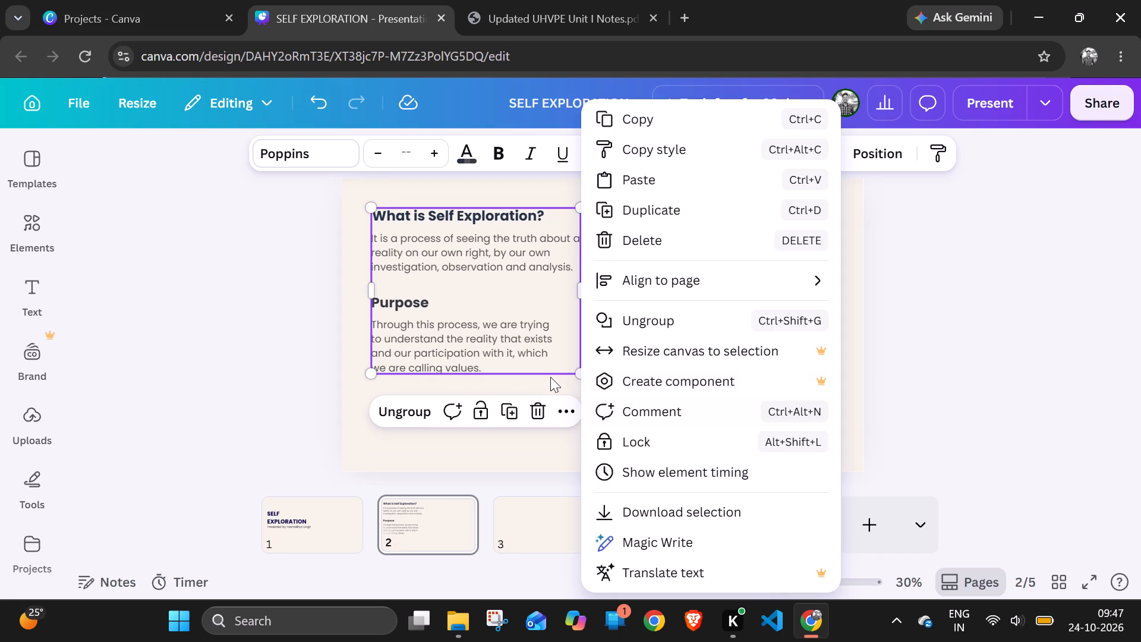
pyautogui.click(550, 378)
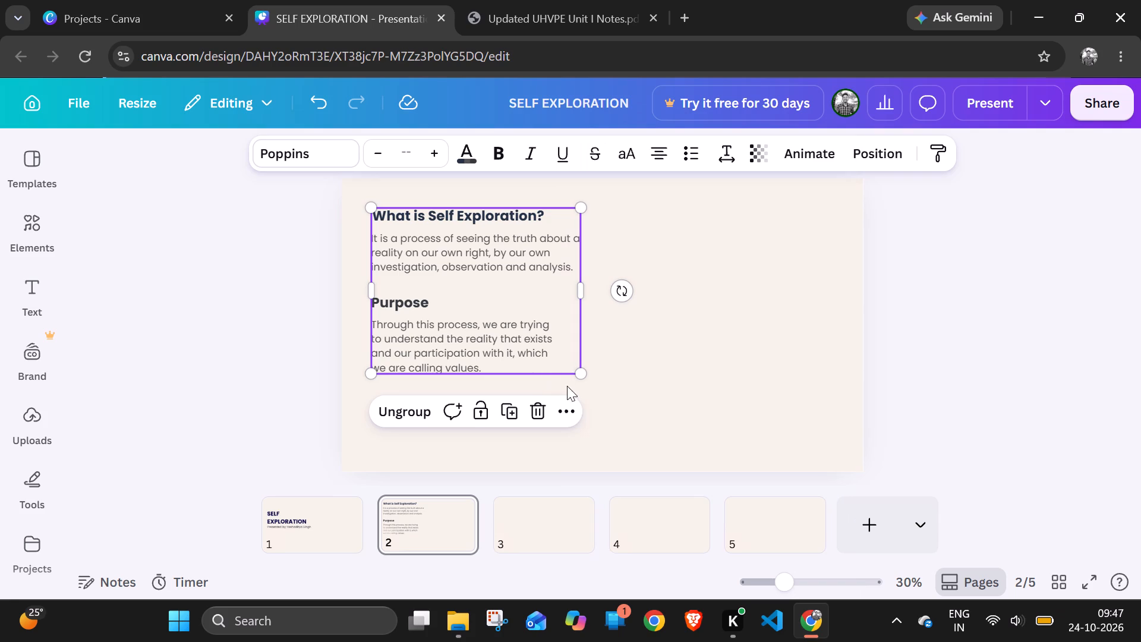
pyautogui.moveTo(578, 378); pyautogui.dragTo(649, 417)
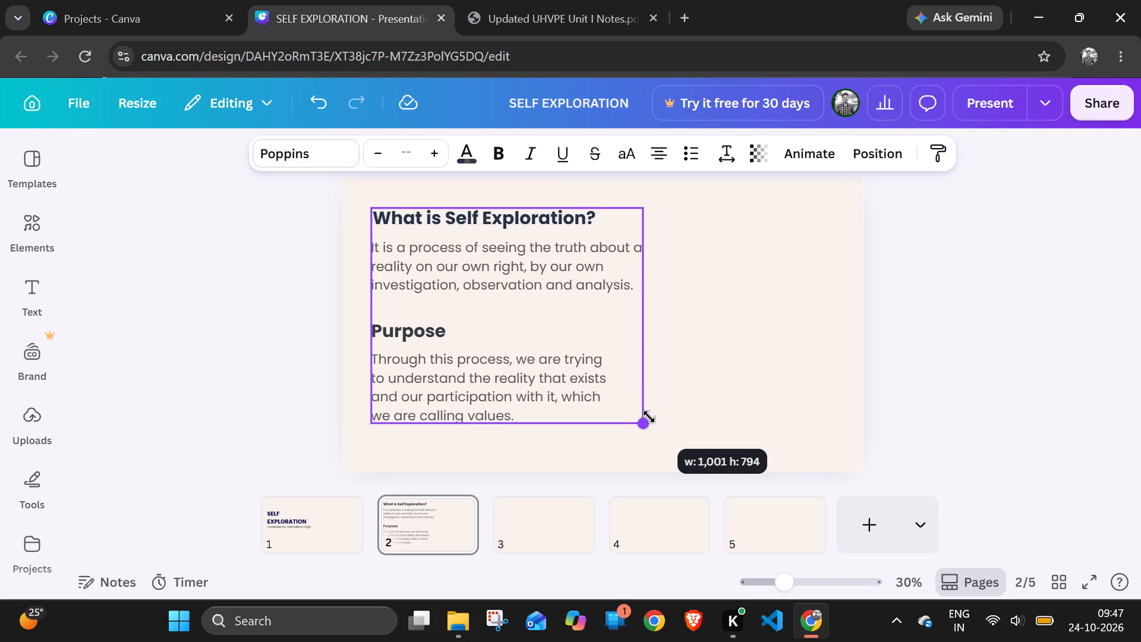
pyautogui.moveTo(649, 417); pyautogui.dragTo(669, 429)
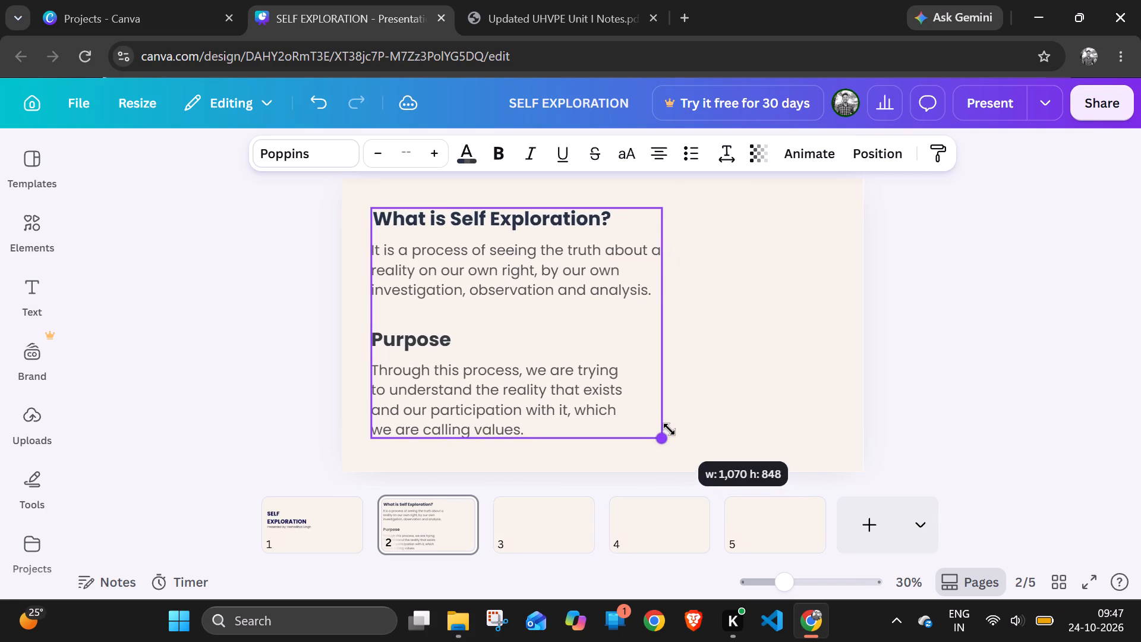
pyautogui.moveTo(669, 429); pyautogui.dragTo(660, 429)
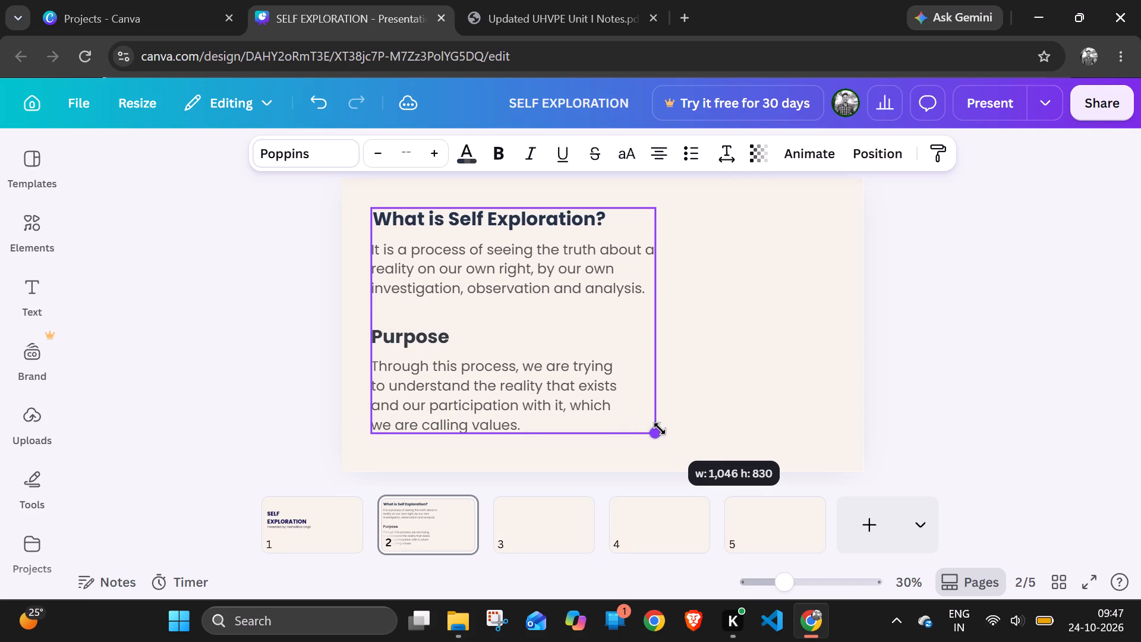
pyautogui.moveTo(660, 429); pyautogui.dragTo(615, 417)
pyautogui.moveTo(626, 313); pyautogui.dragTo(622, 313)
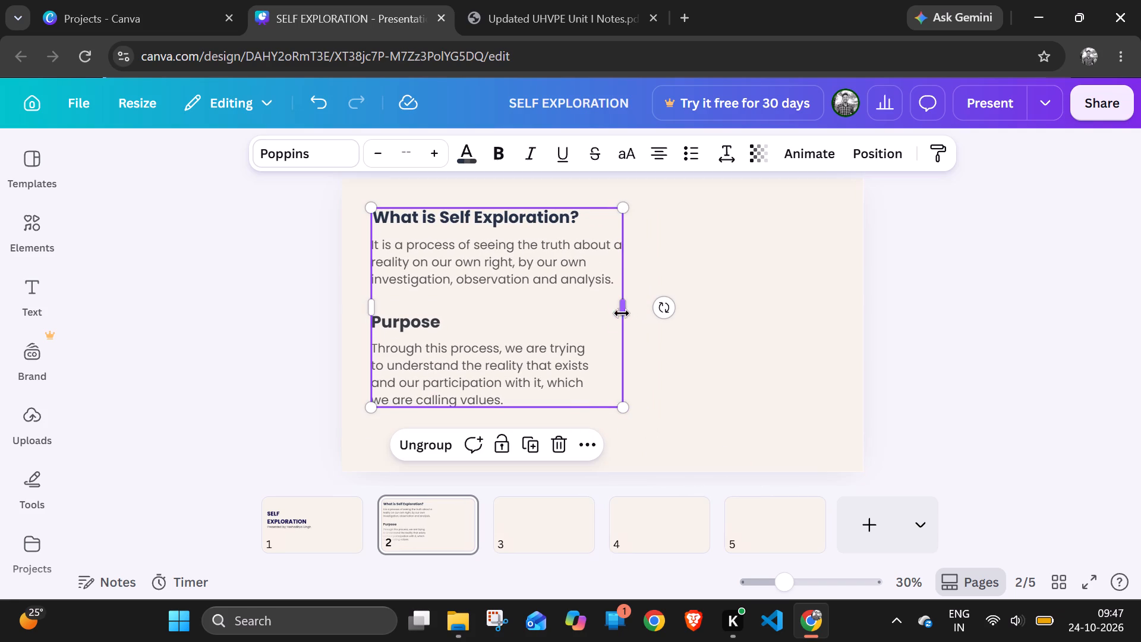
pyautogui.moveTo(622, 313); pyautogui.dragTo(626, 304)
# Set the grouped text on page 2 to justified alignment.
pyautogui.click(664, 153)
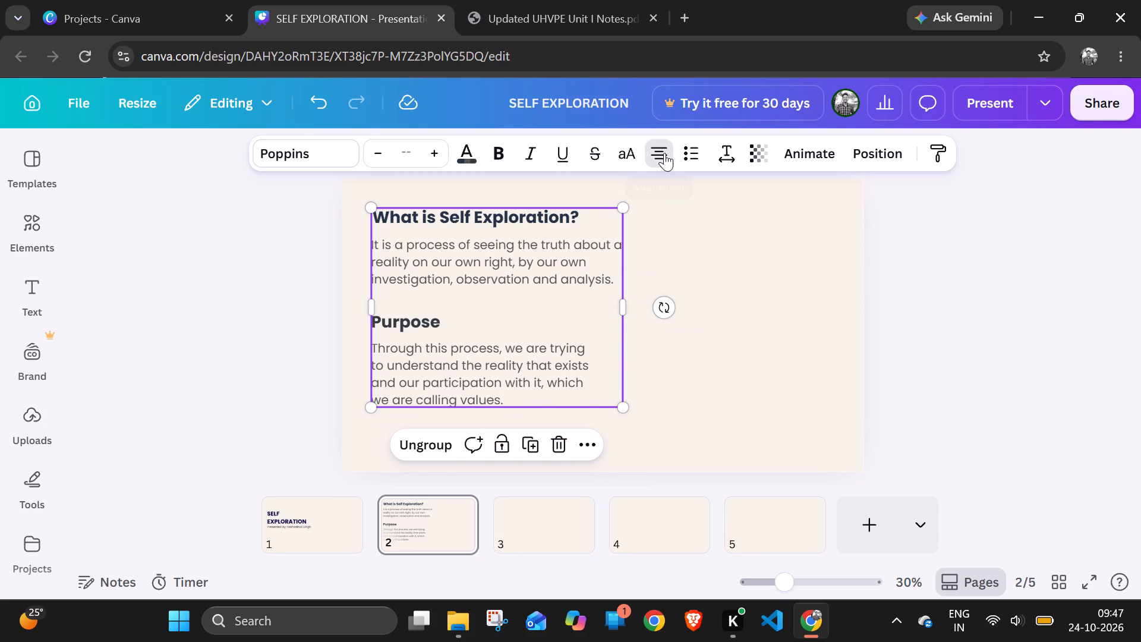
pyautogui.click(661, 147)
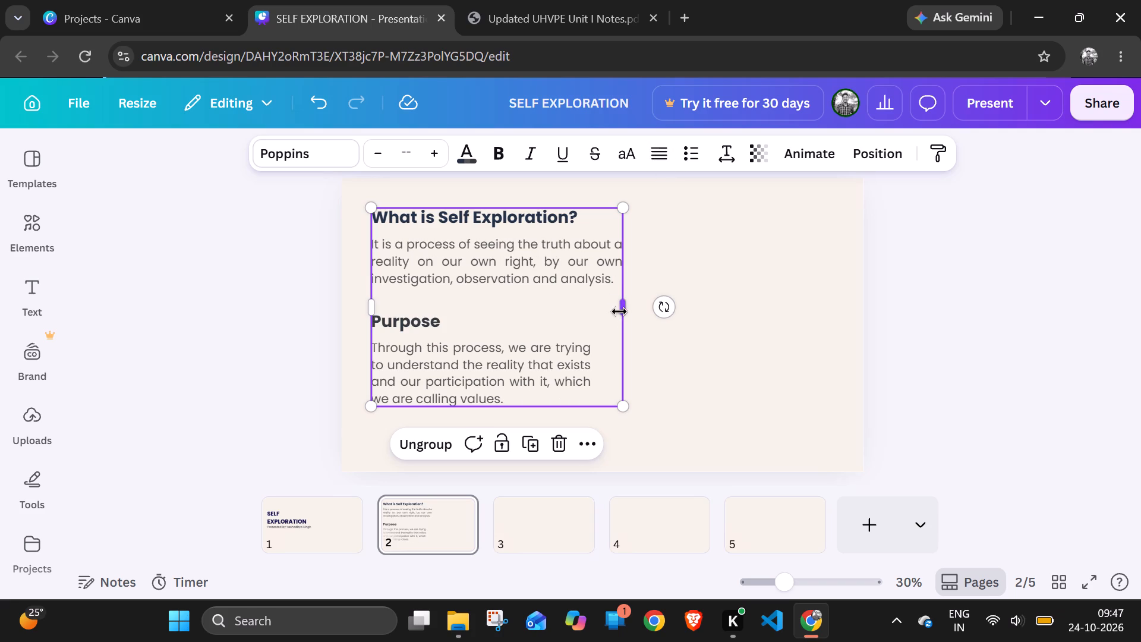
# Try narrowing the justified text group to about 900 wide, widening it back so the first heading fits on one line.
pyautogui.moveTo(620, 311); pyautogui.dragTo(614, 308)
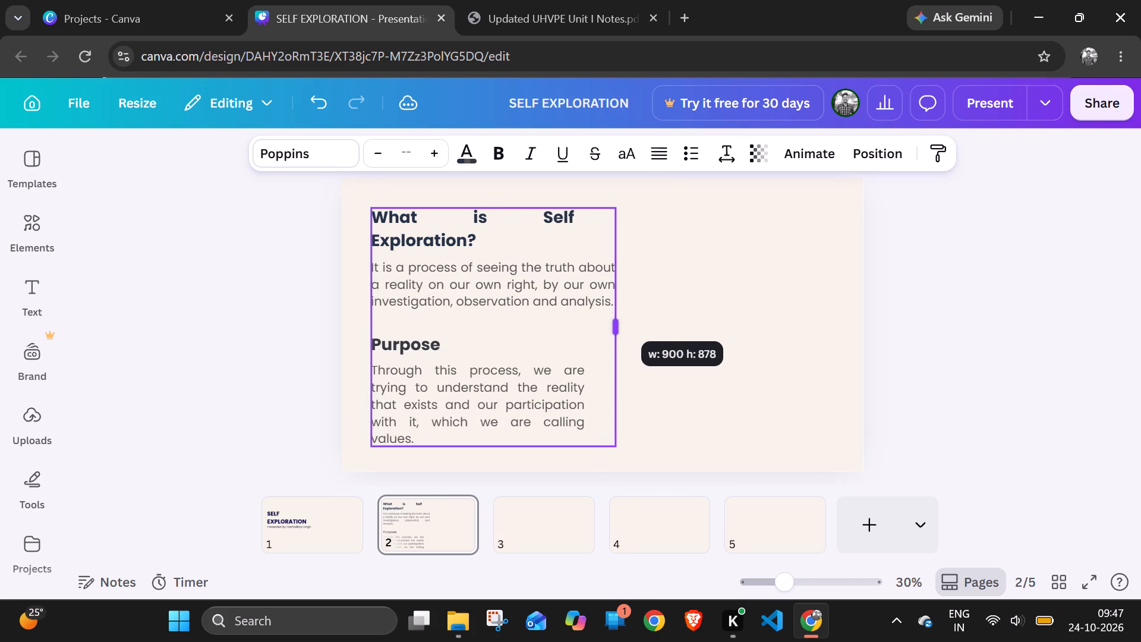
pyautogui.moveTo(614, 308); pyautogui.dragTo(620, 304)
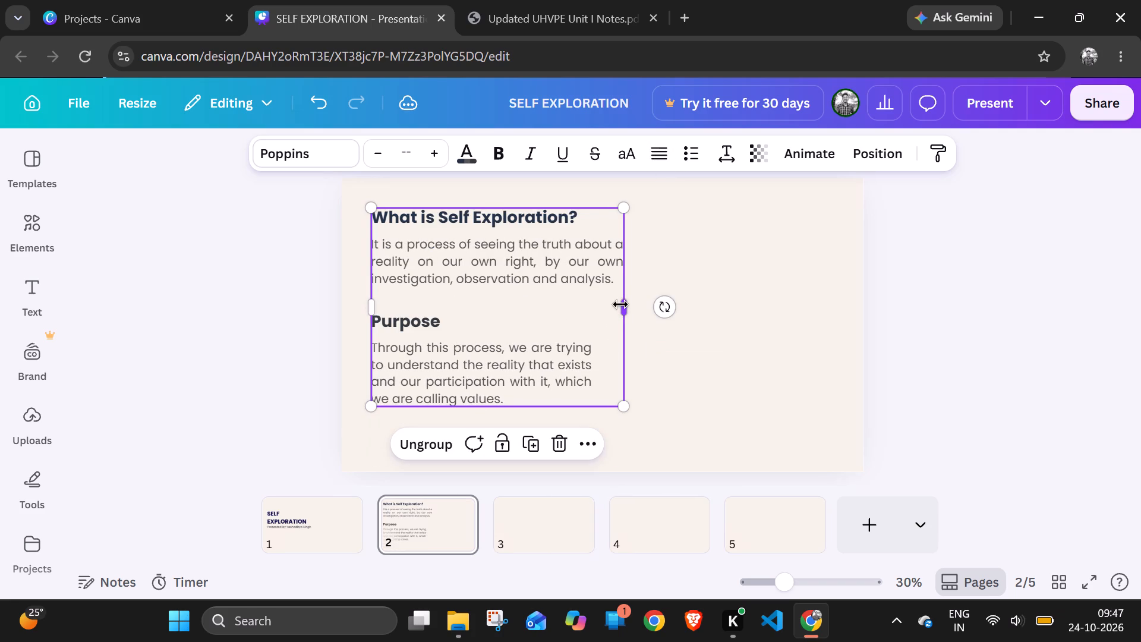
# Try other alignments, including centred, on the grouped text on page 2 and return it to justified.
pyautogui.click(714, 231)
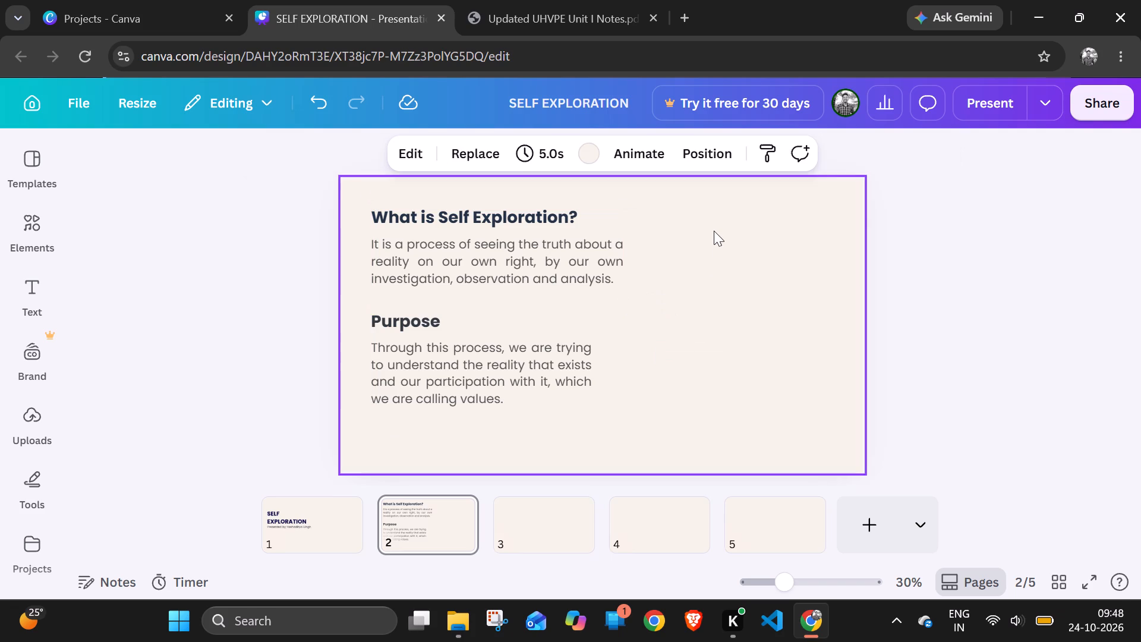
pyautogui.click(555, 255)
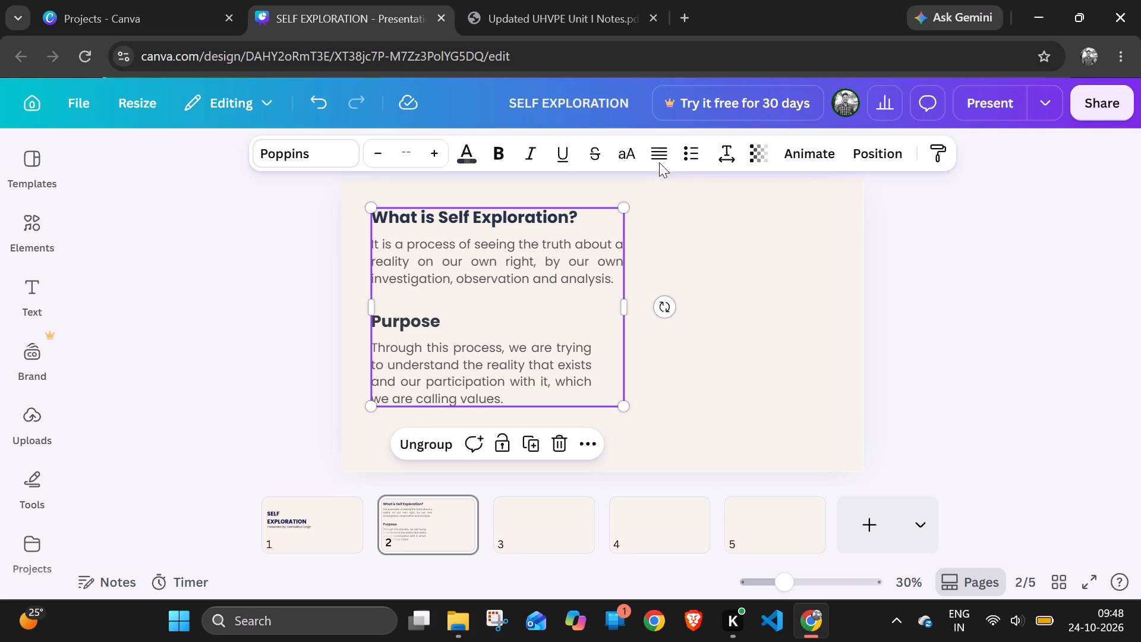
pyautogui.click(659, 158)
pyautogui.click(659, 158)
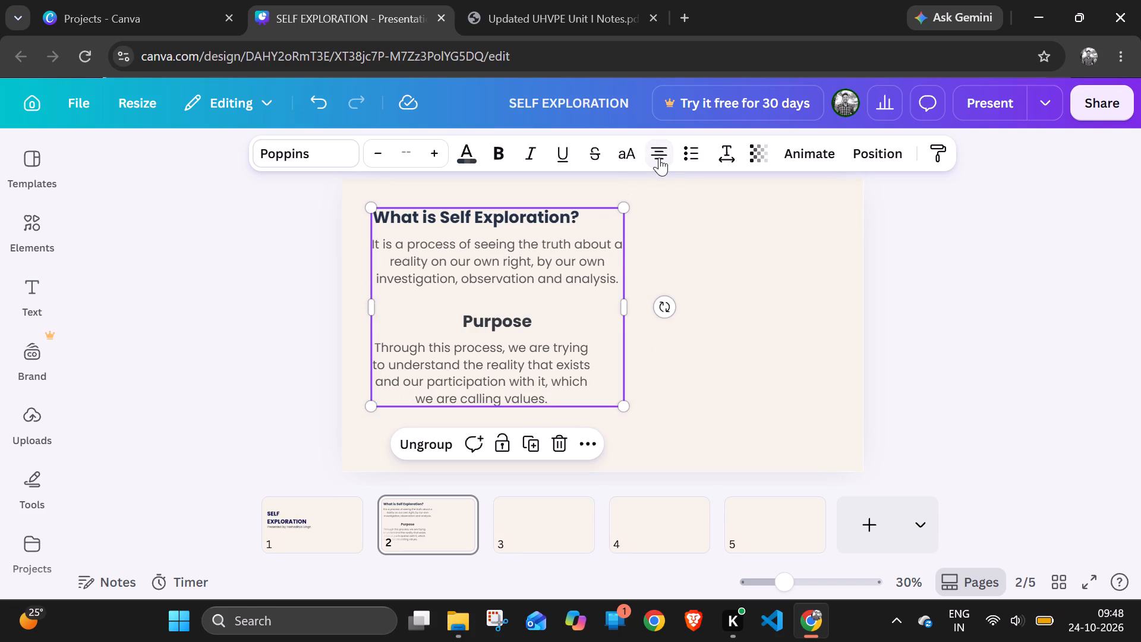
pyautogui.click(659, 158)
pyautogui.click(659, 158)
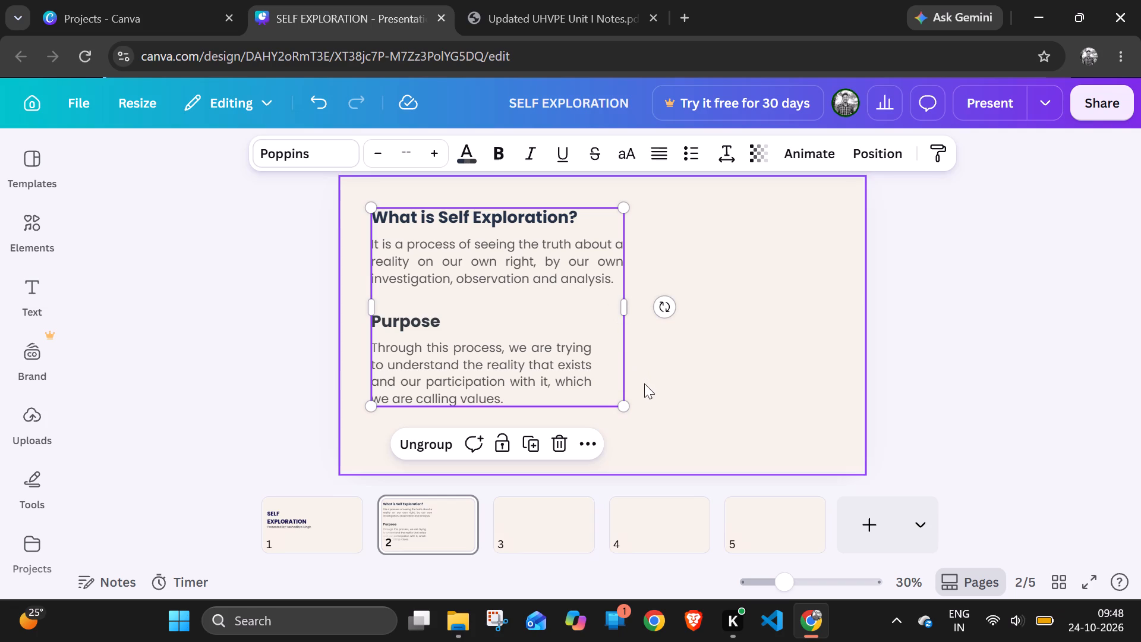
# Narrow the grouped text on page 2 to about 920 wide and enlarge it slightly in proportion.
pyautogui.moveTo(626, 308); pyautogui.dragTo(612, 307)
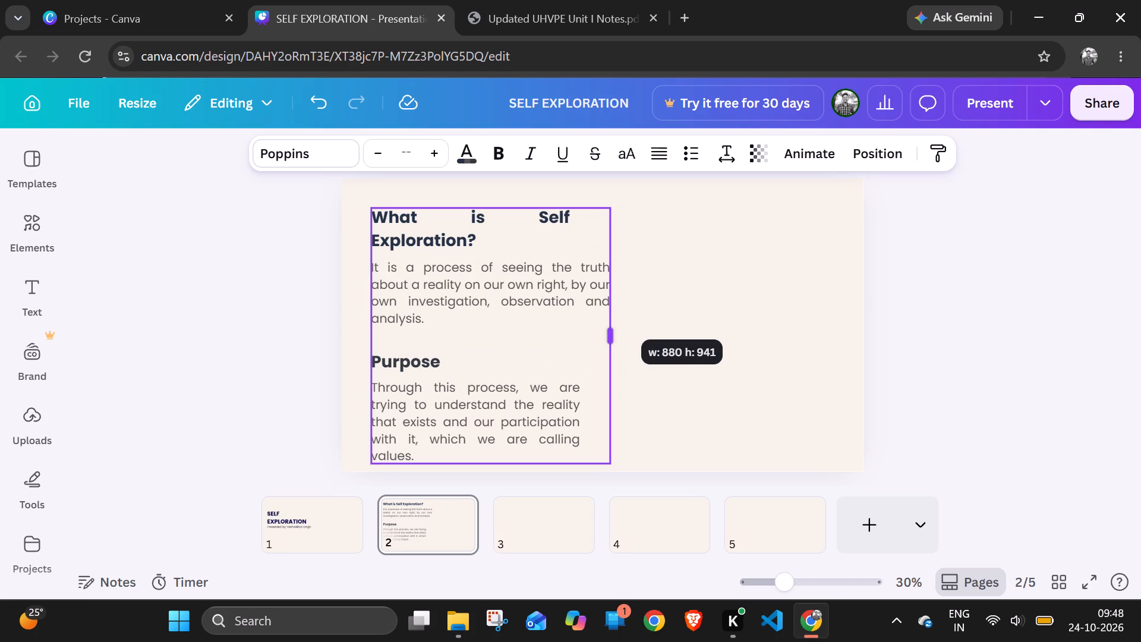
pyautogui.moveTo(612, 307); pyautogui.dragTo(625, 294)
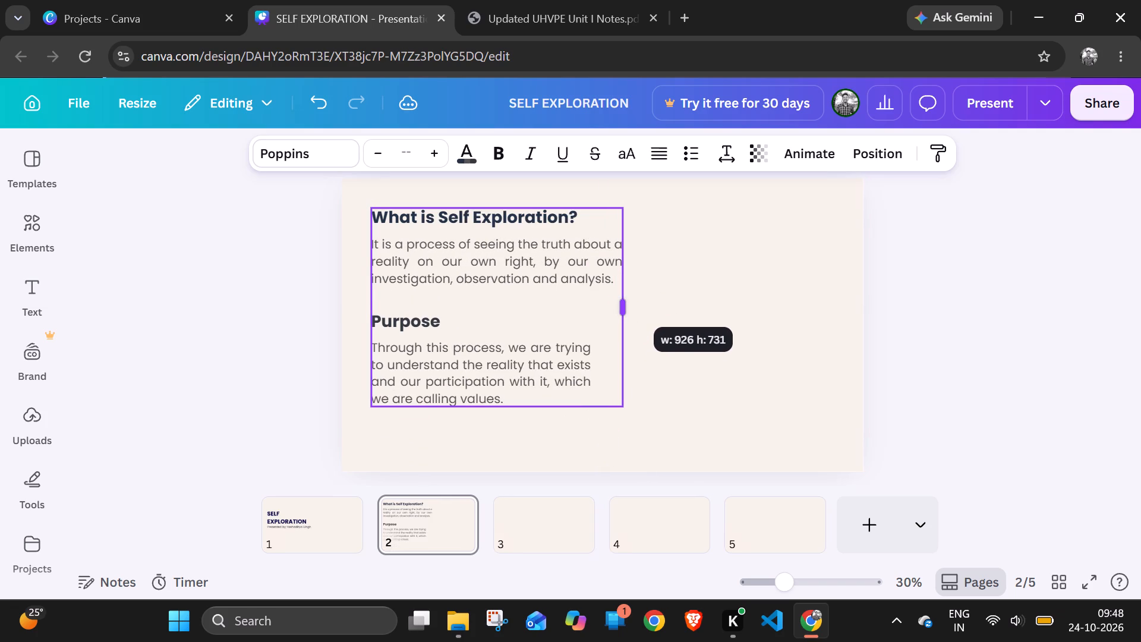
pyautogui.moveTo(625, 294); pyautogui.dragTo(624, 296)
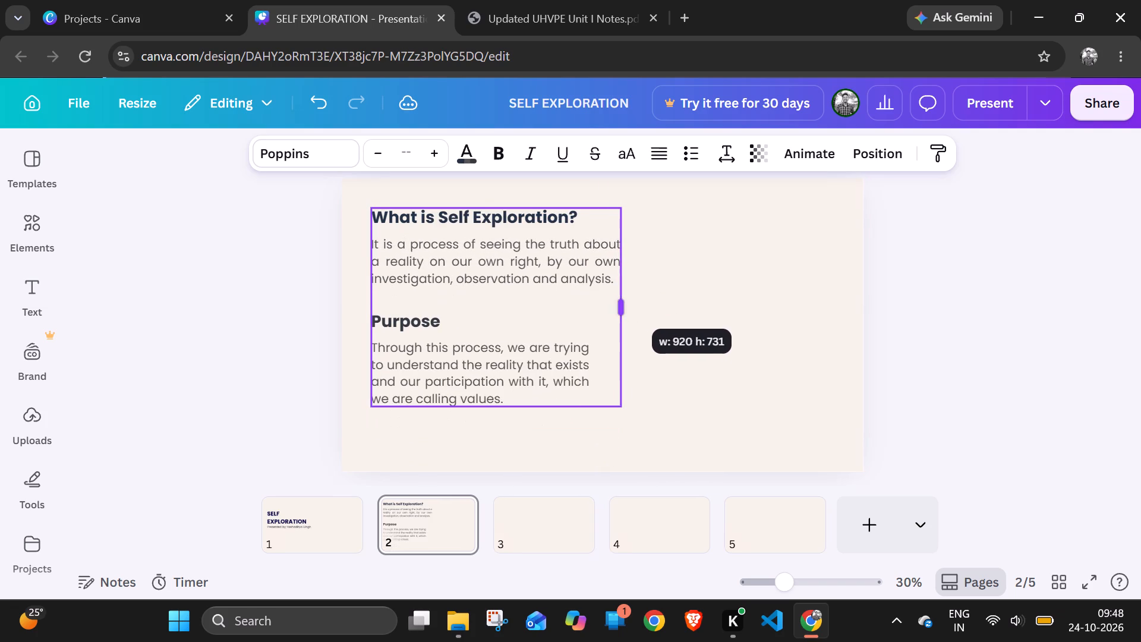
pyautogui.moveTo(624, 296); pyautogui.dragTo(623, 297)
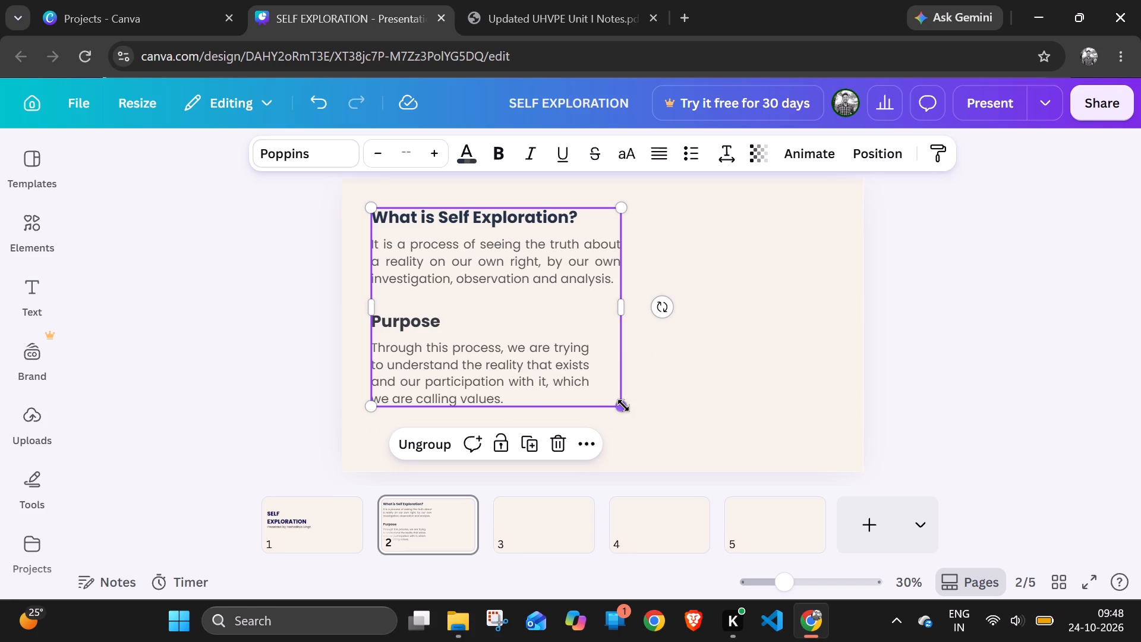
pyautogui.moveTo(626, 407); pyautogui.dragTo(631, 417)
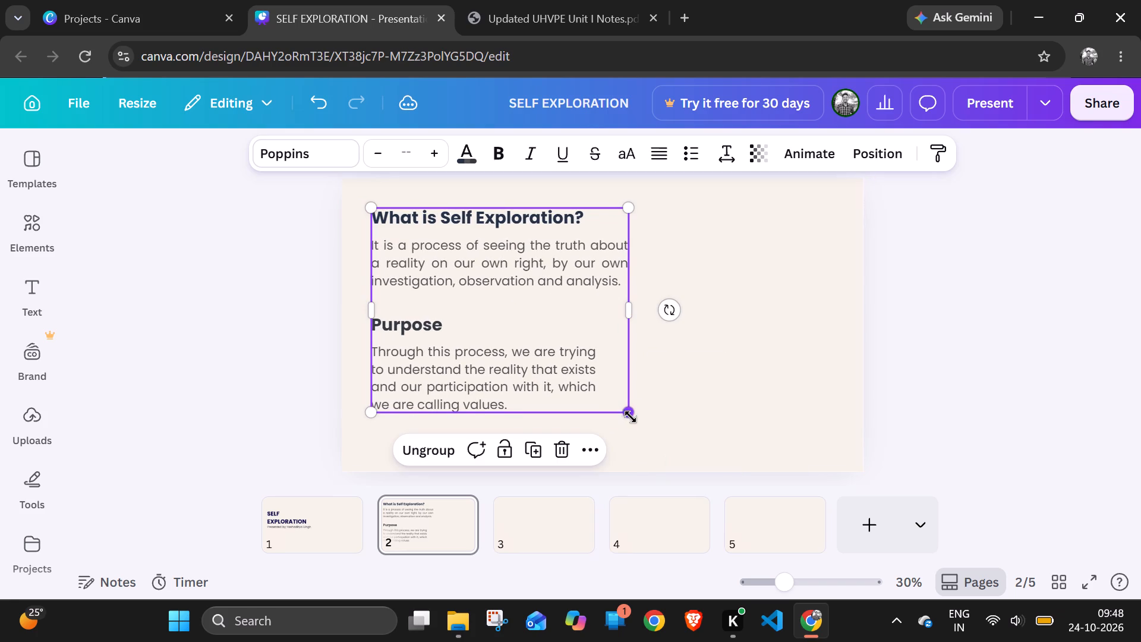
pyautogui.click(740, 345)
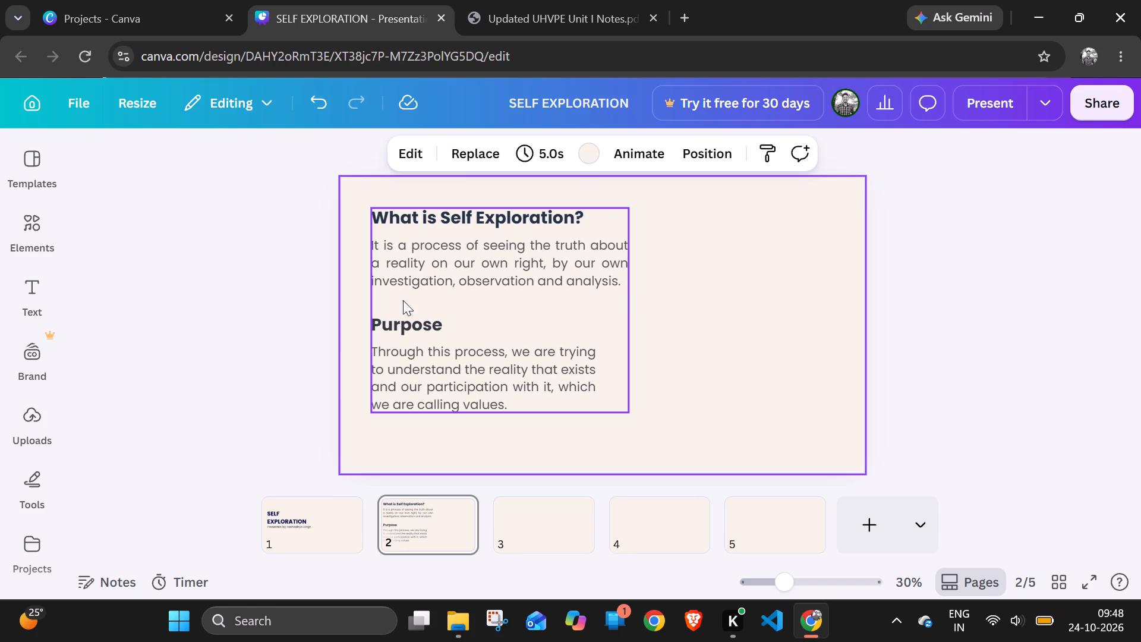
# Move the grouped text on page 2 down to the slide's vertical centre, keeping it on the left margin guide.
pyautogui.moveTo(445, 292); pyautogui.dragTo(442, 304)
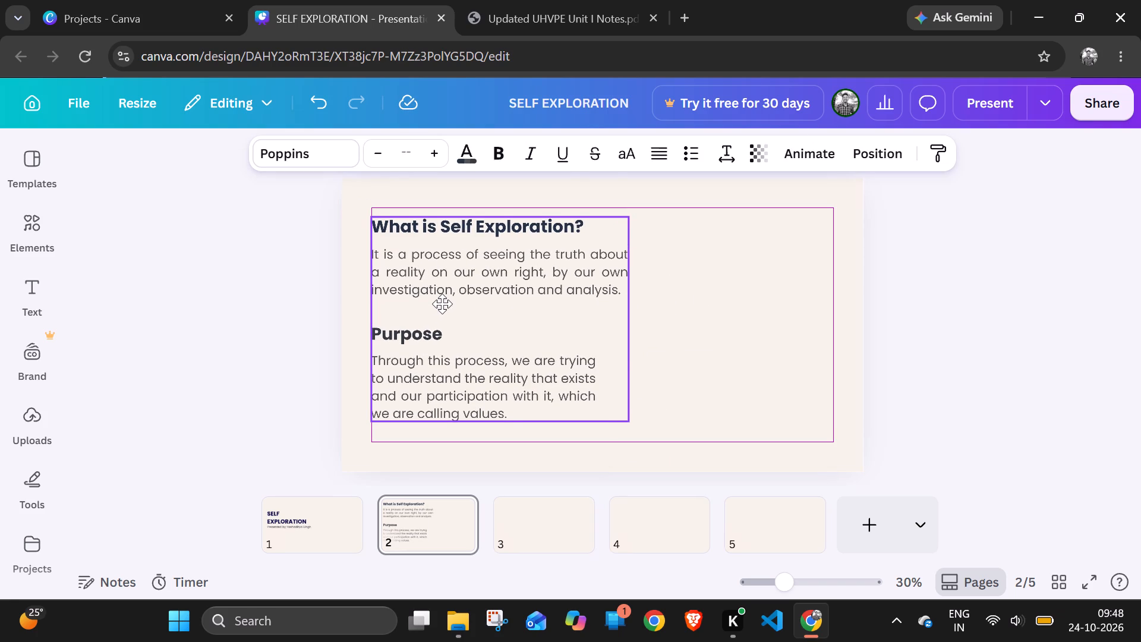
pyautogui.moveTo(442, 304); pyautogui.dragTo(441, 304)
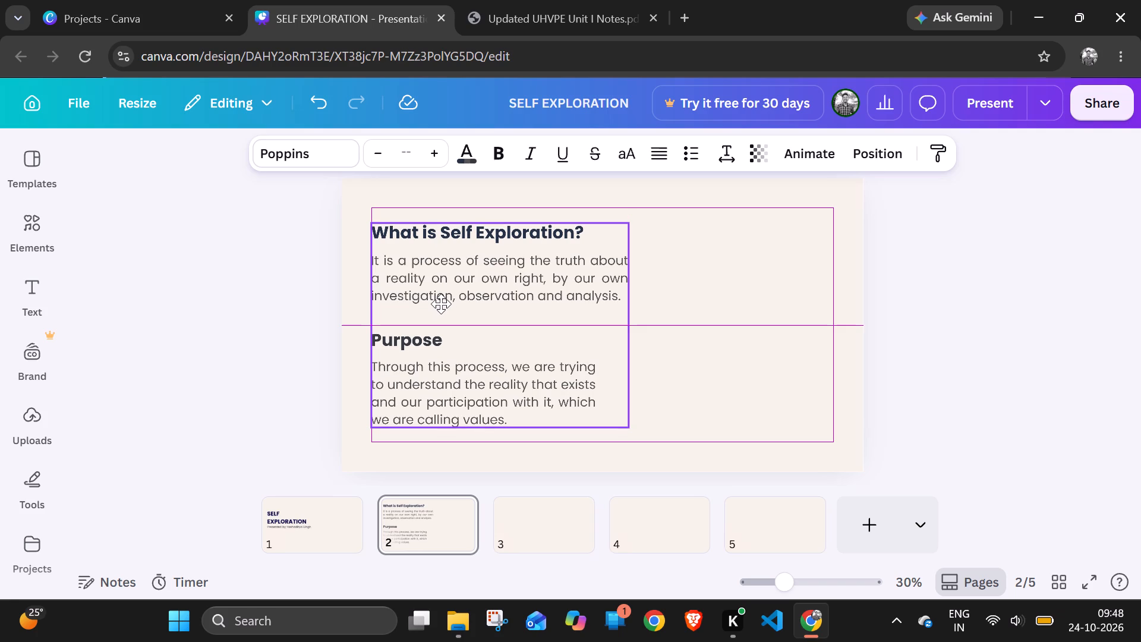
pyautogui.moveTo(441, 304); pyautogui.dragTo(443, 304)
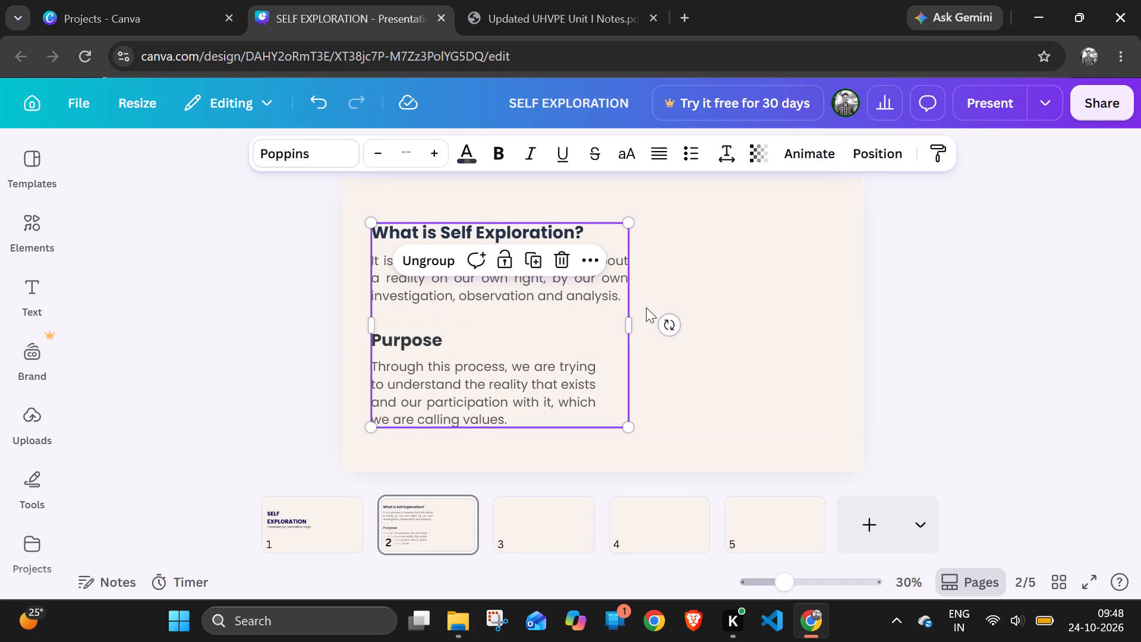
pyautogui.click(717, 274)
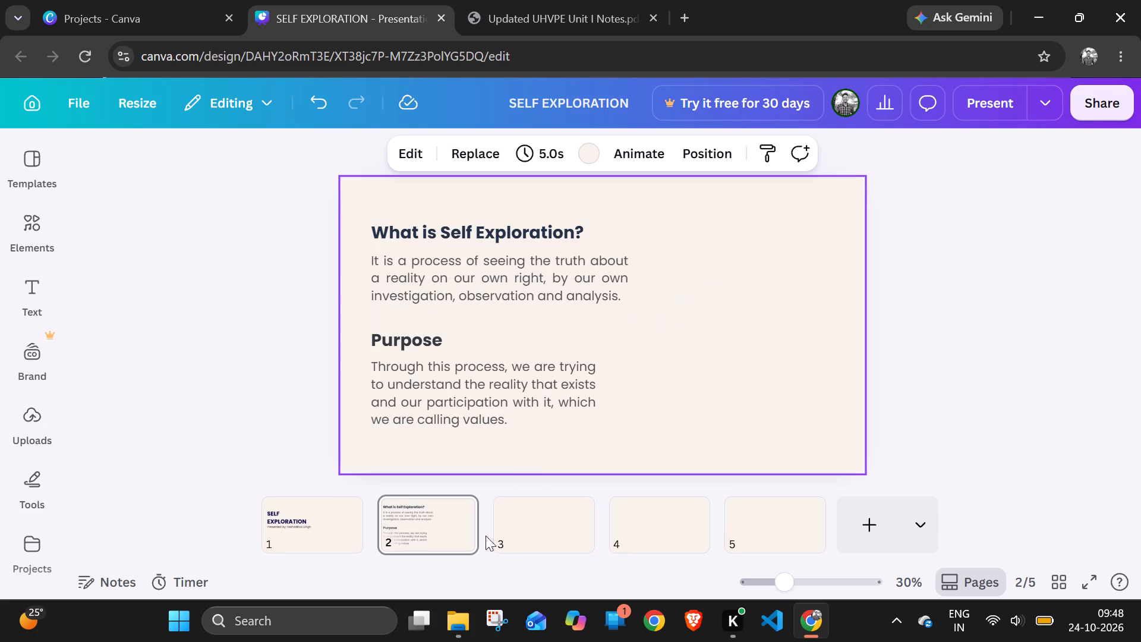
# Compare the layout of page 2 with the title page and the blank page 3.
pyautogui.click(512, 531)
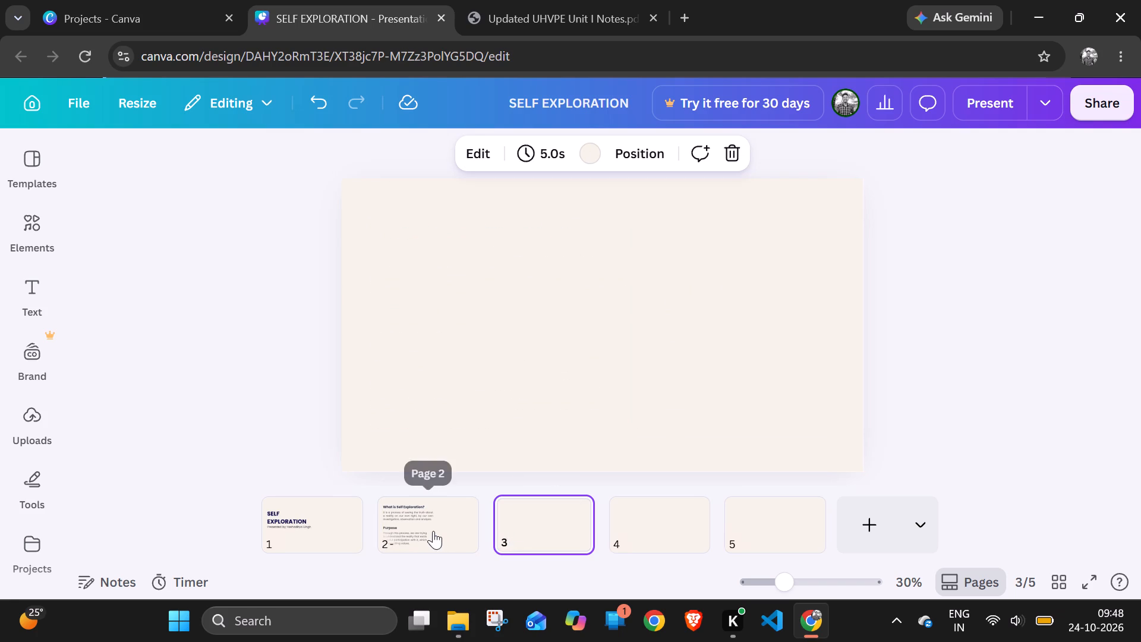
pyautogui.click(433, 531)
pyautogui.click(288, 527)
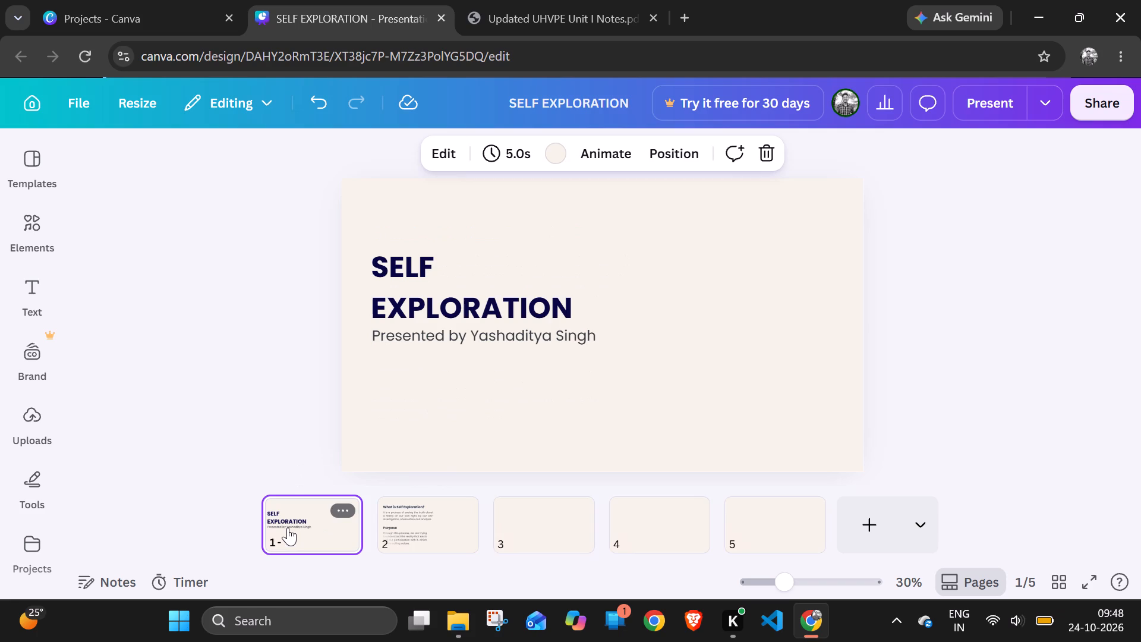
pyautogui.click(447, 521)
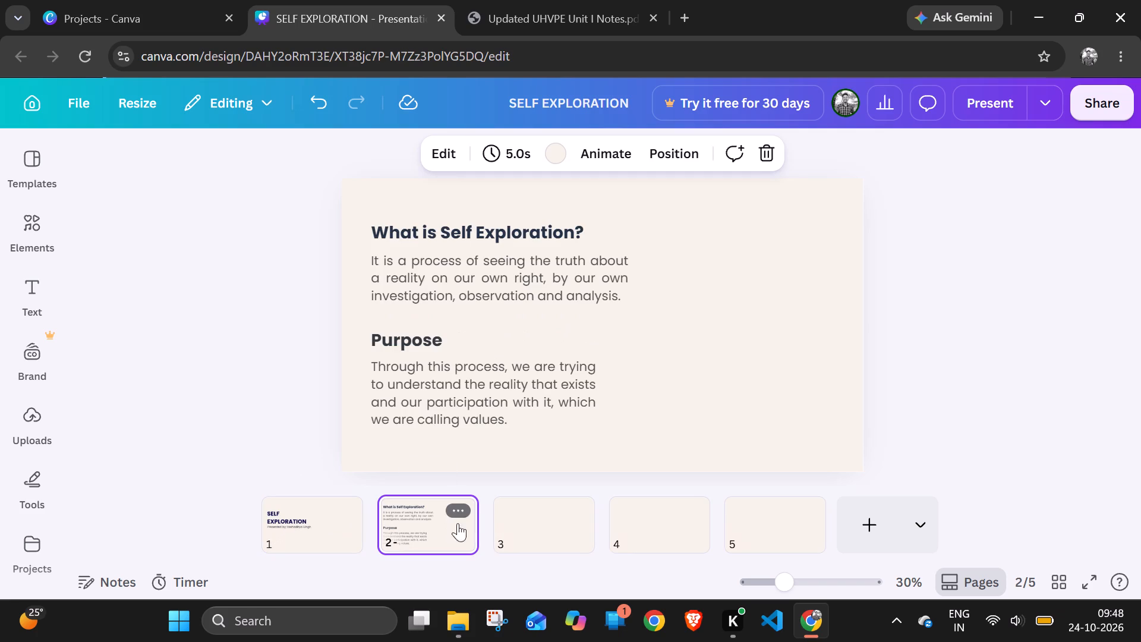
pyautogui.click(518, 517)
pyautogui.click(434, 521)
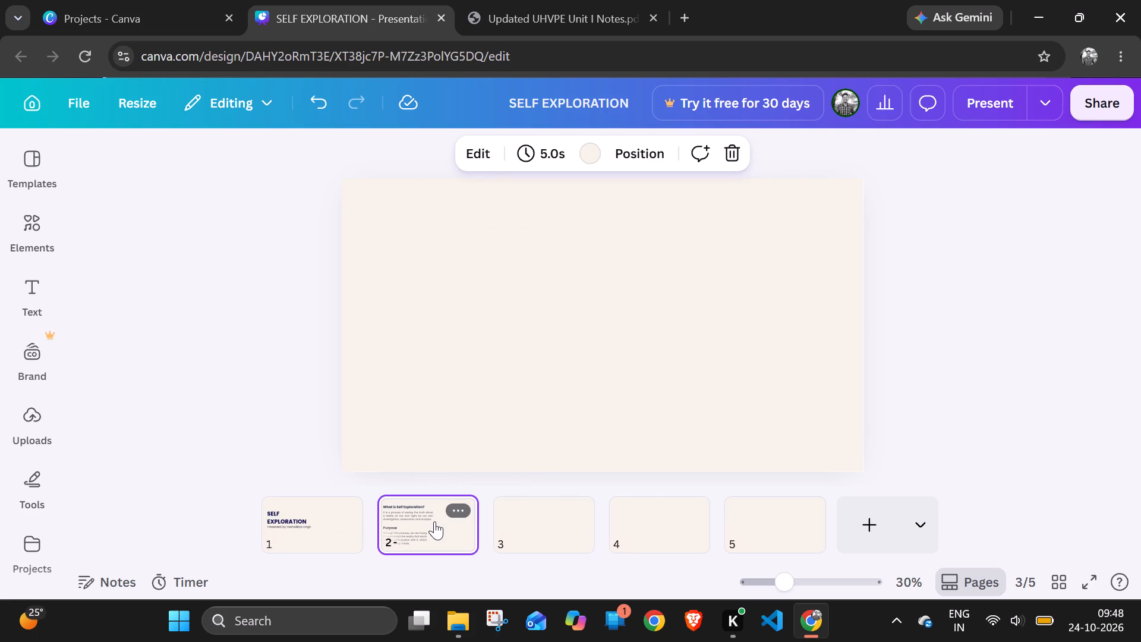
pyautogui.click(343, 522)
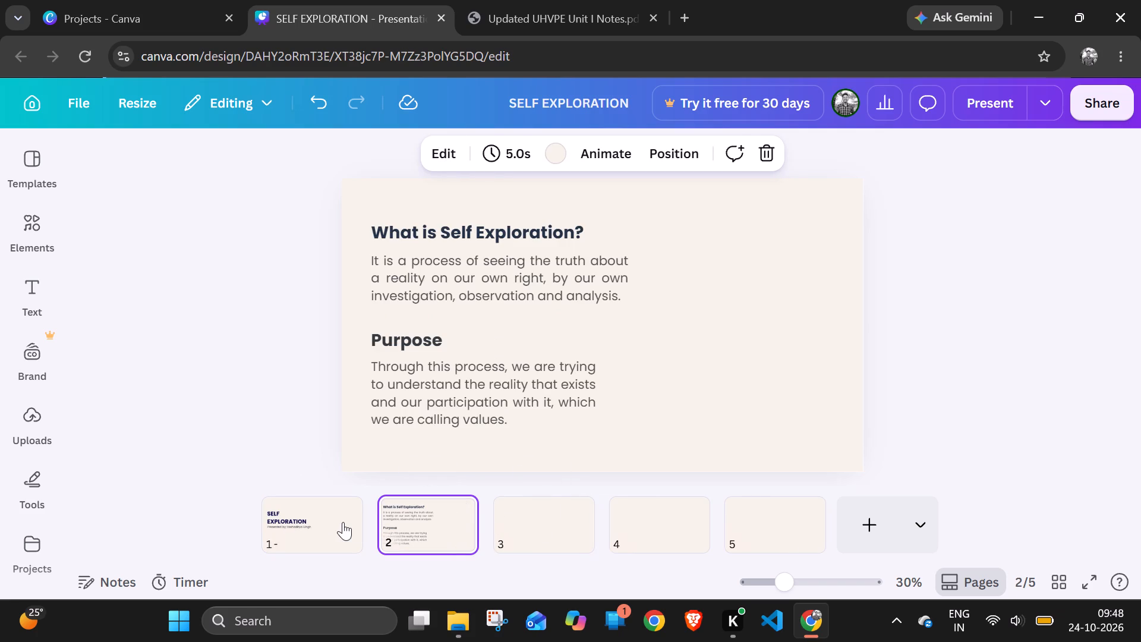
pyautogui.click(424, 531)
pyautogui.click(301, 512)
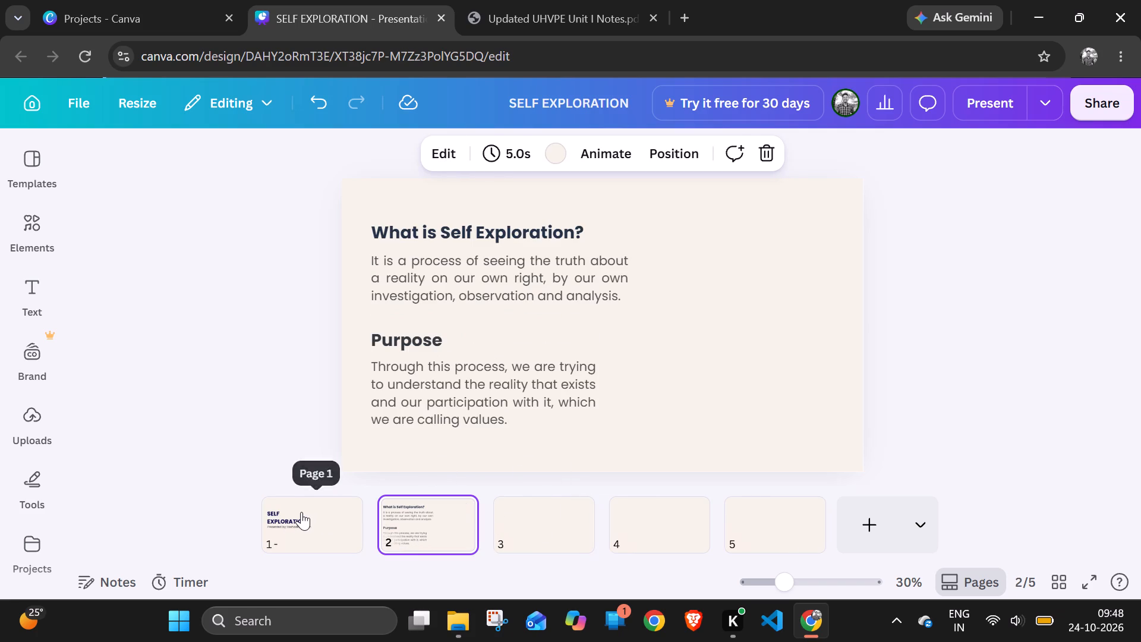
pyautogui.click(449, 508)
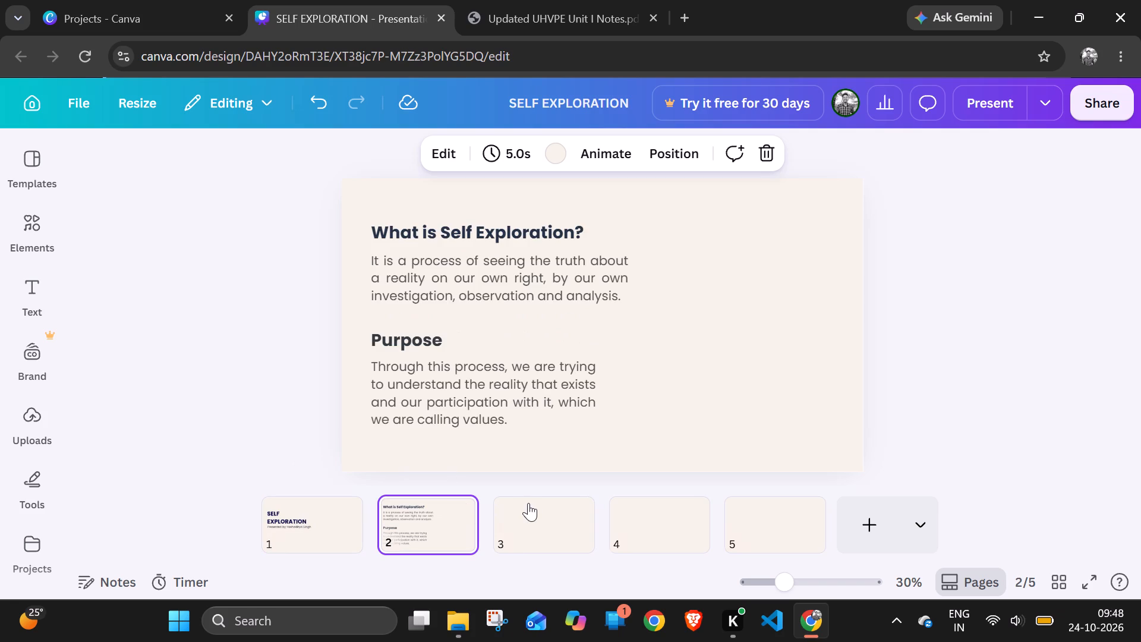
# Add a text box to blank page 3 and move it near the top of the slide.
pyautogui.click(530, 503)
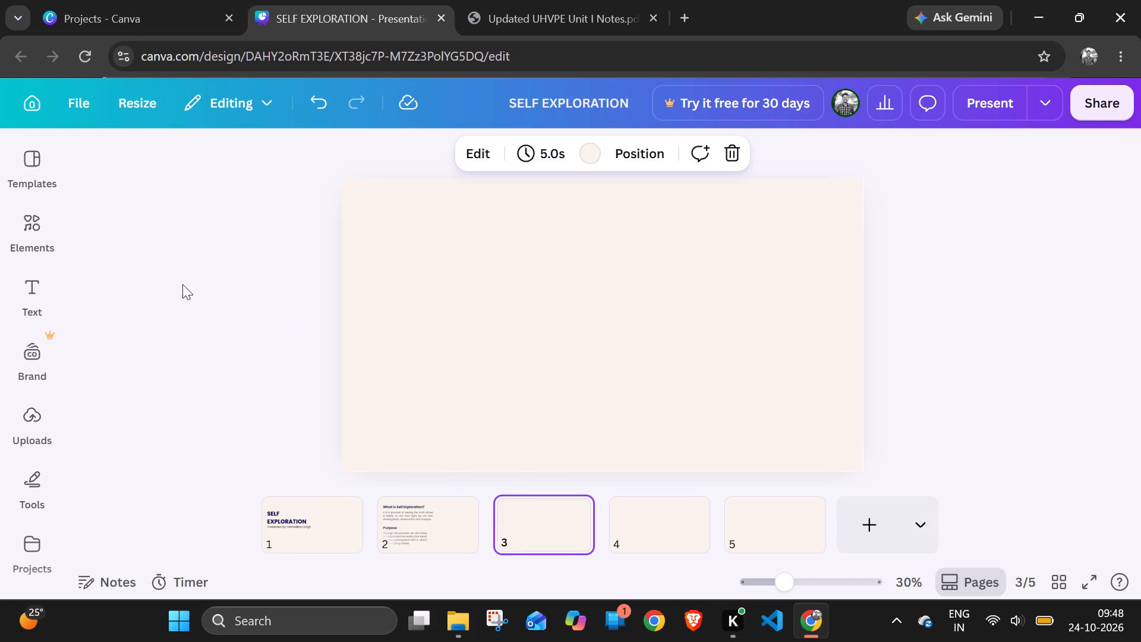
pyautogui.click(22, 294)
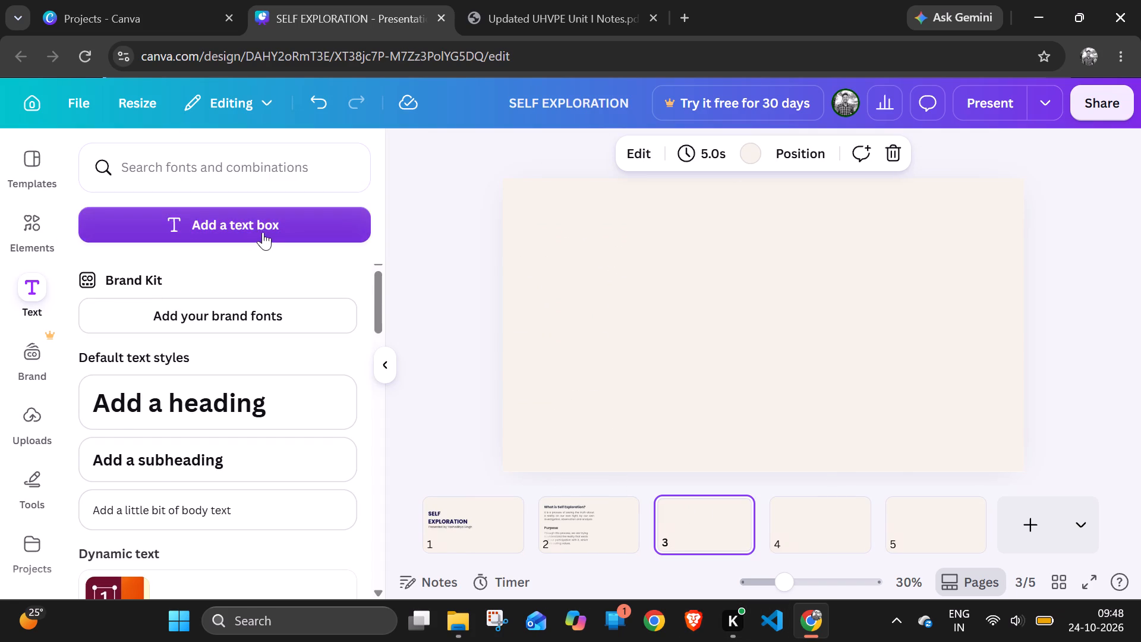
pyautogui.click(253, 230)
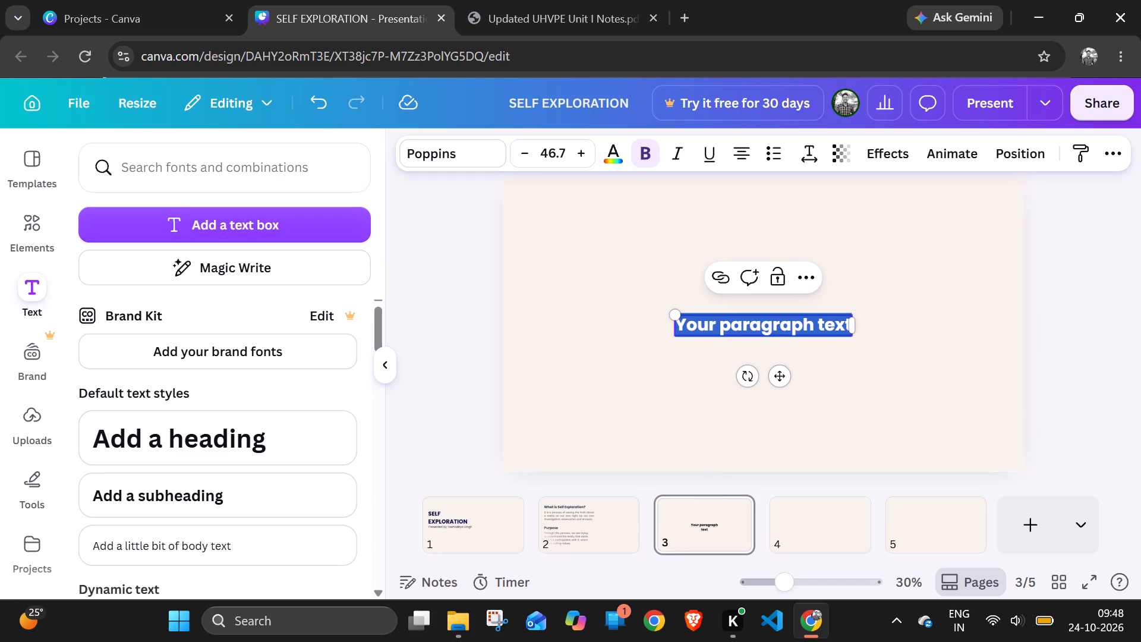
pyautogui.doubleClick(777, 372)
pyautogui.moveTo(777, 372); pyautogui.dragTo(683, 204)
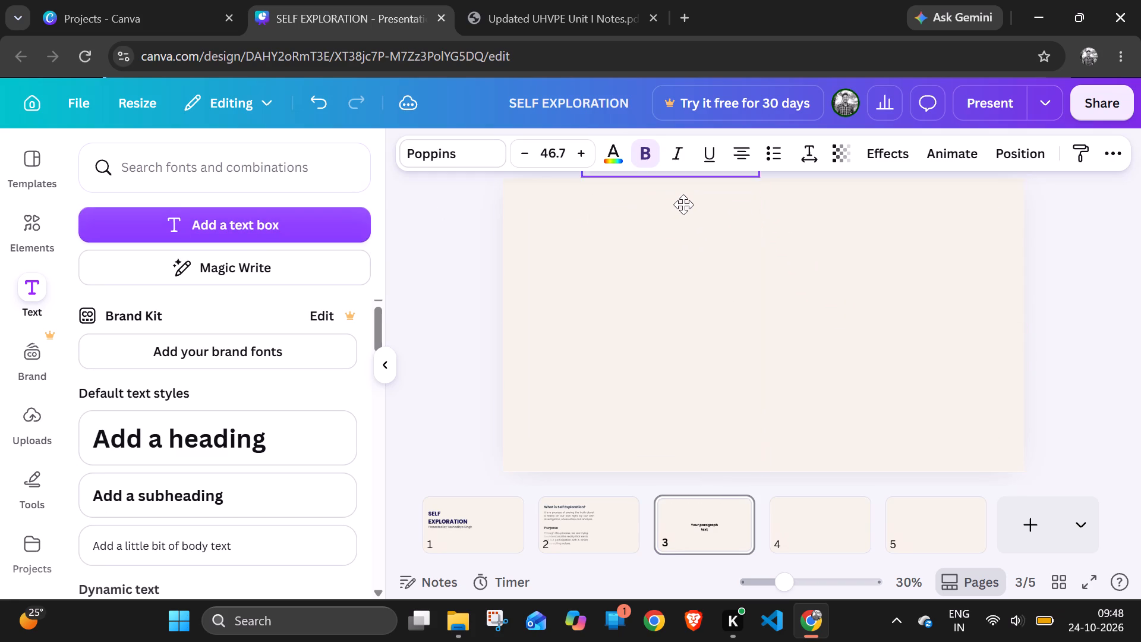
pyautogui.moveTo(683, 204); pyautogui.dragTo(682, 265)
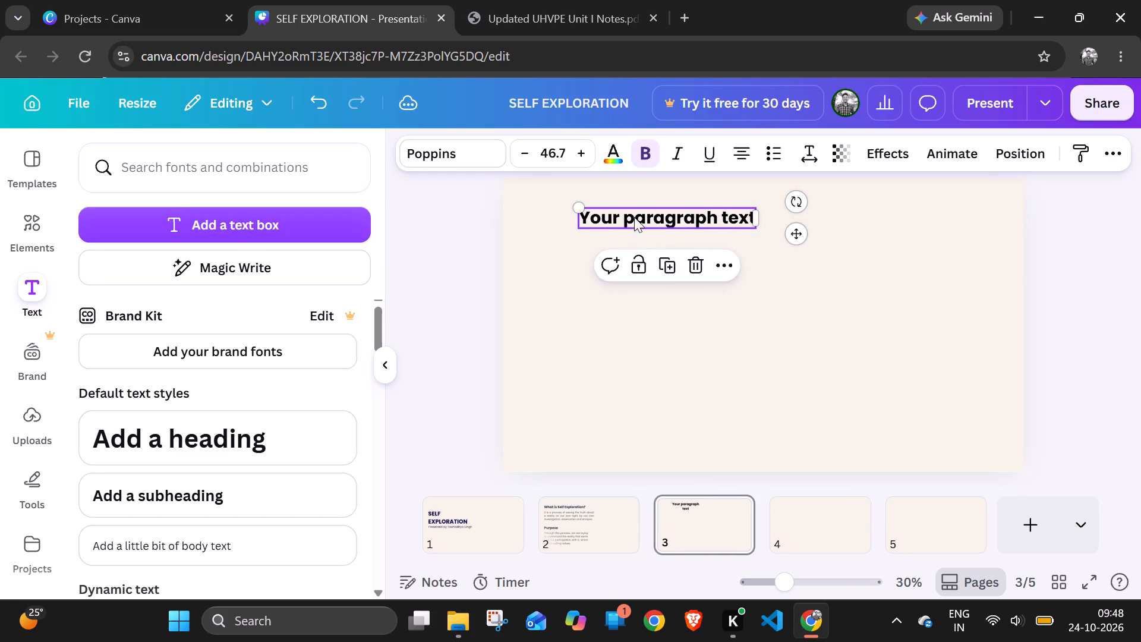
# Replace the placeholder text on page 3 with the point 1 heading copied from page 11 of the UHVPE Unit I notes, without its number.
pyautogui.doubleClick(634, 216)
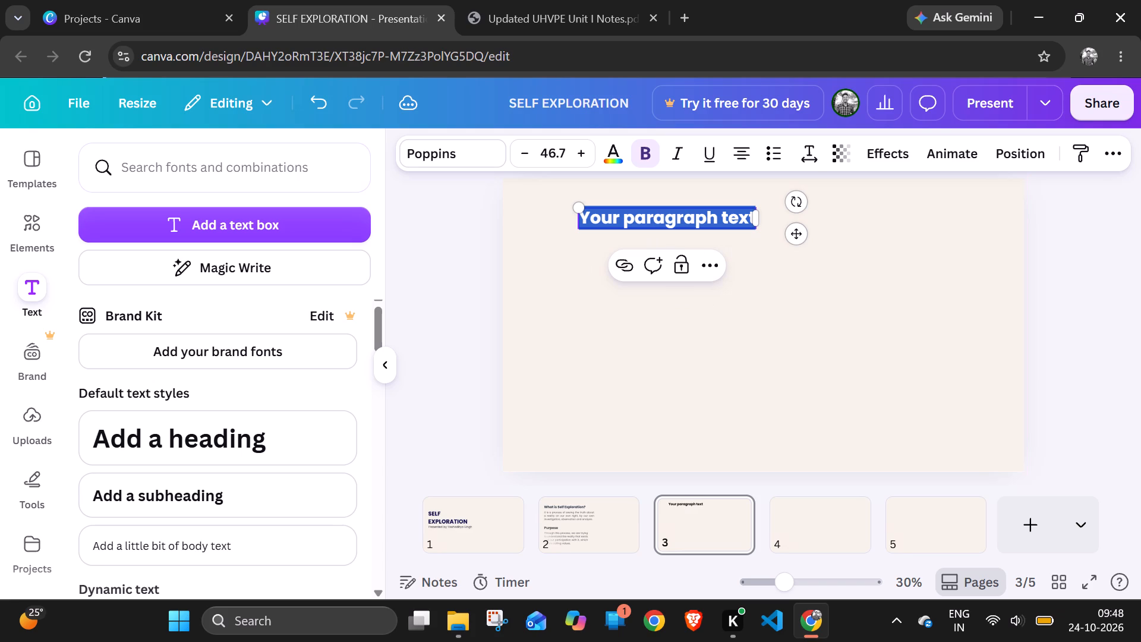
pyautogui.press('BackSpace')
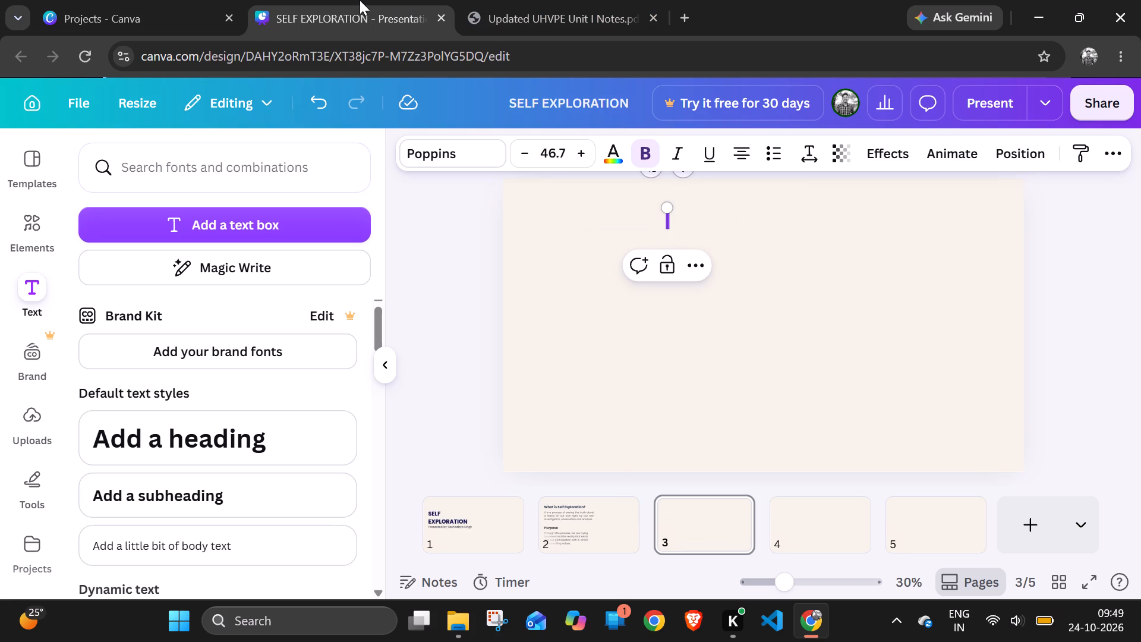
pyautogui.click(354, 0)
pyautogui.click(518, 0)
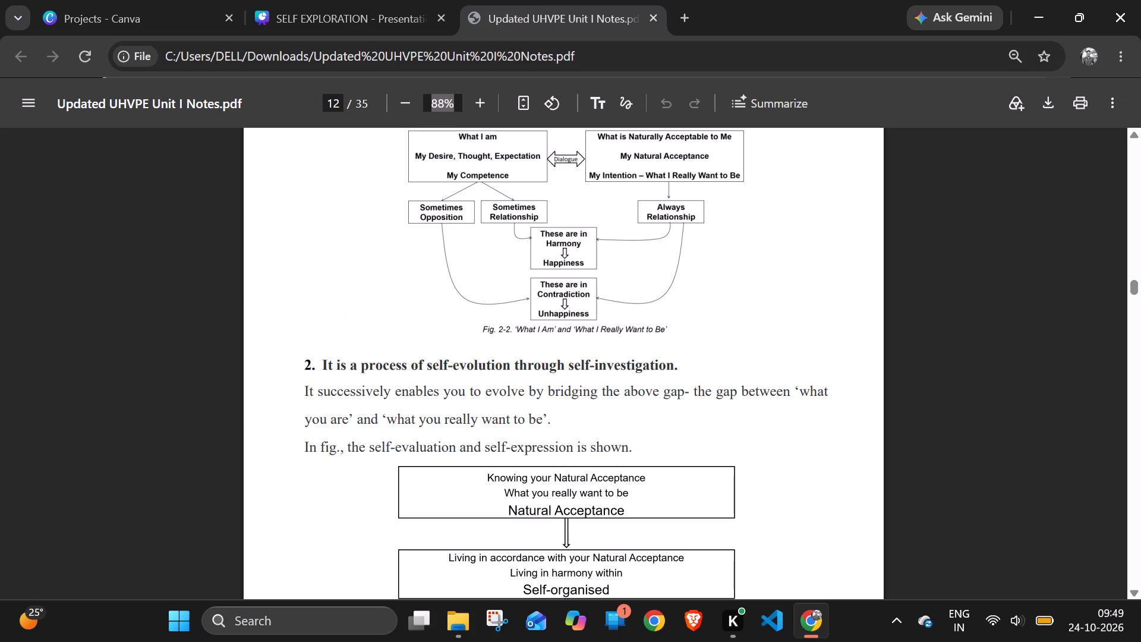
pyautogui.scroll(2, 319, 363)
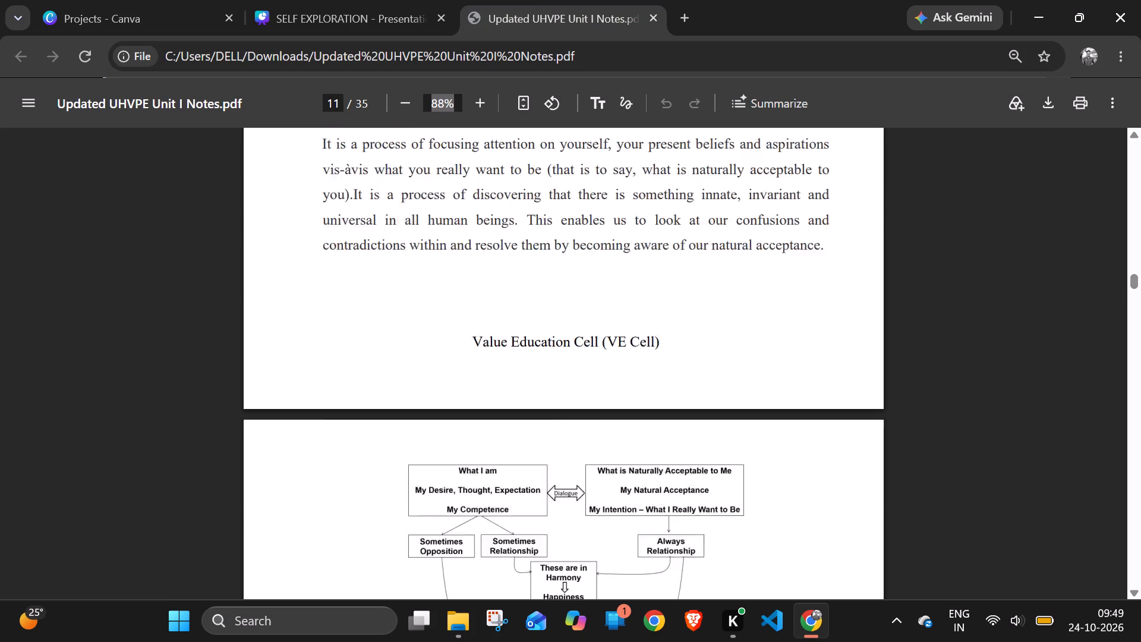
pyautogui.scroll(1, 319, 363)
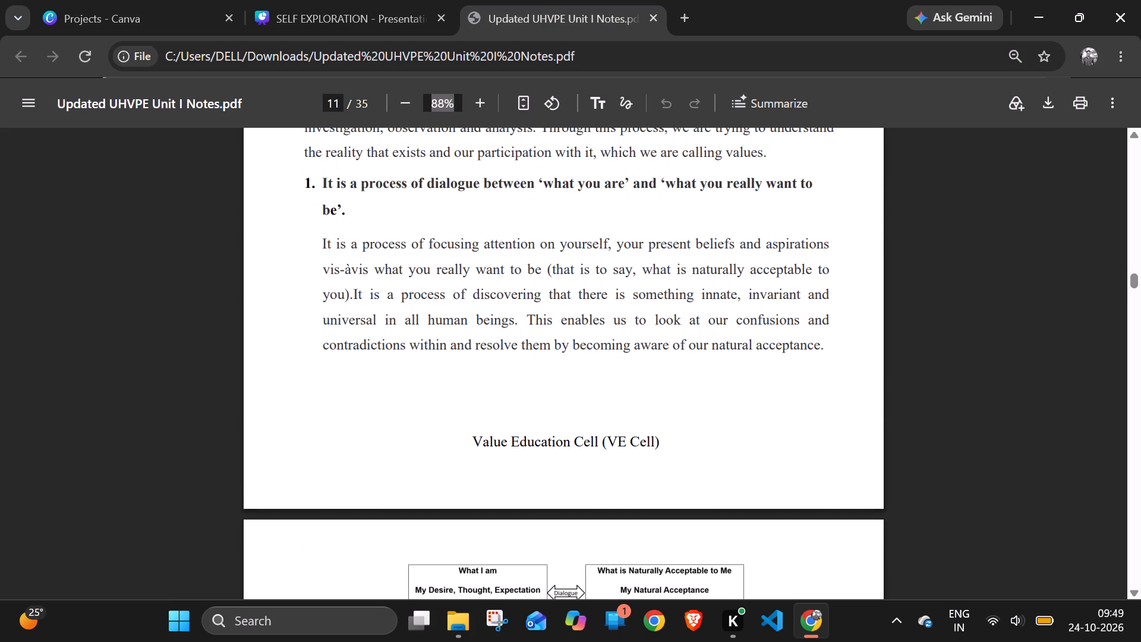
pyautogui.moveTo(318, 184); pyautogui.dragTo(343, 210)
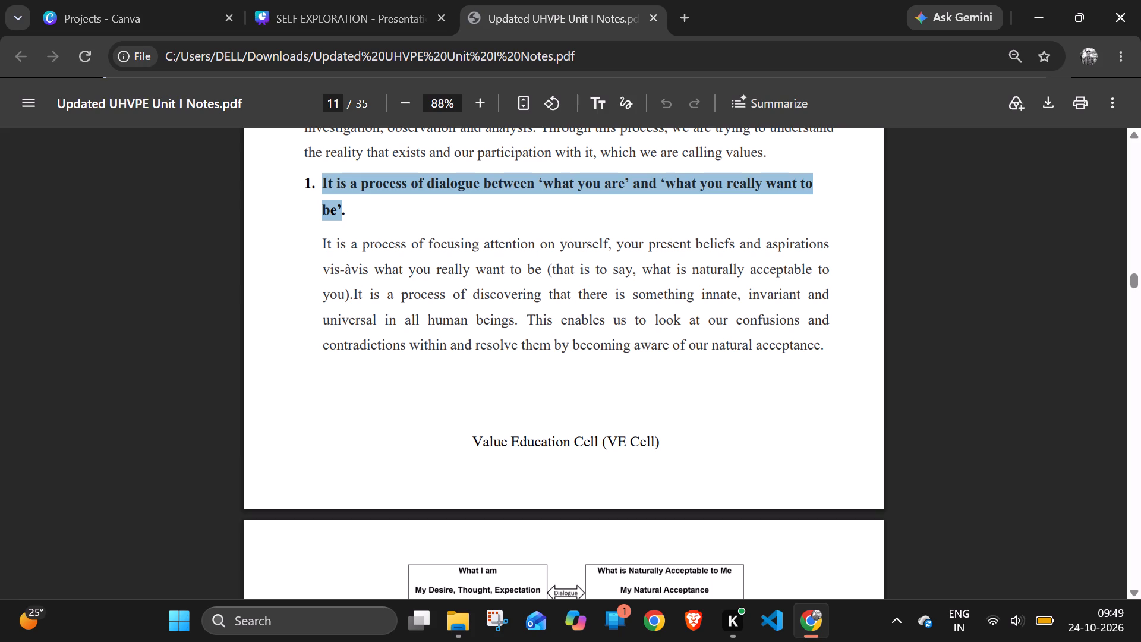
pyautogui.scroll(1, 343, 210)
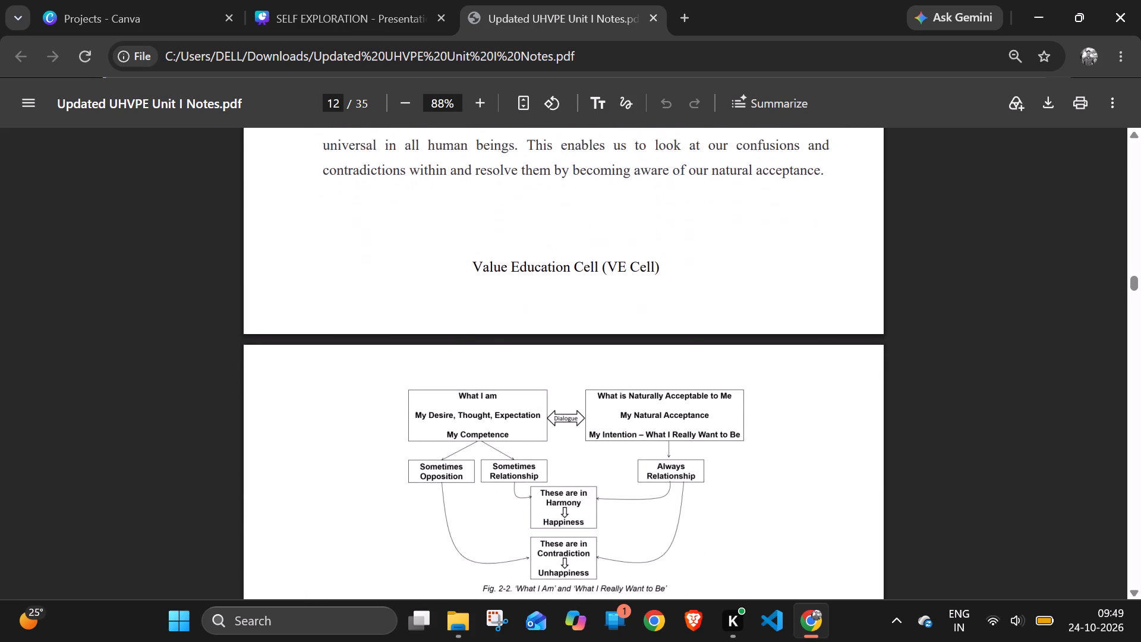
pyautogui.scroll(1, 343, 210)
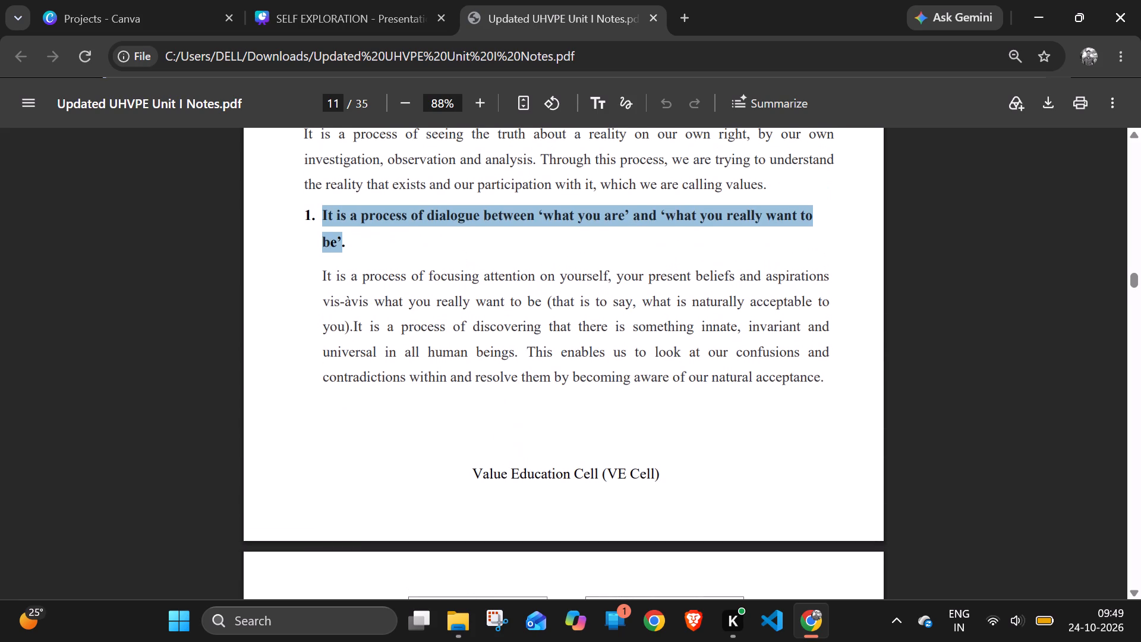
pyautogui.hotkey('ctrl', 'c')
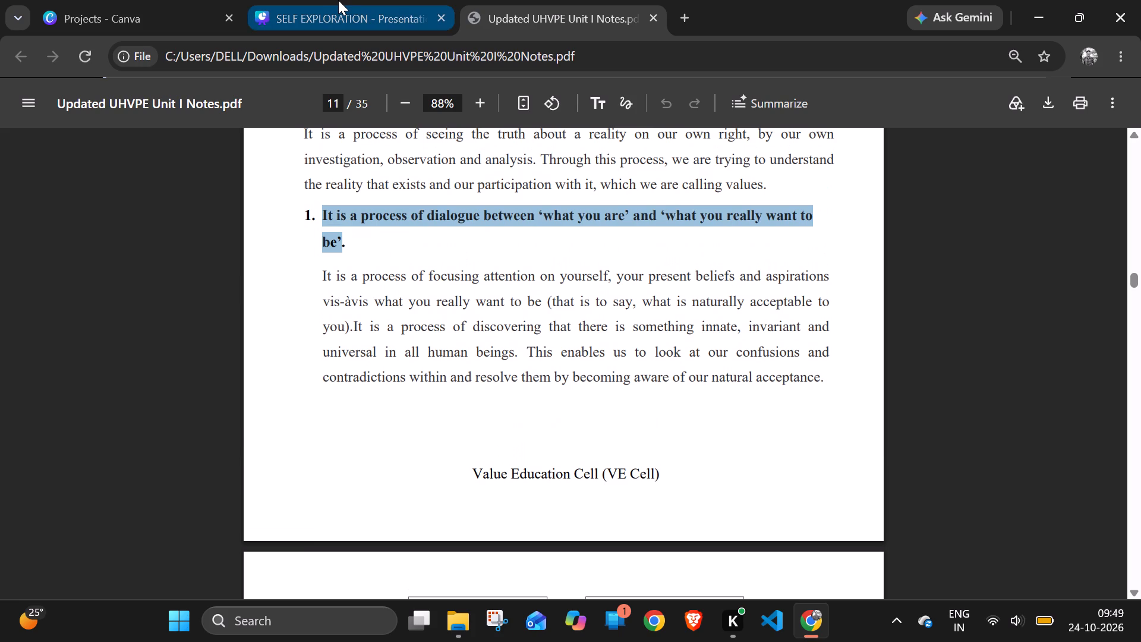
pyautogui.click(338, 0)
pyautogui.hotkey('ctrl', 'v')
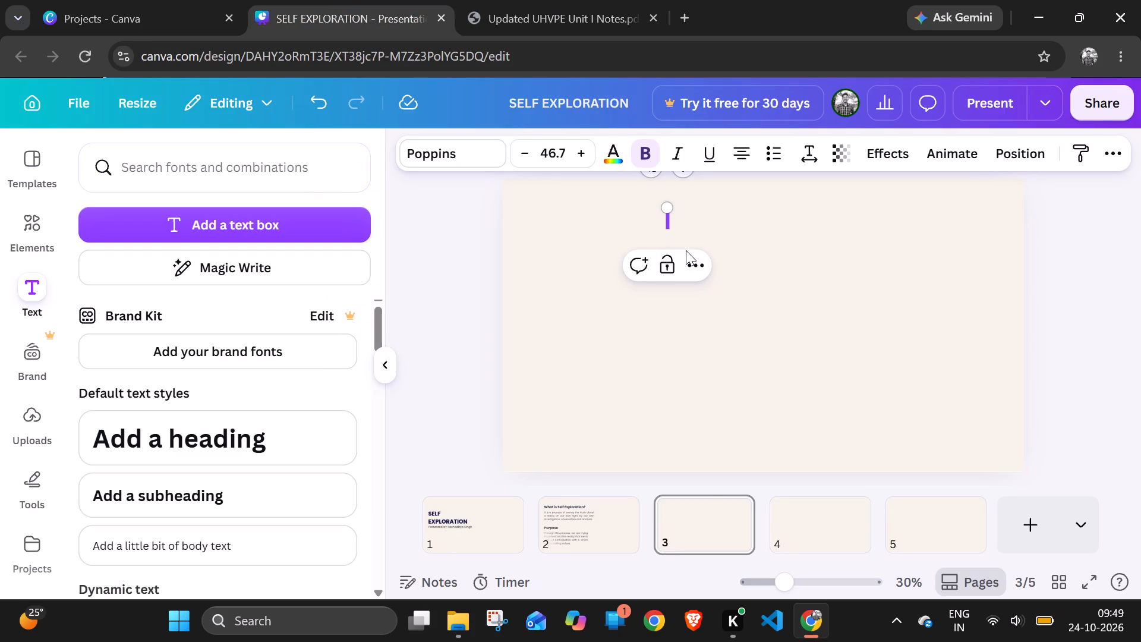
# Left-align the heading on page 3 and set its font size to 40.
pyautogui.click(746, 150)
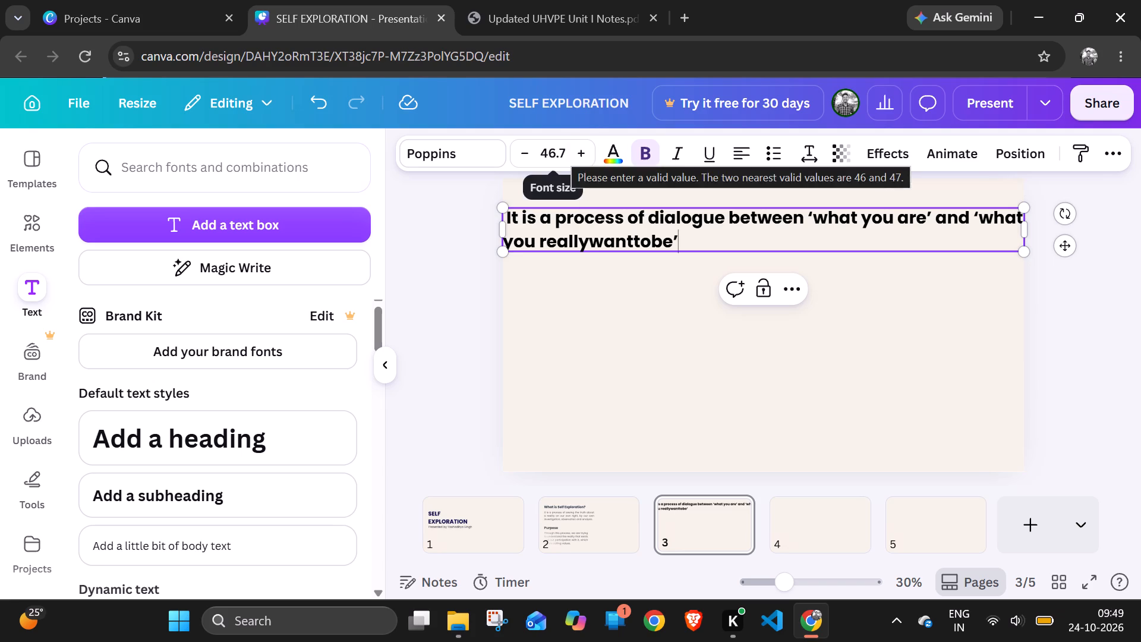
pyautogui.click(565, 152)
pyautogui.press('BackSpace')
pyautogui.write('40')
pyautogui.press('Return')
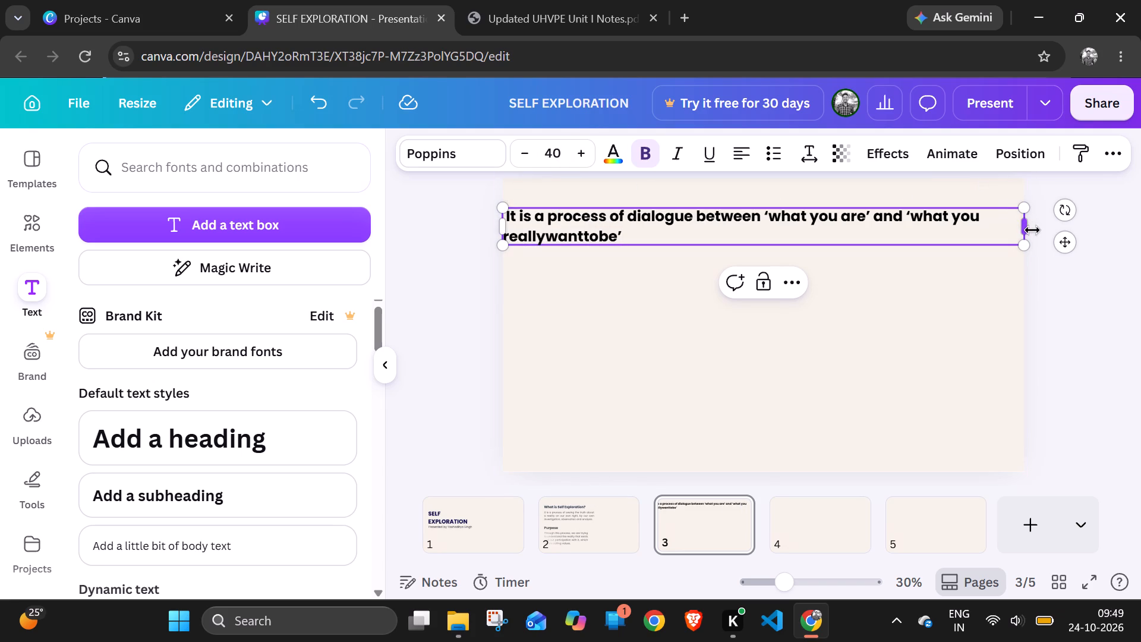
# Scale the heading on page 3 down proportionally to a font size of about 34.8.
pyautogui.moveTo(1025, 246); pyautogui.dragTo(992, 236)
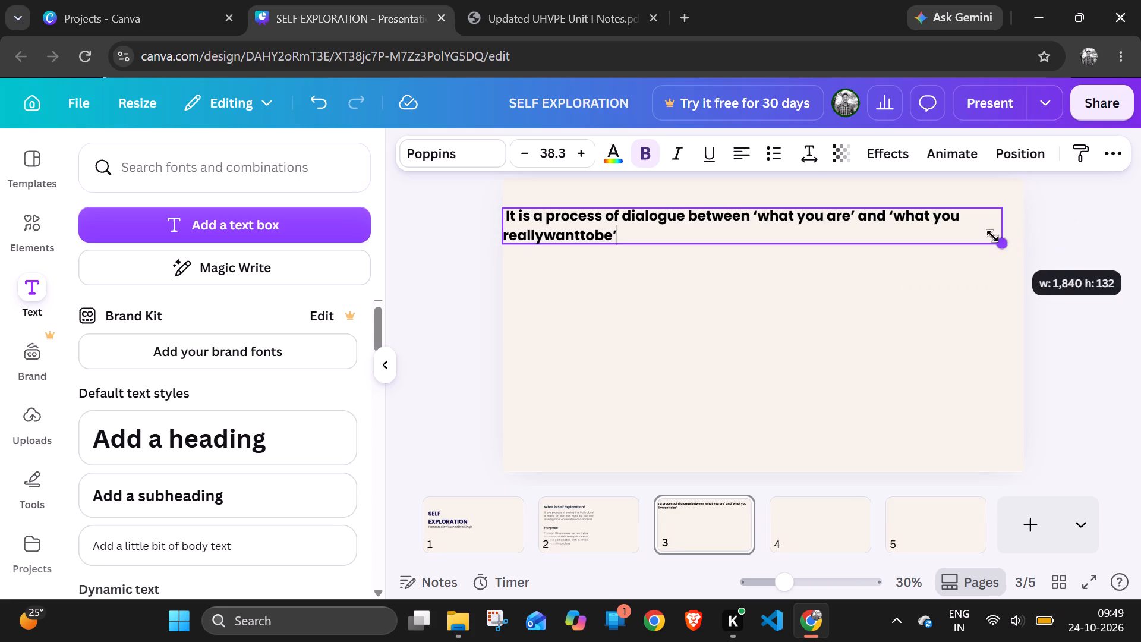
pyautogui.moveTo(992, 236); pyautogui.dragTo(958, 231)
# Insert the missing spaces in the heading's run-together ending so it reads 'really want to be'.
pyautogui.click(631, 236)
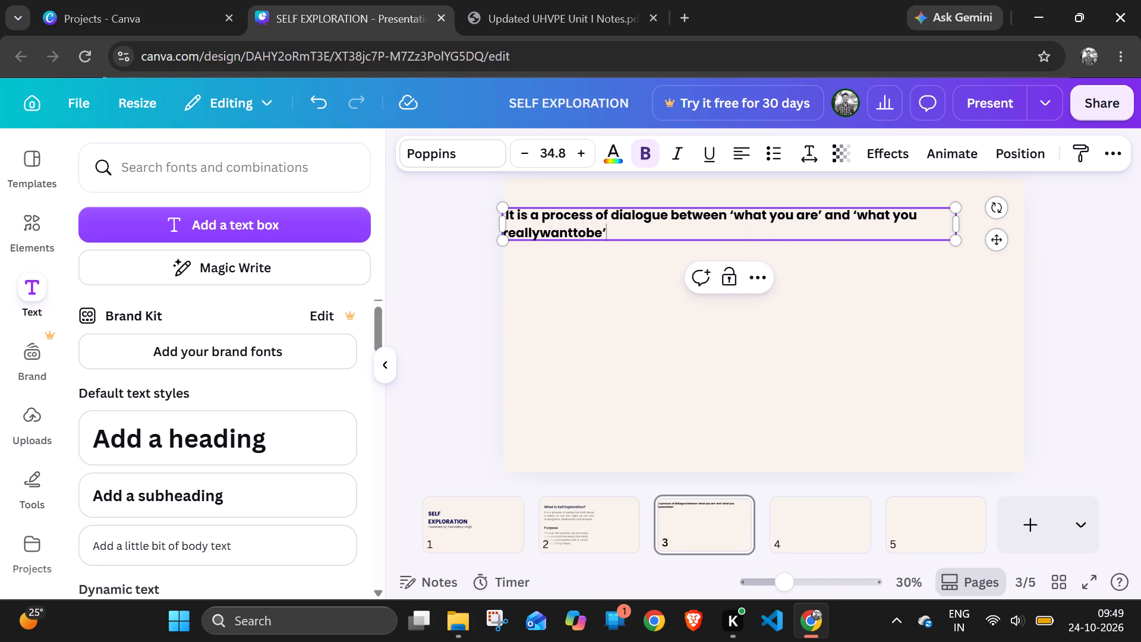
pyautogui.press('Left')
pyautogui.press('Left')
pyautogui.press('Left')
pyautogui.press('space')
pyautogui.press('Left')
pyautogui.press('Left')
pyautogui.press('Left')
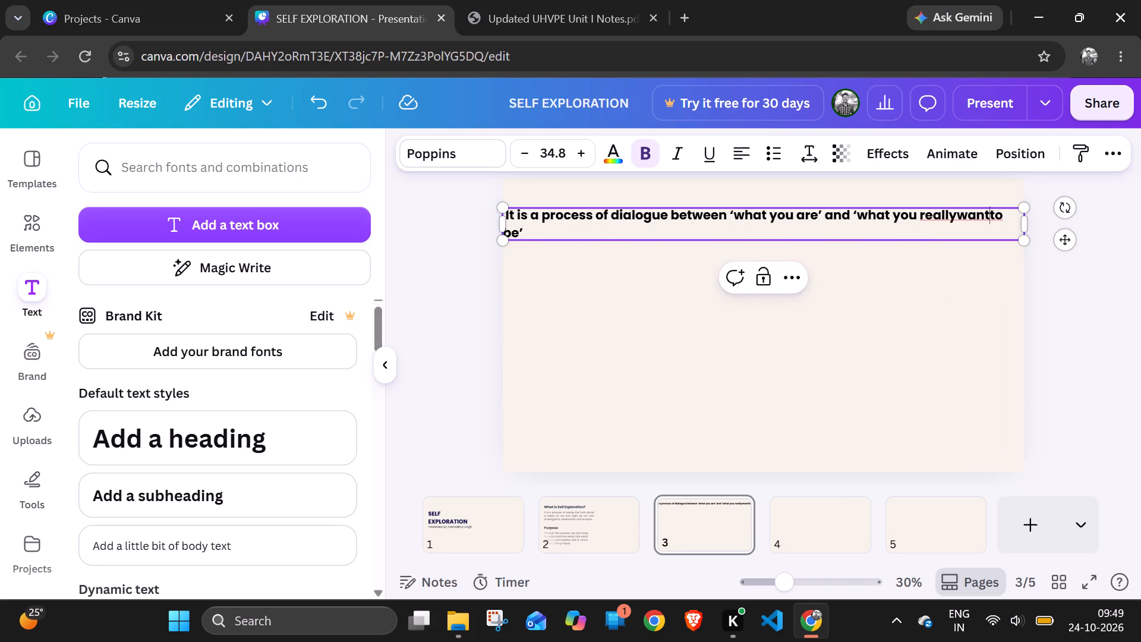
pyautogui.press('space')
pyautogui.press('Left')
pyautogui.press('Left')
pyautogui.press('Left')
pyautogui.press('Left')
pyautogui.press('Left')
pyautogui.press('space')
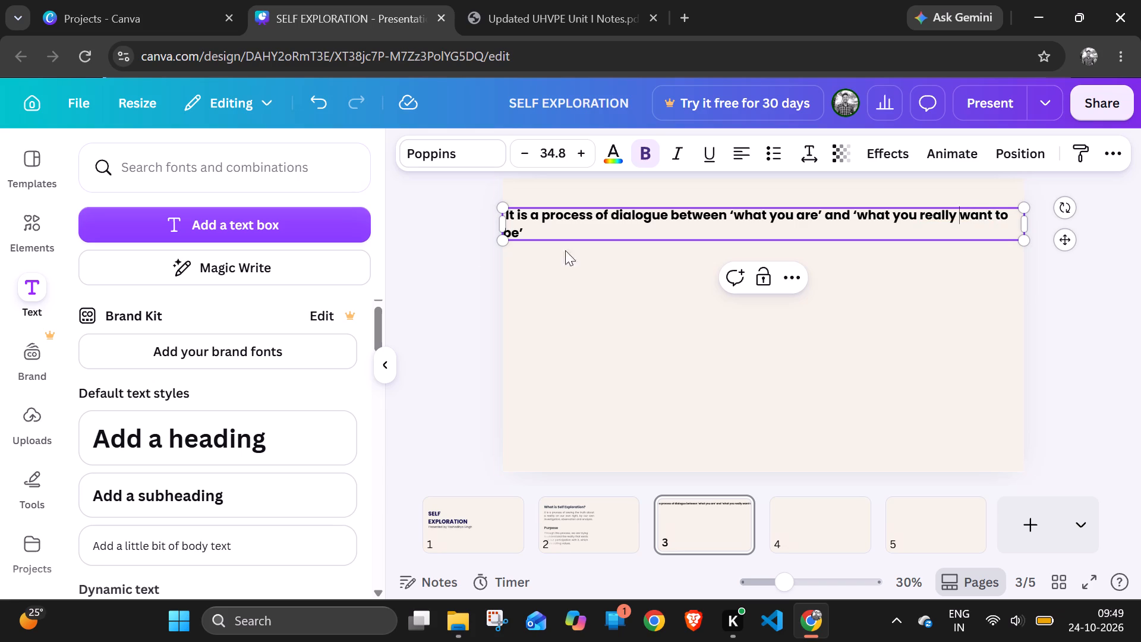
# Scale the heading down from both sides to a font size of about 30.5, leaving margins at the slide's left and right edges.
pyautogui.rightClick(502, 224)
pyautogui.click(477, 223)
pyautogui.moveTo(500, 212); pyautogui.dragTo(539, 218)
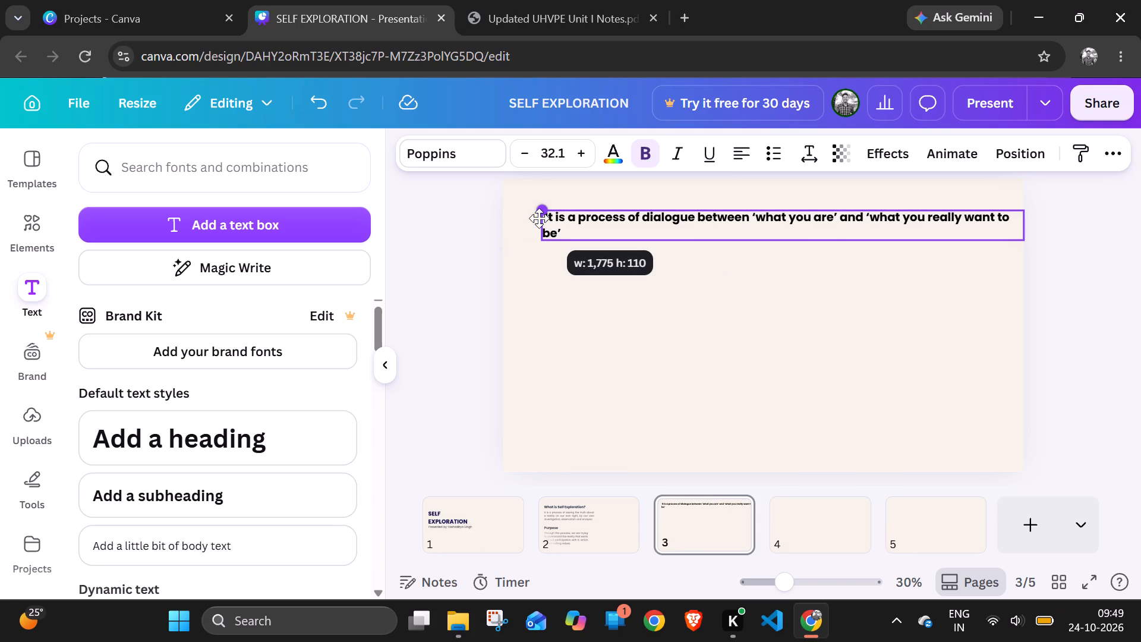
pyautogui.moveTo(539, 218); pyautogui.dragTo(534, 221)
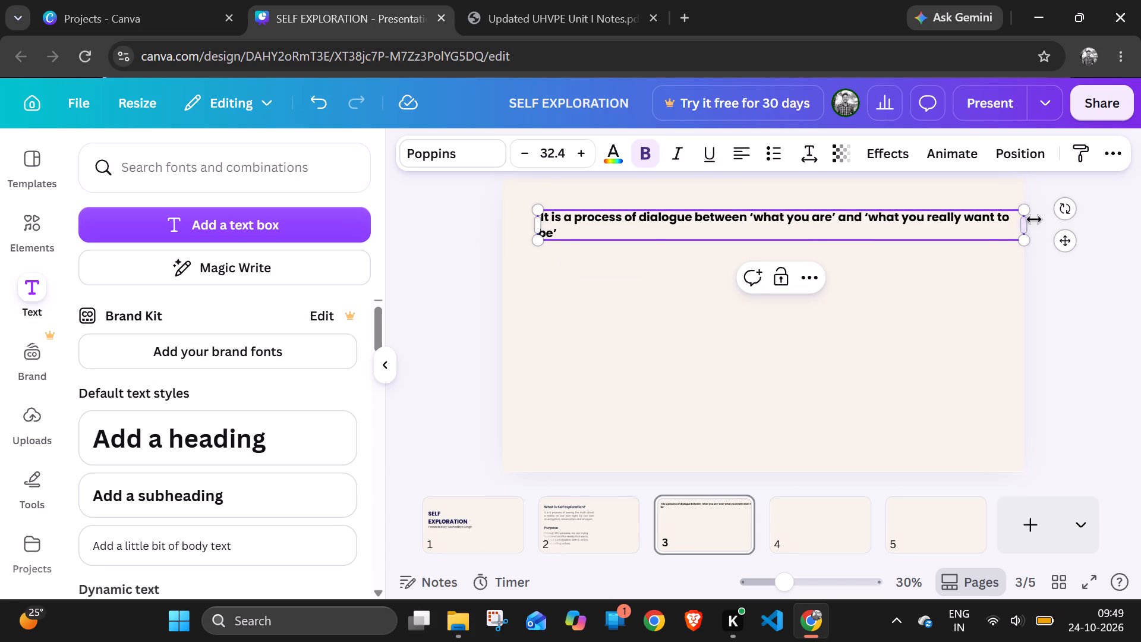
pyautogui.rightClick(1020, 212)
pyautogui.click(1020, 212)
pyautogui.moveTo(1027, 237); pyautogui.dragTo(1013, 233)
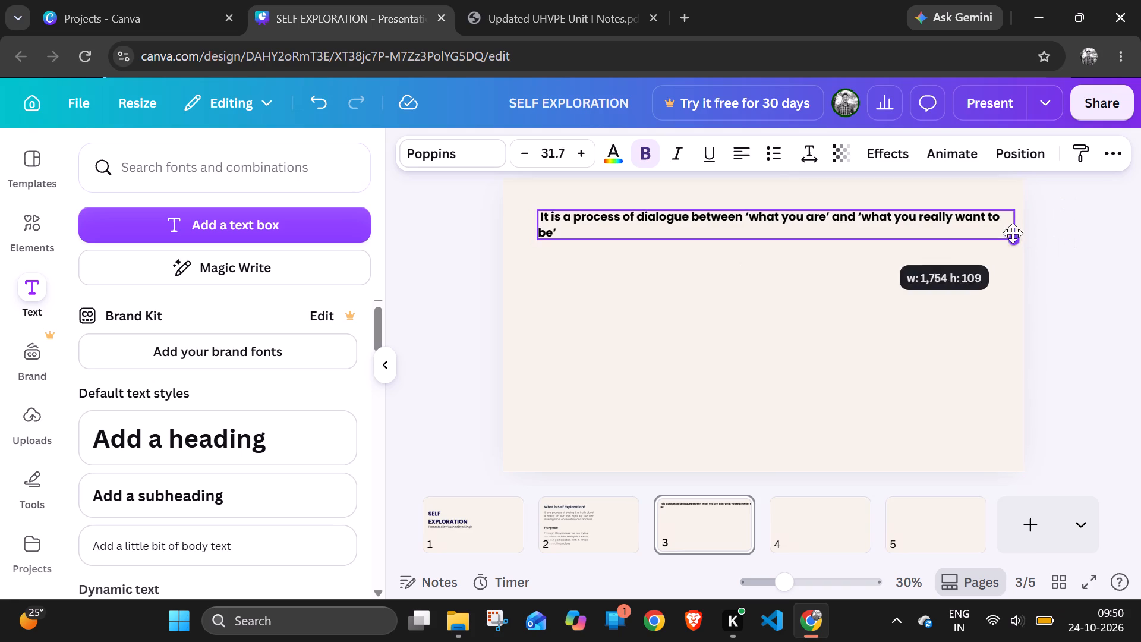
pyautogui.moveTo(1013, 233); pyautogui.dragTo(997, 233)
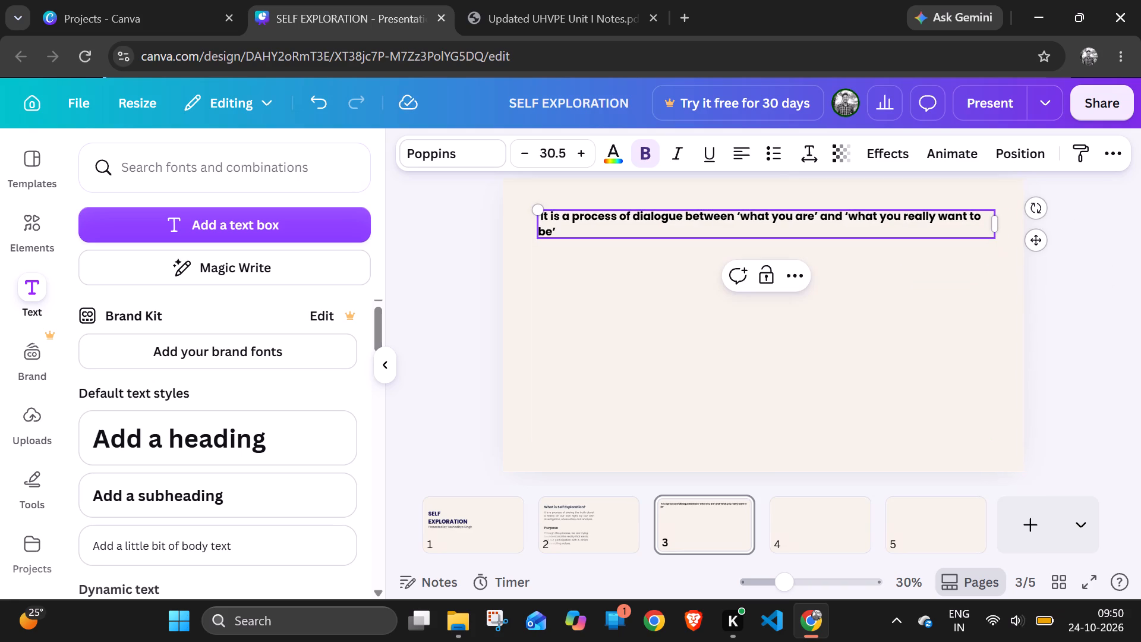
pyautogui.click(846, 218)
pyautogui.click(937, 230)
# Scale the heading on page 3 down slightly from its upper-left corner to a font size of about 30.2.
pyautogui.click(519, 219)
pyautogui.rightClick(550, 216)
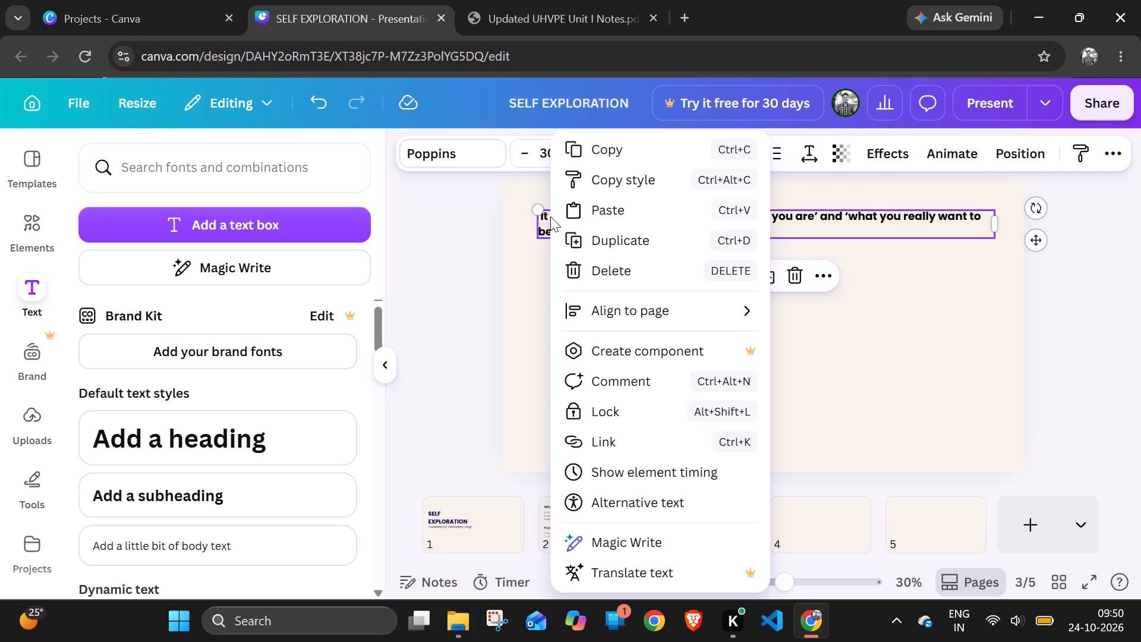
pyautogui.click(517, 219)
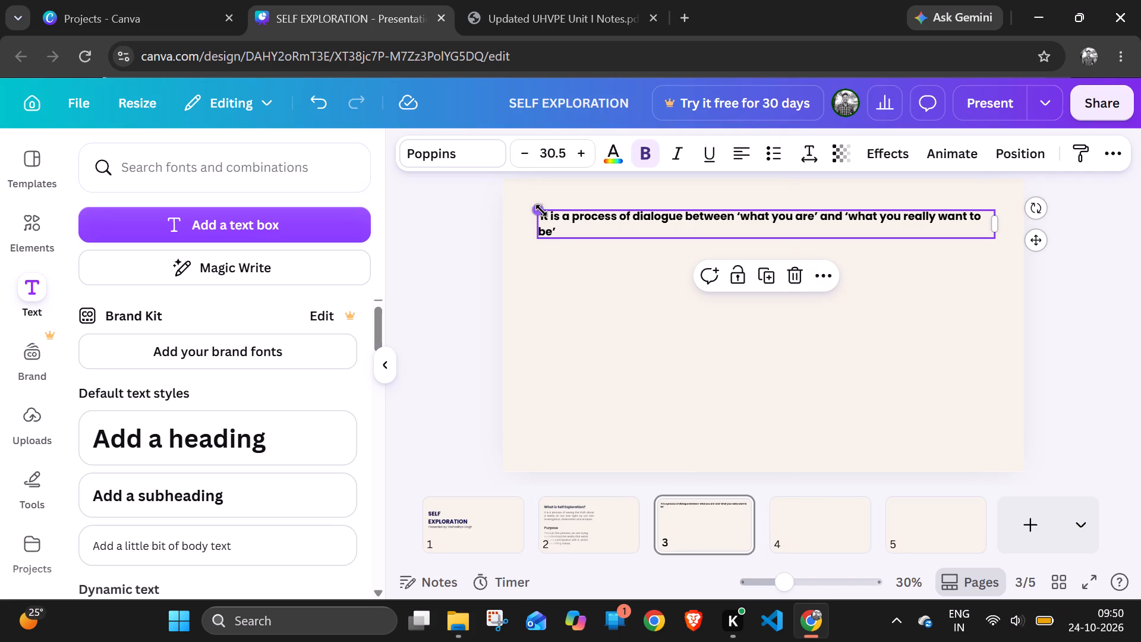
pyautogui.click(541, 210)
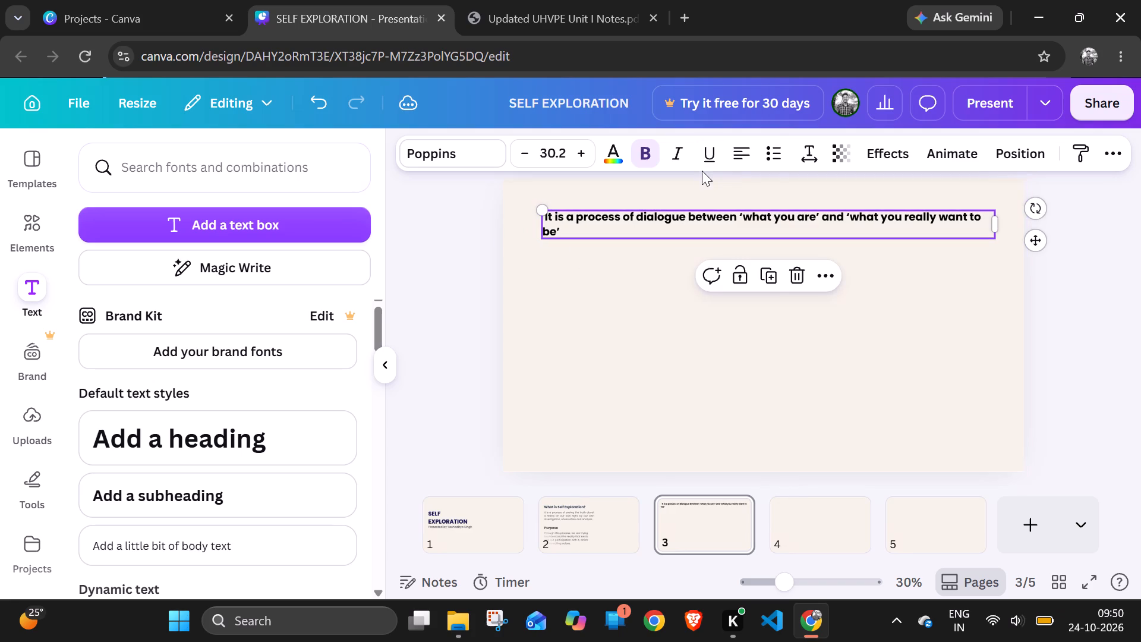
# Set the font size of the heading on page 3 to 40.
pyautogui.click(569, 152)
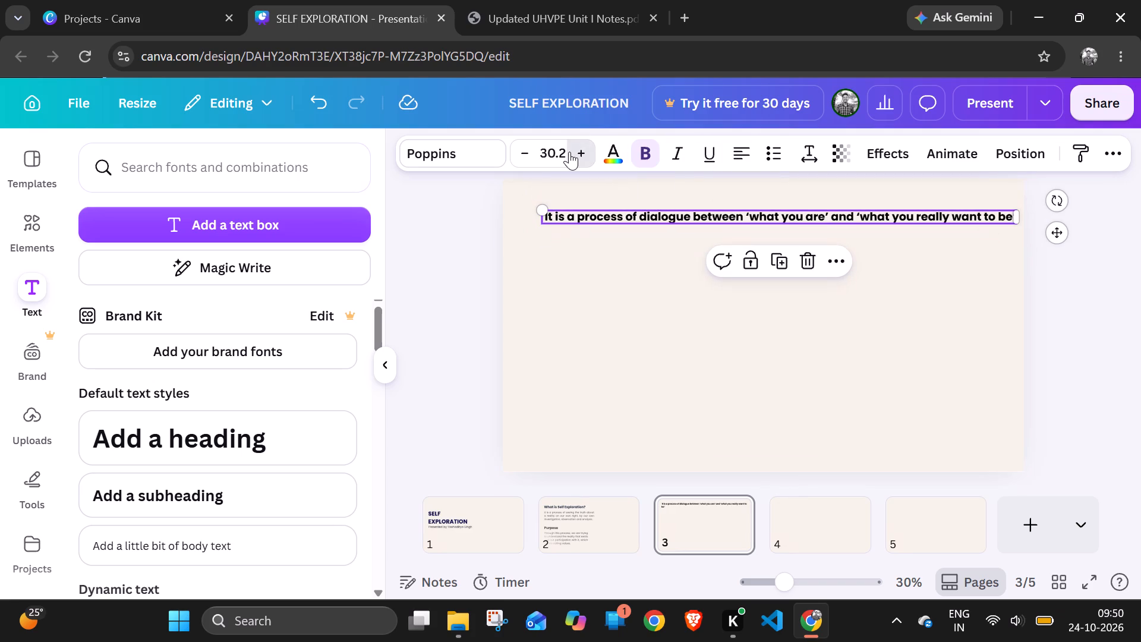
pyautogui.click(569, 152)
pyautogui.tripleClick(569, 152)
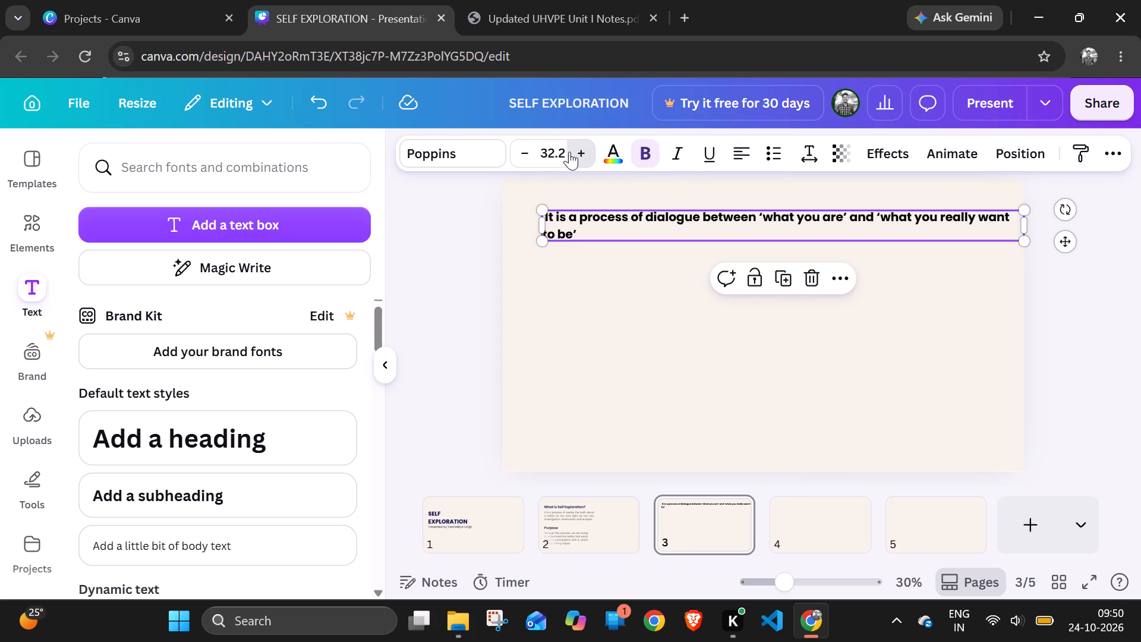
pyautogui.tripleClick(569, 152)
pyautogui.click(569, 152)
pyautogui.click(569, 152)
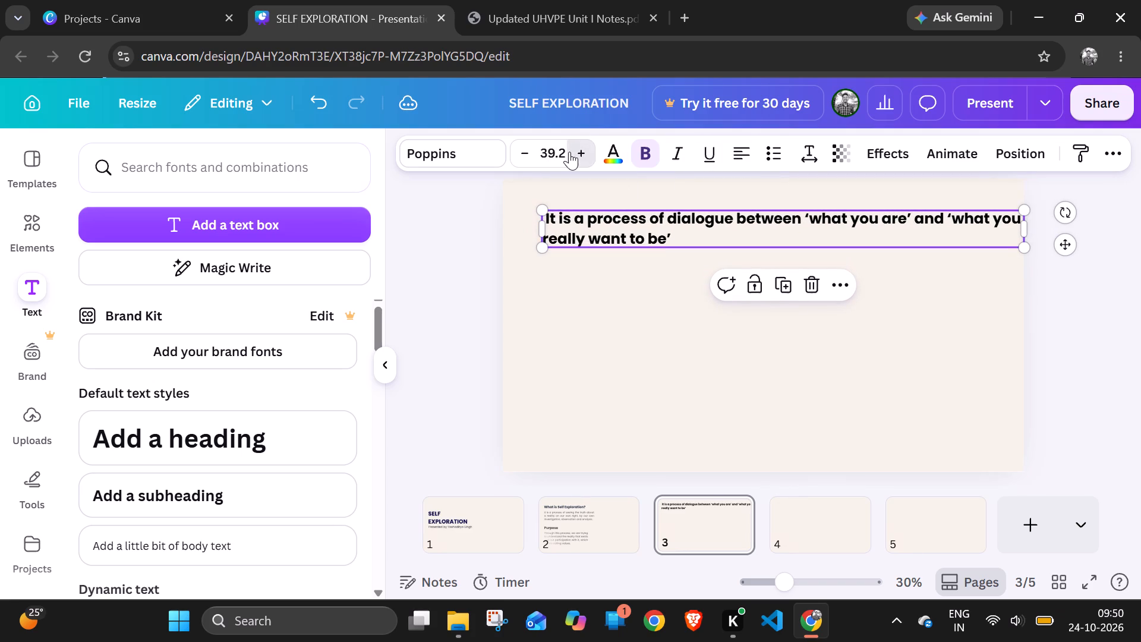
pyautogui.click(556, 152)
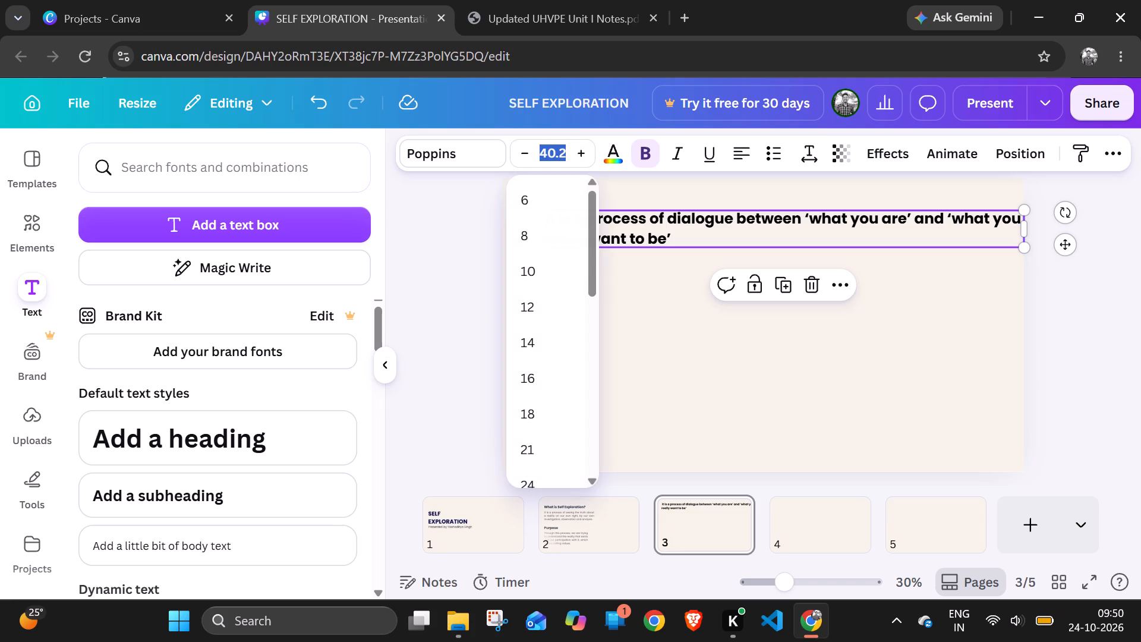
pyautogui.click(558, 152)
pyautogui.click(558, 152)
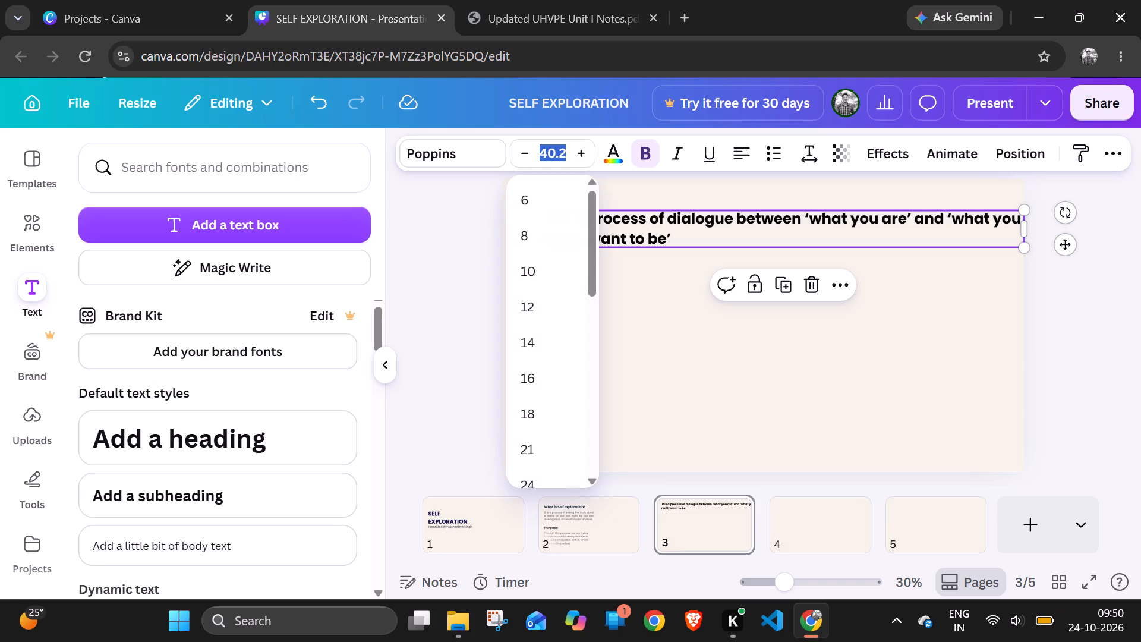
pyautogui.click(566, 151)
pyautogui.click(566, 151)
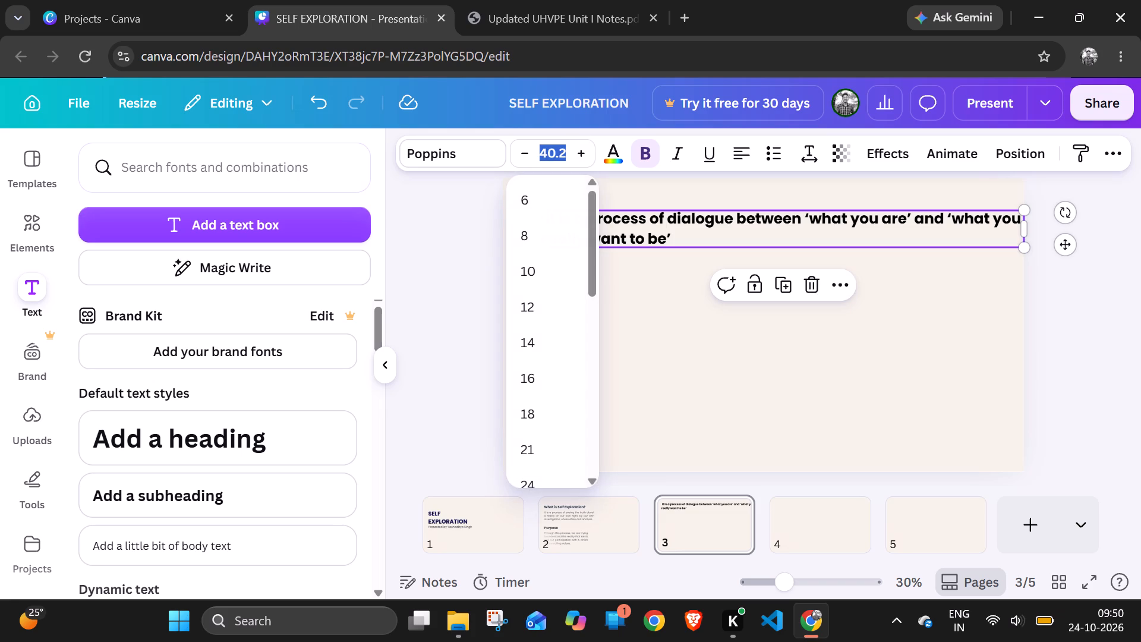
pyautogui.click(566, 151)
pyautogui.click(531, 156)
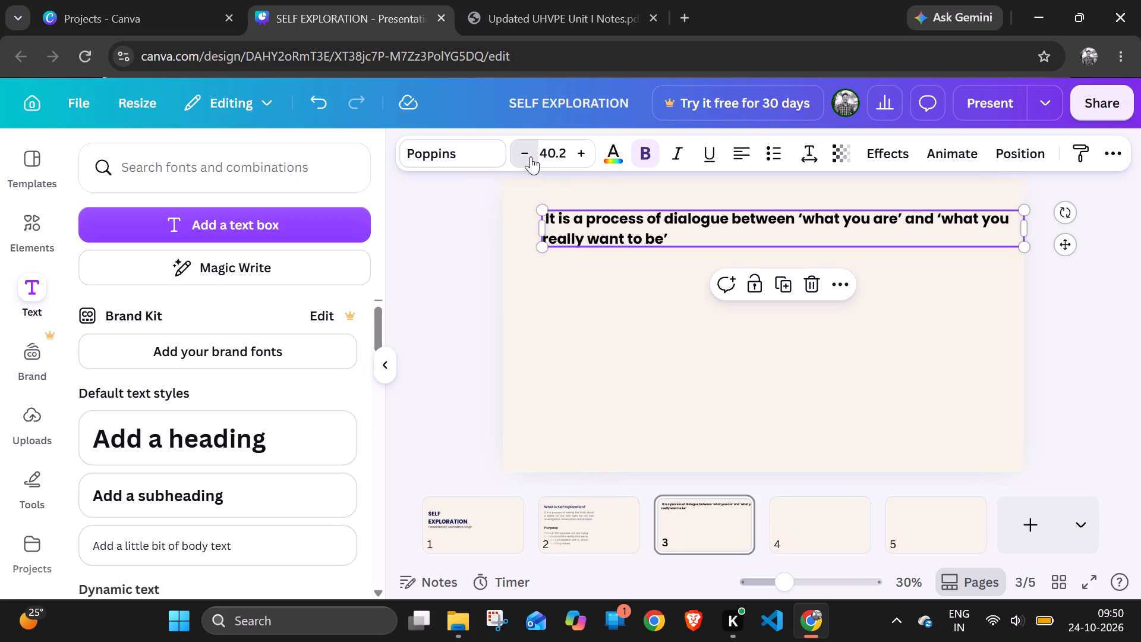
pyautogui.click(590, 150)
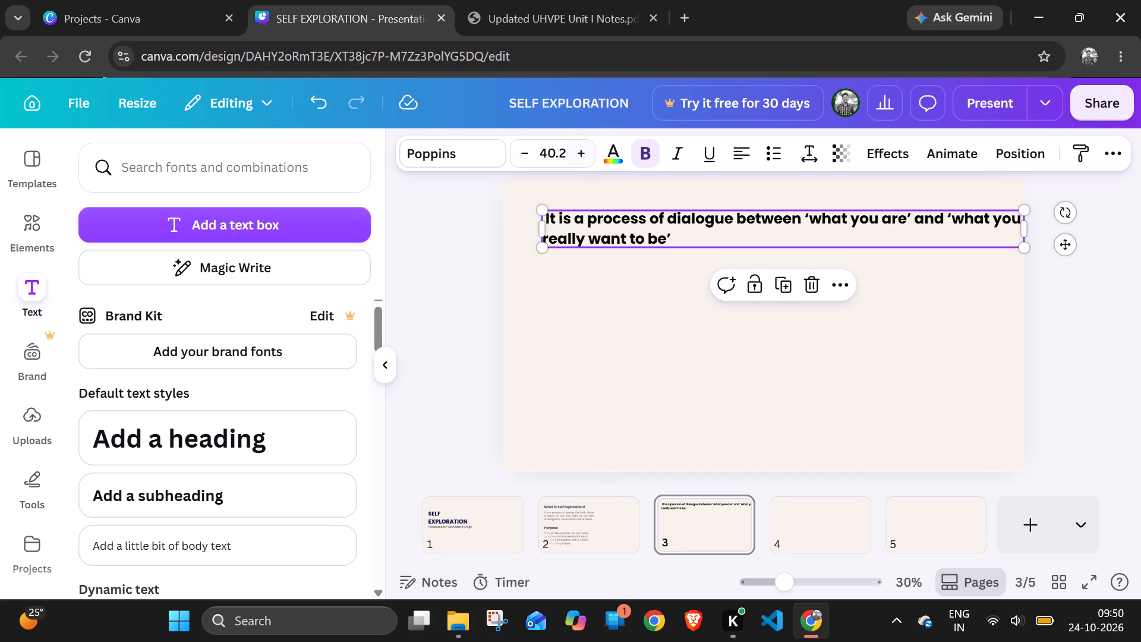
pyautogui.click(557, 150)
pyautogui.press('BackSpace')
pyautogui.write('40')
pyautogui.press('Return')
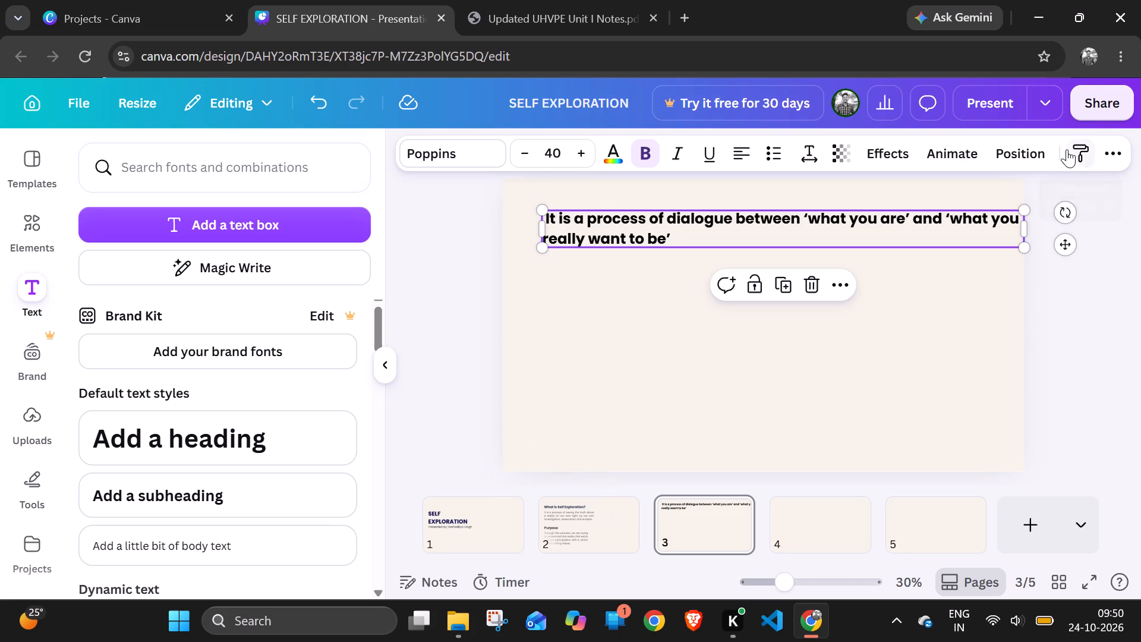
# Select all the text of the heading on page 3 and open its text colour options.
pyautogui.doubleClick(607, 231)
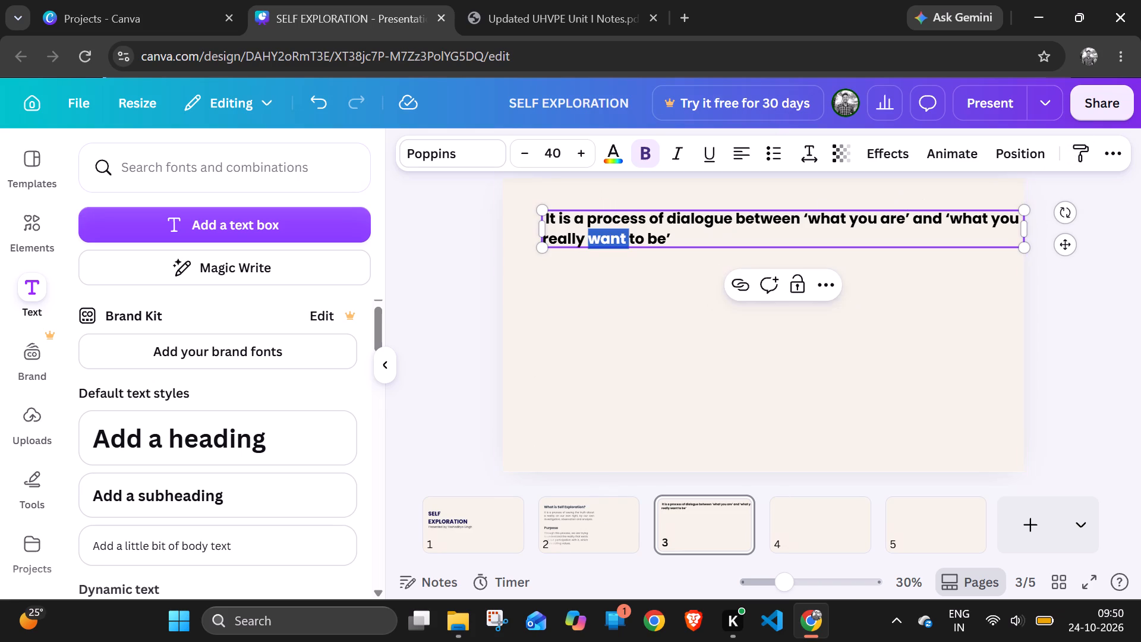
pyautogui.hotkey('ctrl', 'a')
pyautogui.rightClick(617, 163)
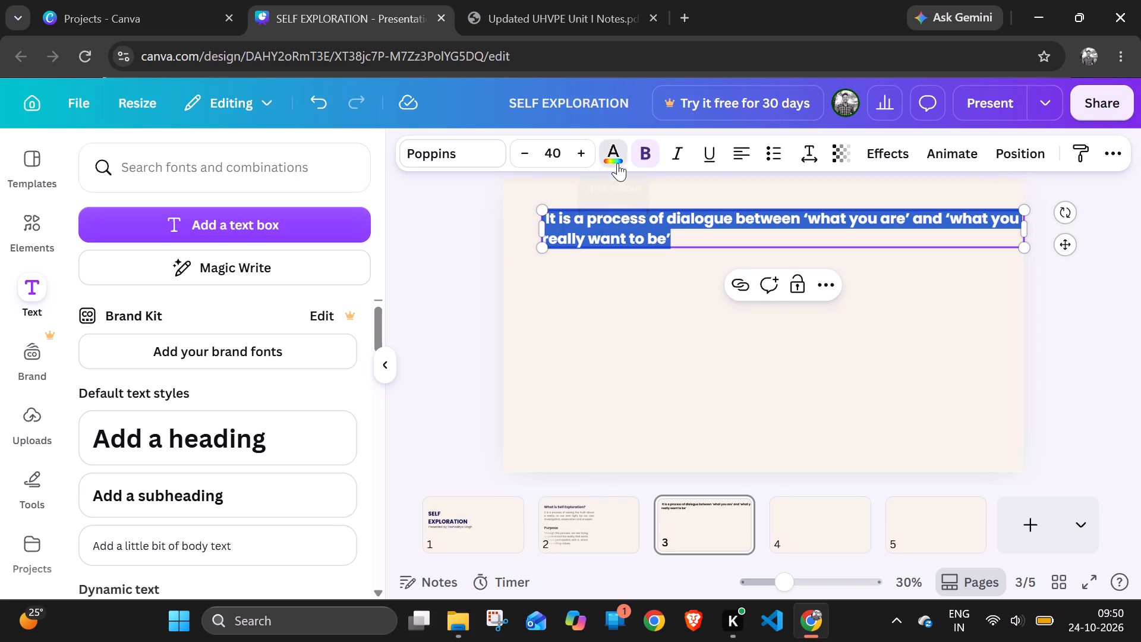
pyautogui.click(617, 151)
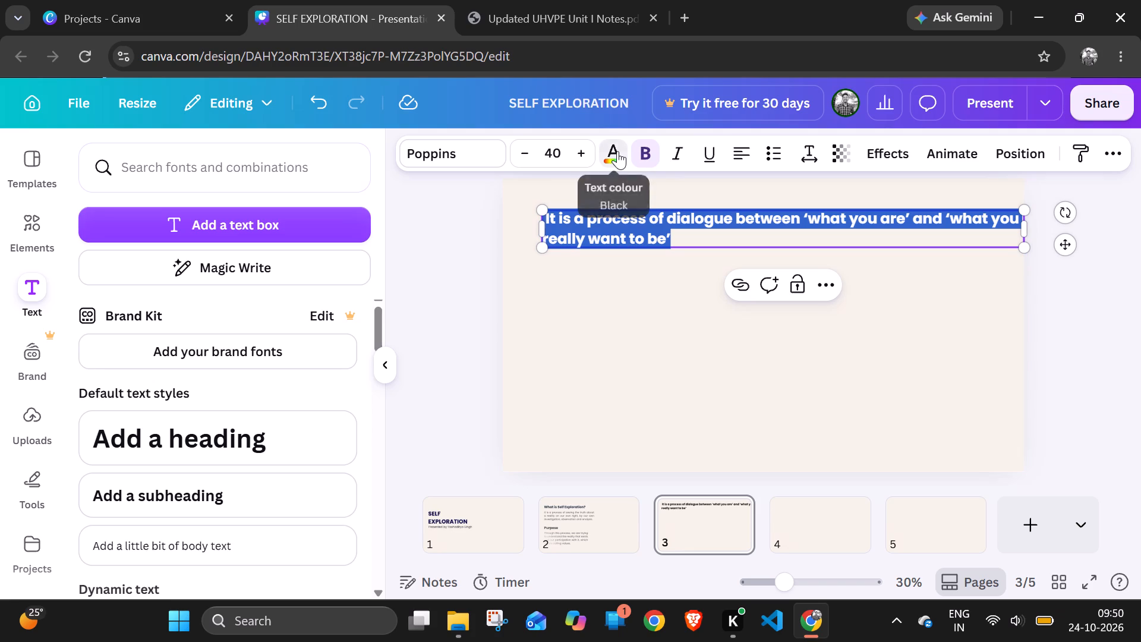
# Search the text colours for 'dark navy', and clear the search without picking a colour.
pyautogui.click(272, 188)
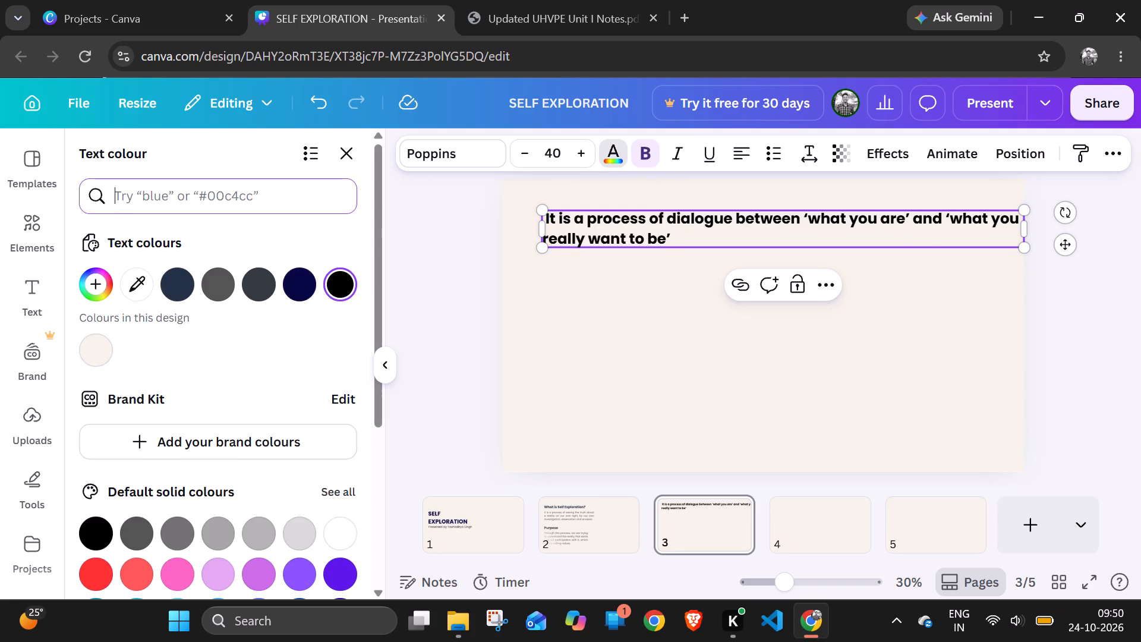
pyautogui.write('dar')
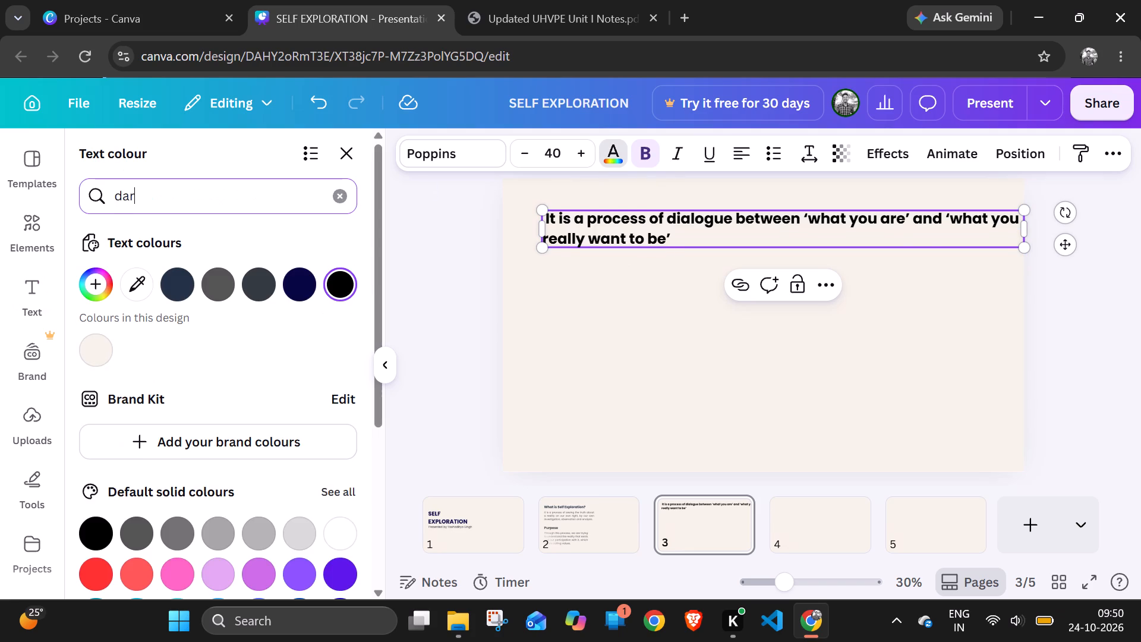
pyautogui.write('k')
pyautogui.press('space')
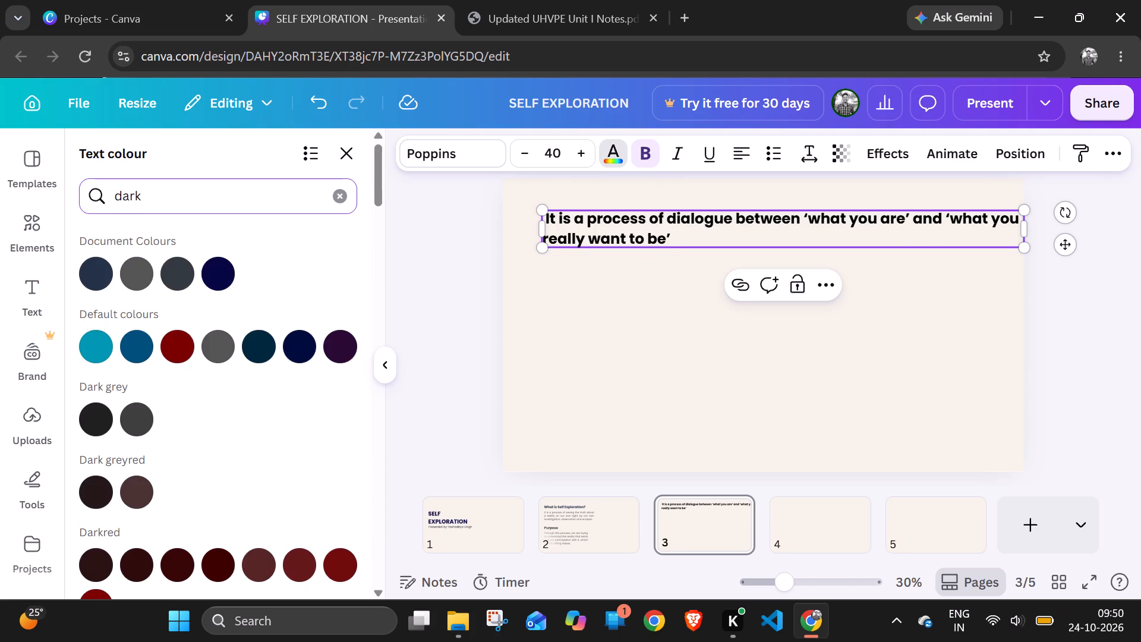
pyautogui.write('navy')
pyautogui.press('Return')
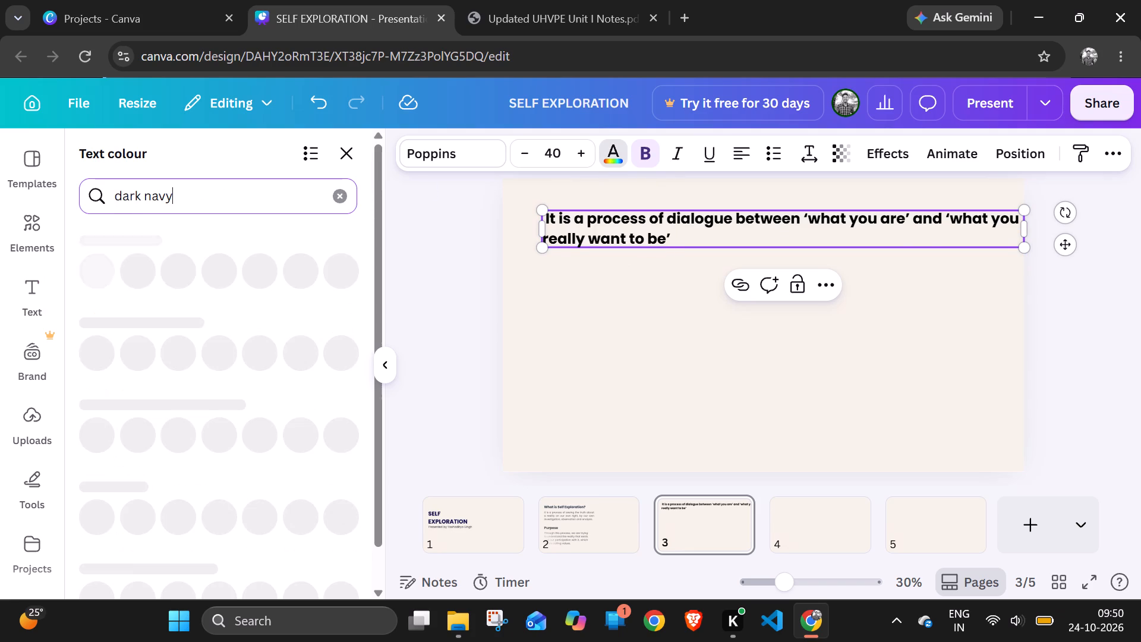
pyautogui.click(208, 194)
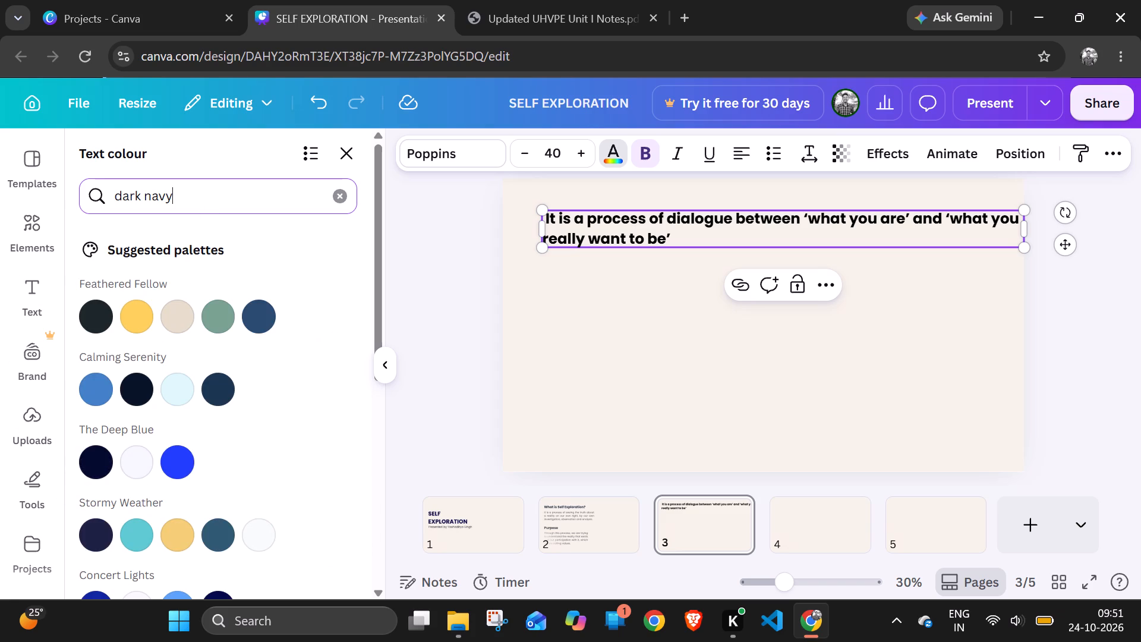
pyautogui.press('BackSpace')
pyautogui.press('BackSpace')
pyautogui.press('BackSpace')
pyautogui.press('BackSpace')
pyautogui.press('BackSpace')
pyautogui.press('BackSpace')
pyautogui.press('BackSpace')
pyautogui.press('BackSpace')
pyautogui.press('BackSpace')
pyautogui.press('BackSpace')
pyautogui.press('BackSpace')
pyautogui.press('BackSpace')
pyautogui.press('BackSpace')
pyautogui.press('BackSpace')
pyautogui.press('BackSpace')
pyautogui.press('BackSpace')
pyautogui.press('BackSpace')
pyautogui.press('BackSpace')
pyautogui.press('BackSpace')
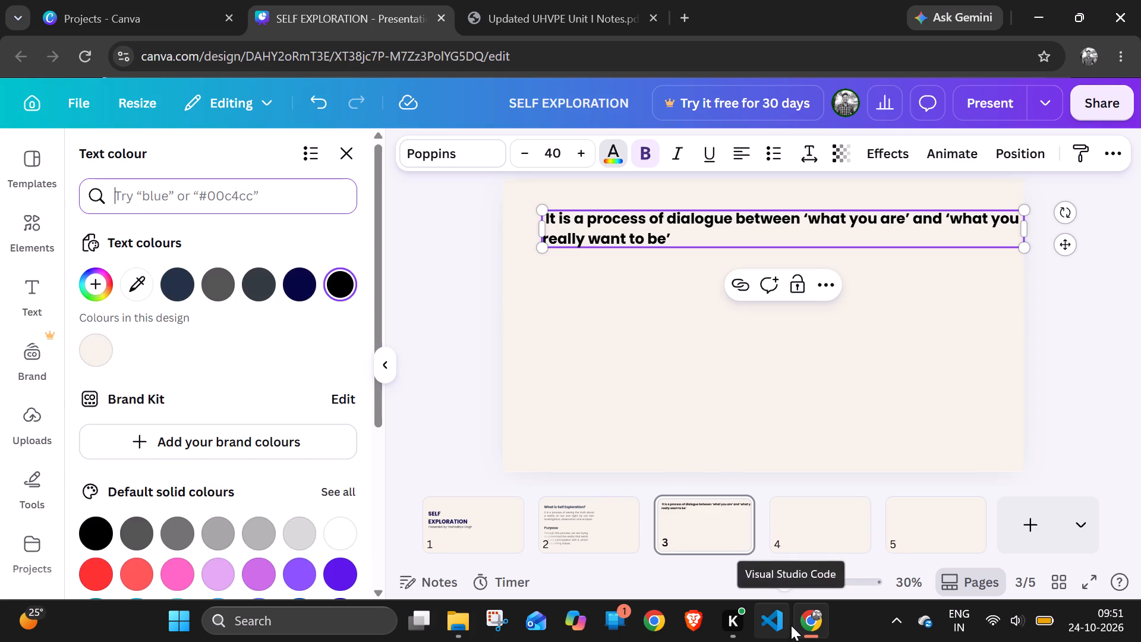
pyautogui.click(661, 641)
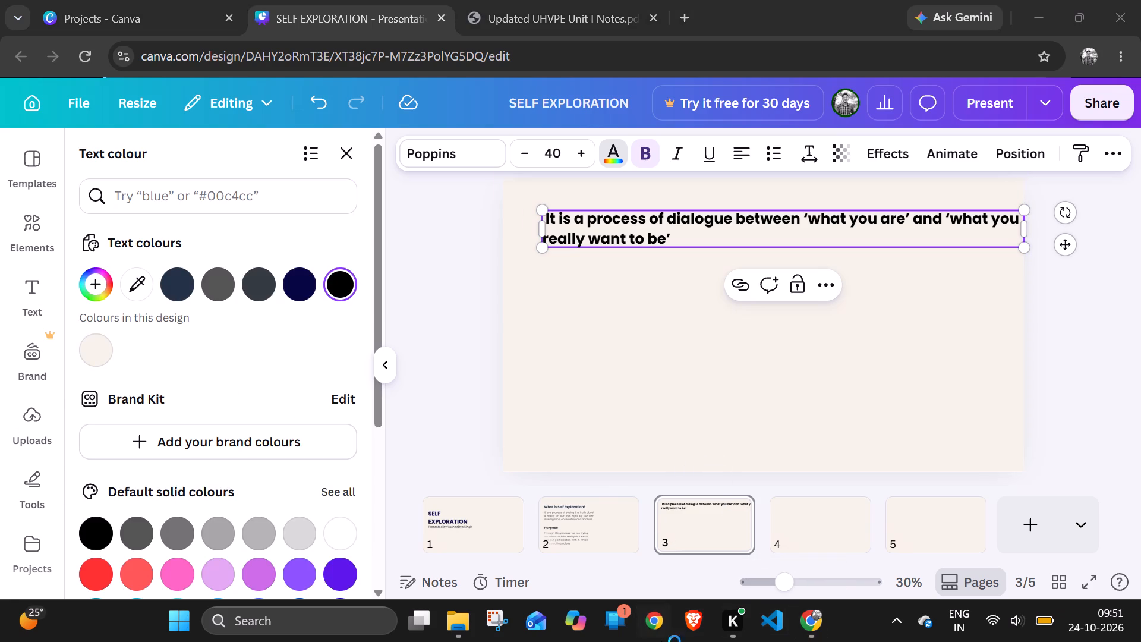
pyautogui.click(580, 351)
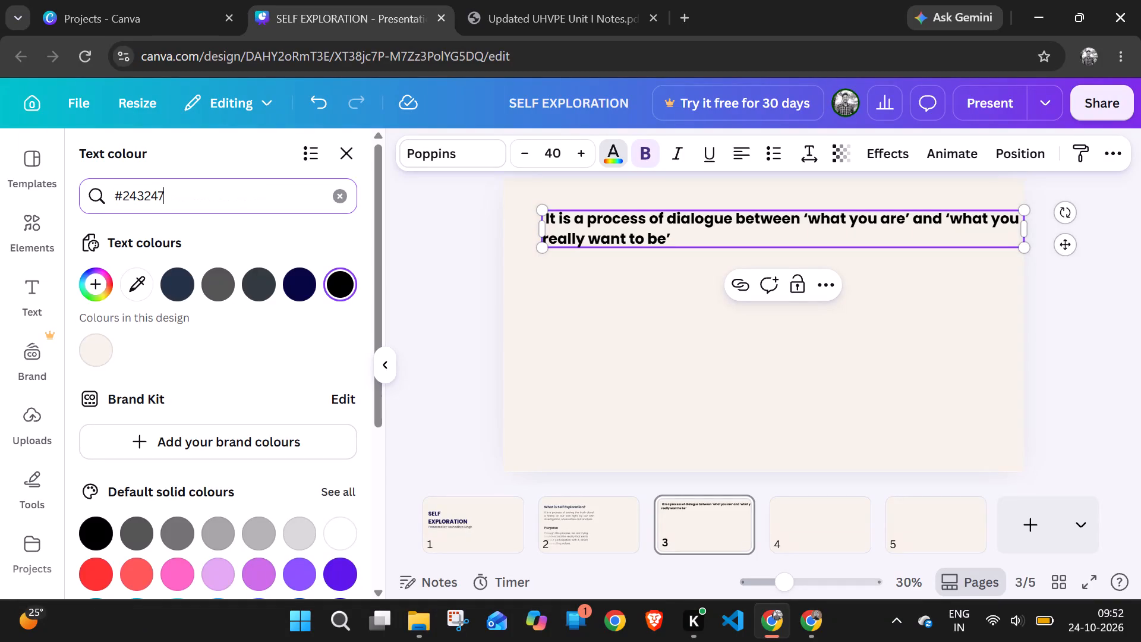
pyautogui.click(97, 268)
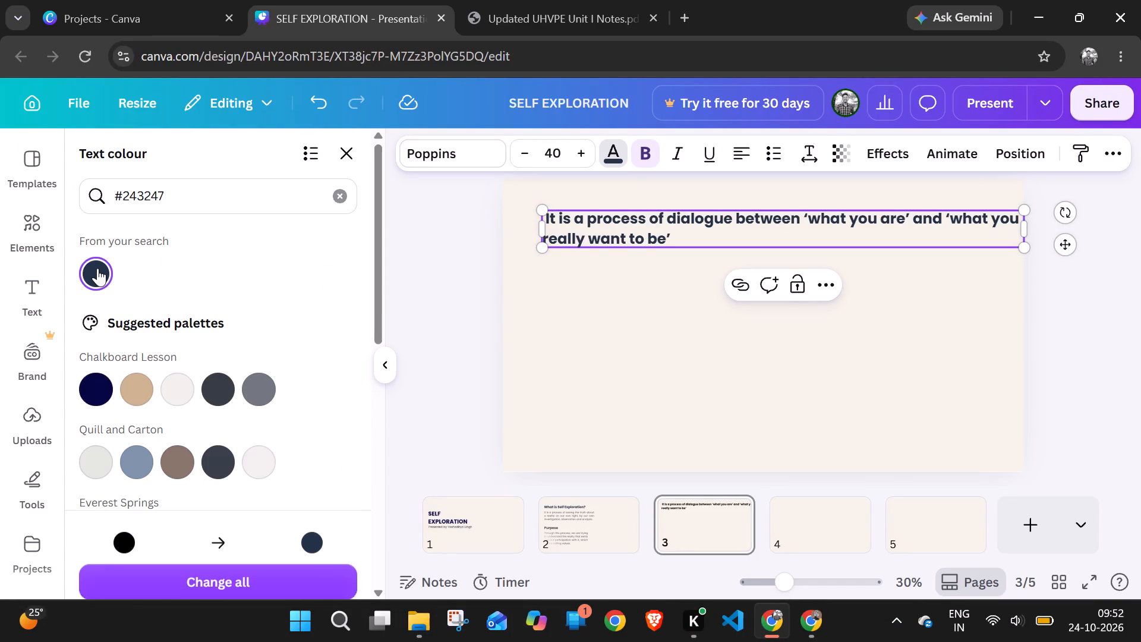
pyautogui.click(97, 268)
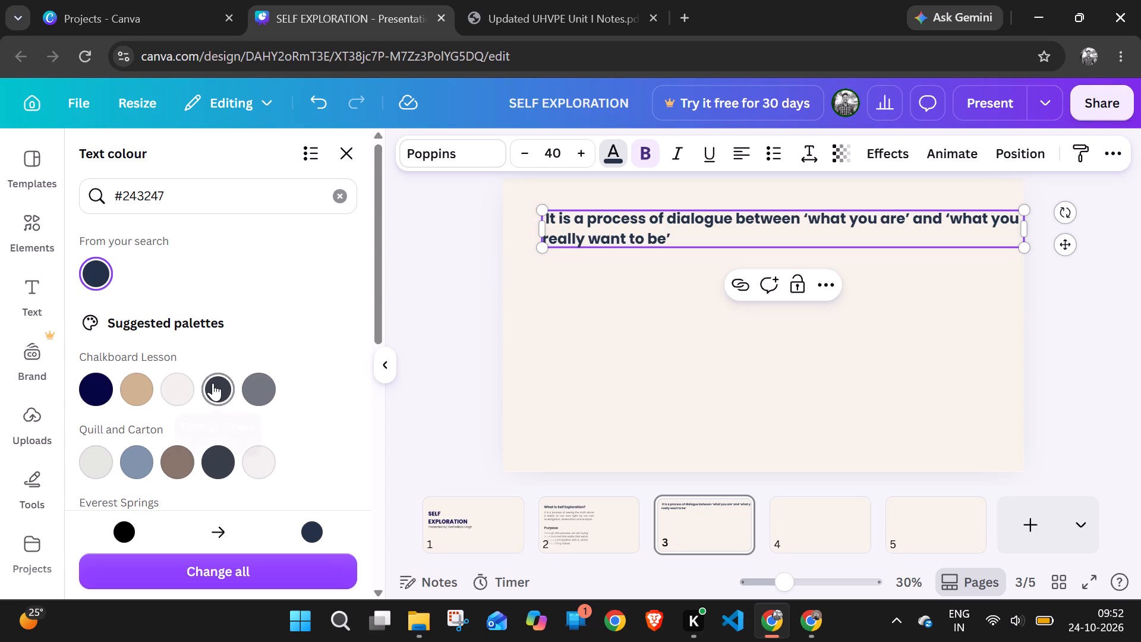
pyautogui.click(670, 235)
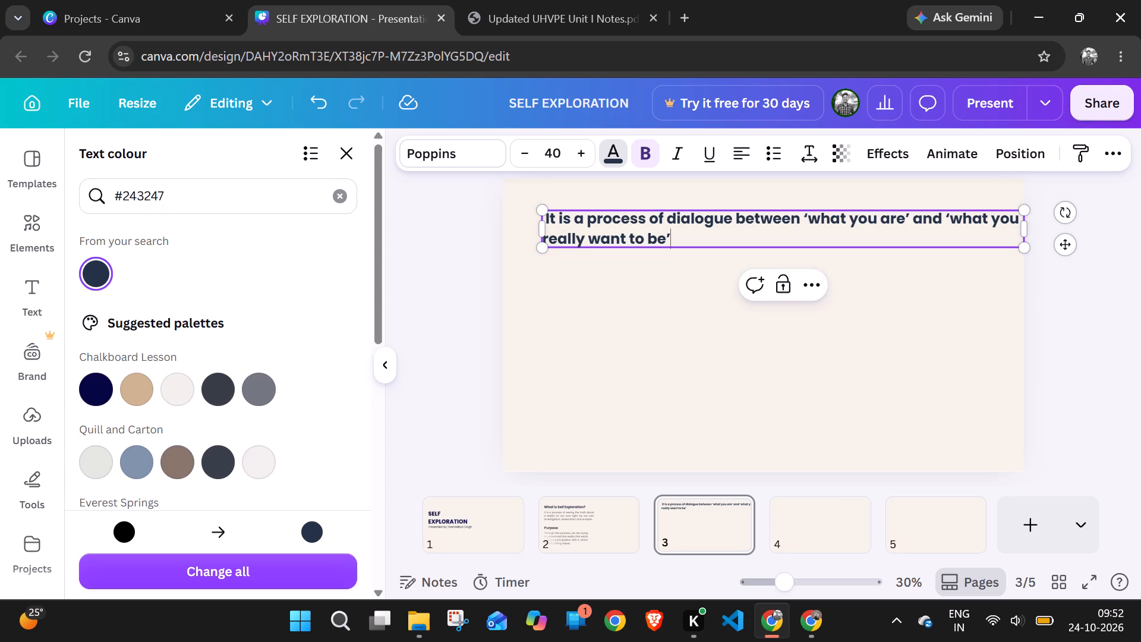
pyautogui.click(995, 312)
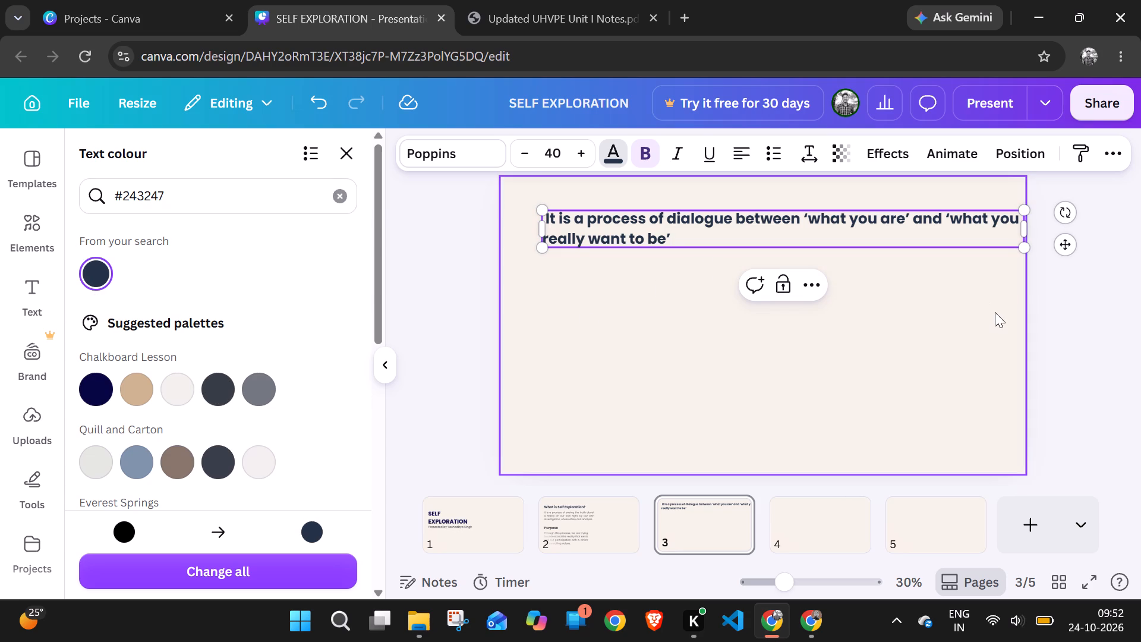
# Narrow the heading's text box so its second line starts with ‘what you really want to be’, and shift the box slightly.
pyautogui.click(973, 224)
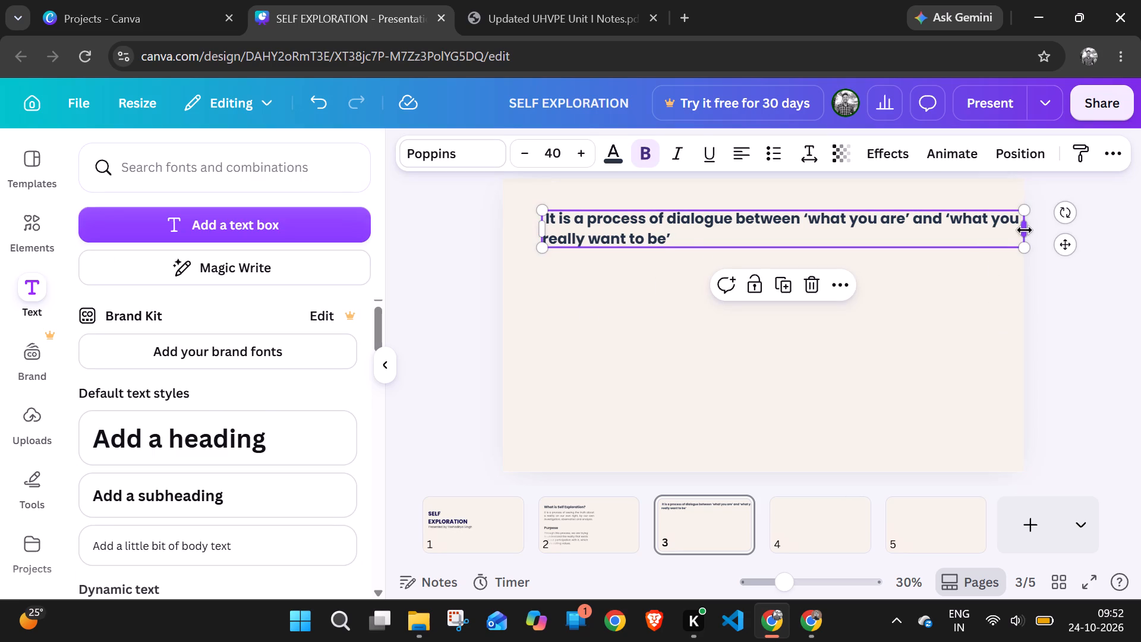
pyautogui.moveTo(1026, 227); pyautogui.dragTo(978, 230)
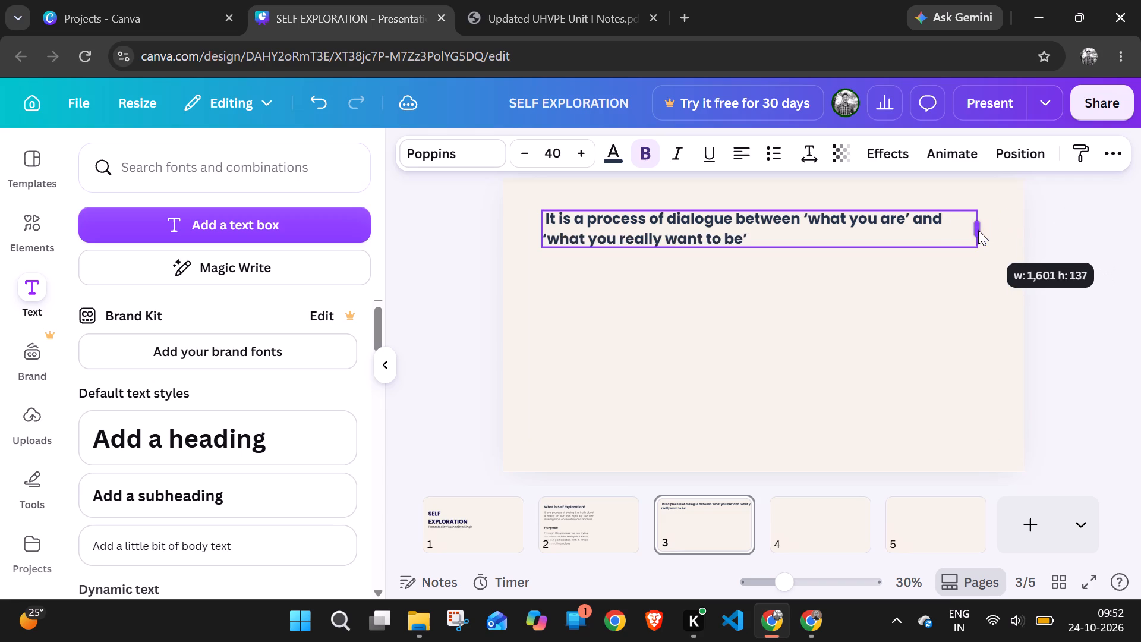
pyautogui.moveTo(978, 230); pyautogui.dragTo(873, 228)
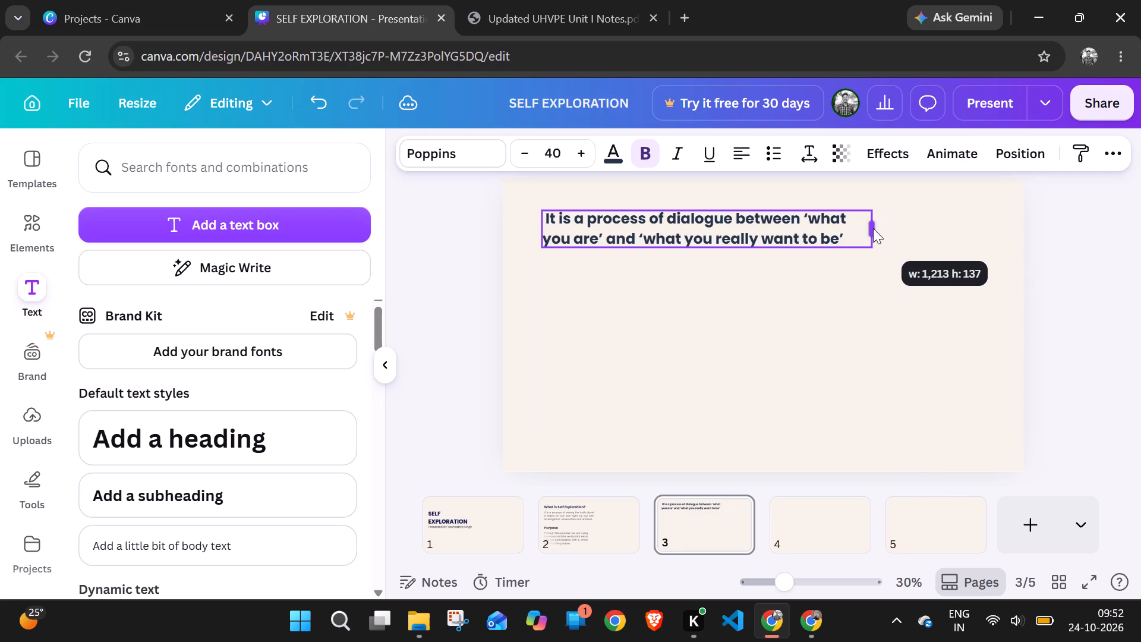
pyautogui.moveTo(873, 228); pyautogui.dragTo(937, 215)
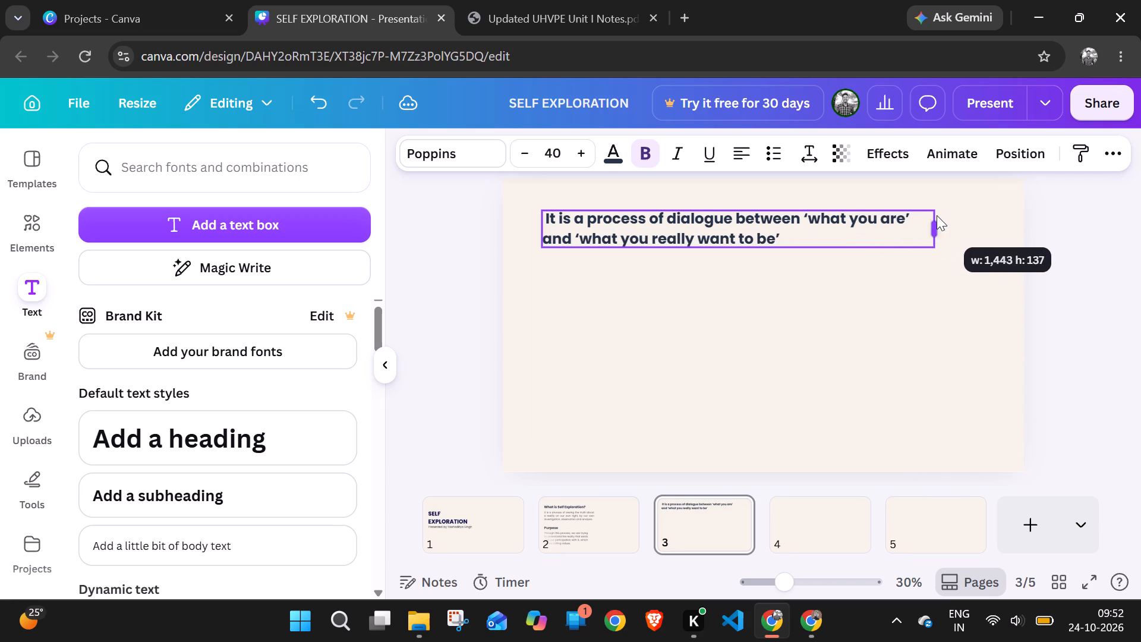
pyautogui.moveTo(937, 215); pyautogui.dragTo(950, 214)
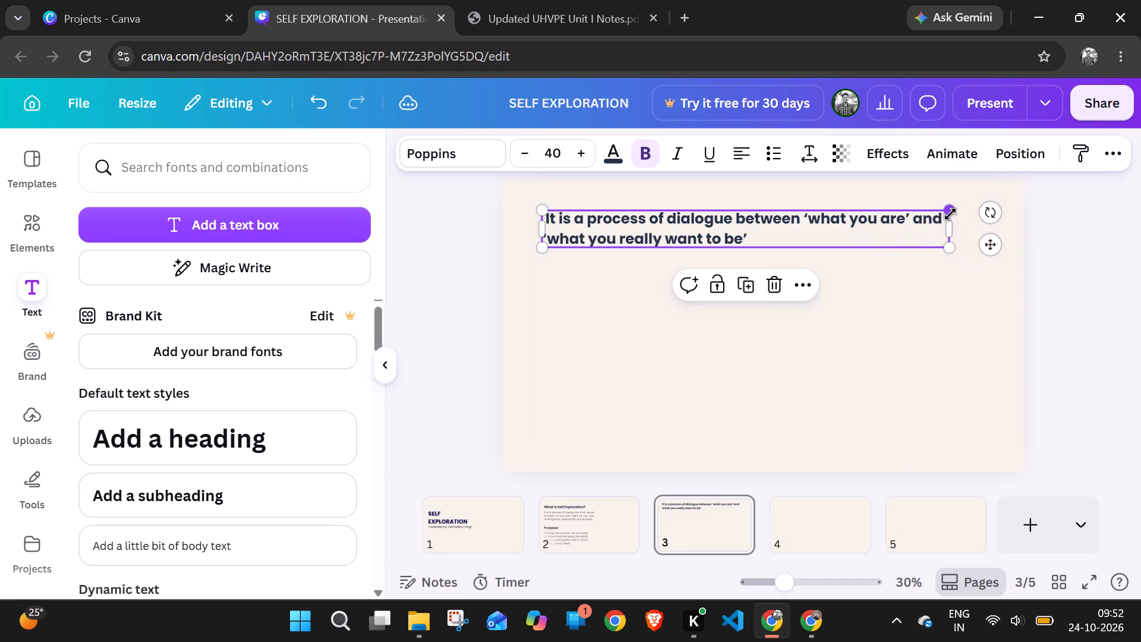
pyautogui.click(990, 248)
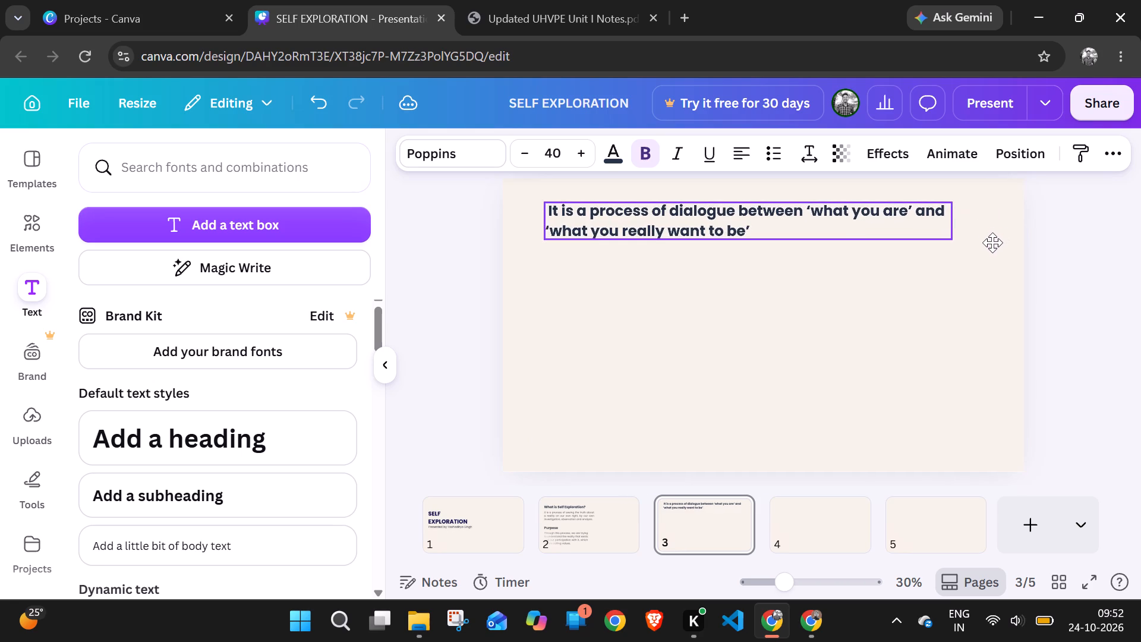
pyautogui.click(951, 329)
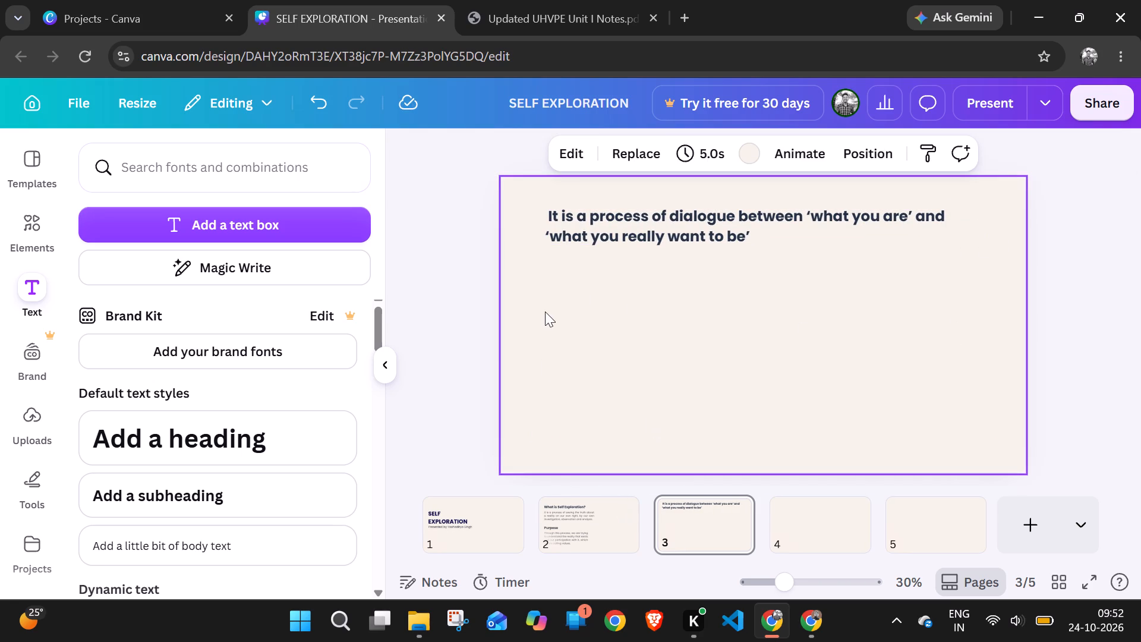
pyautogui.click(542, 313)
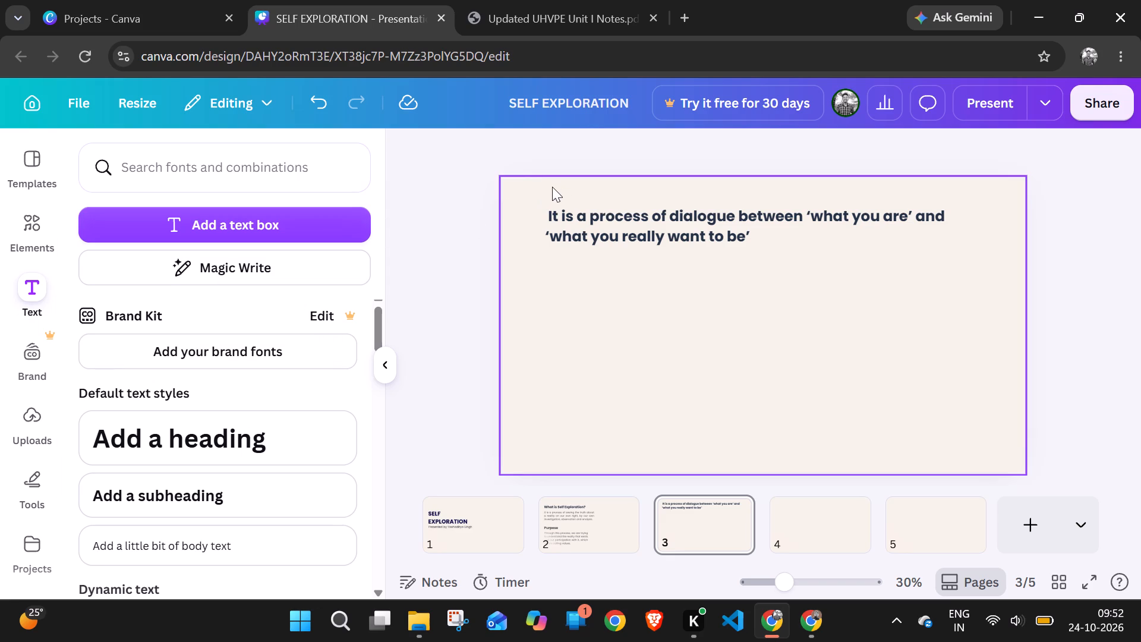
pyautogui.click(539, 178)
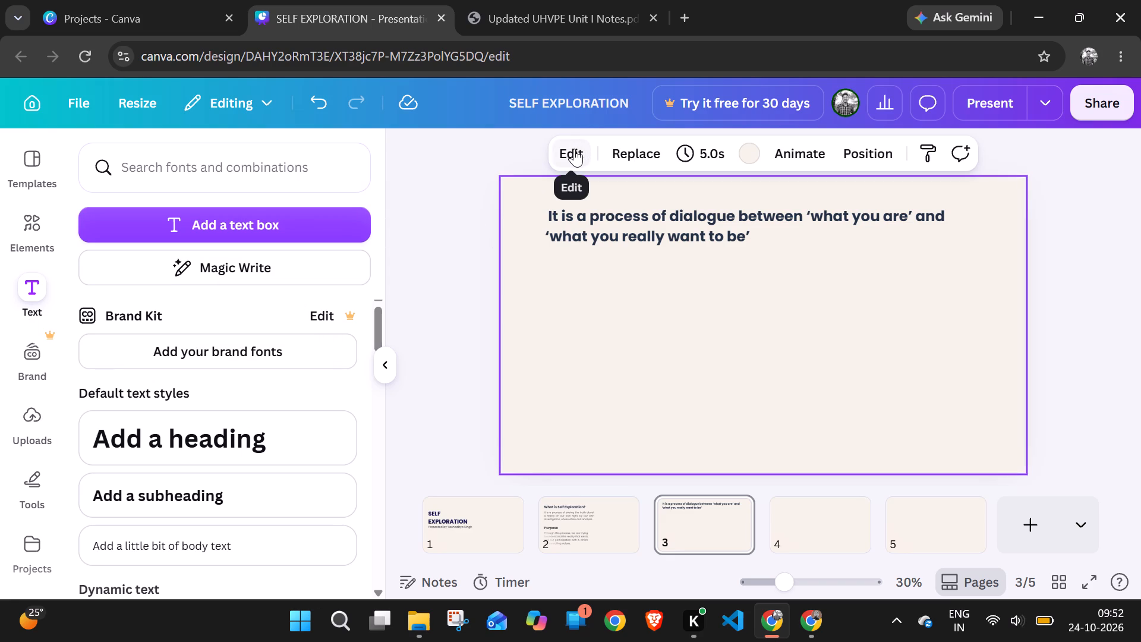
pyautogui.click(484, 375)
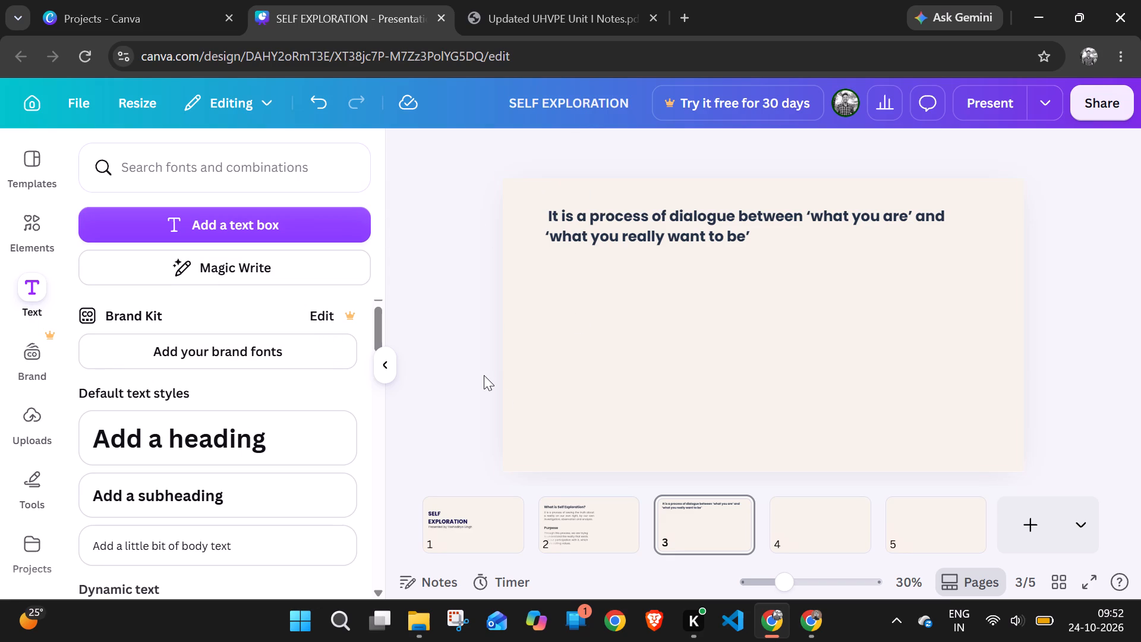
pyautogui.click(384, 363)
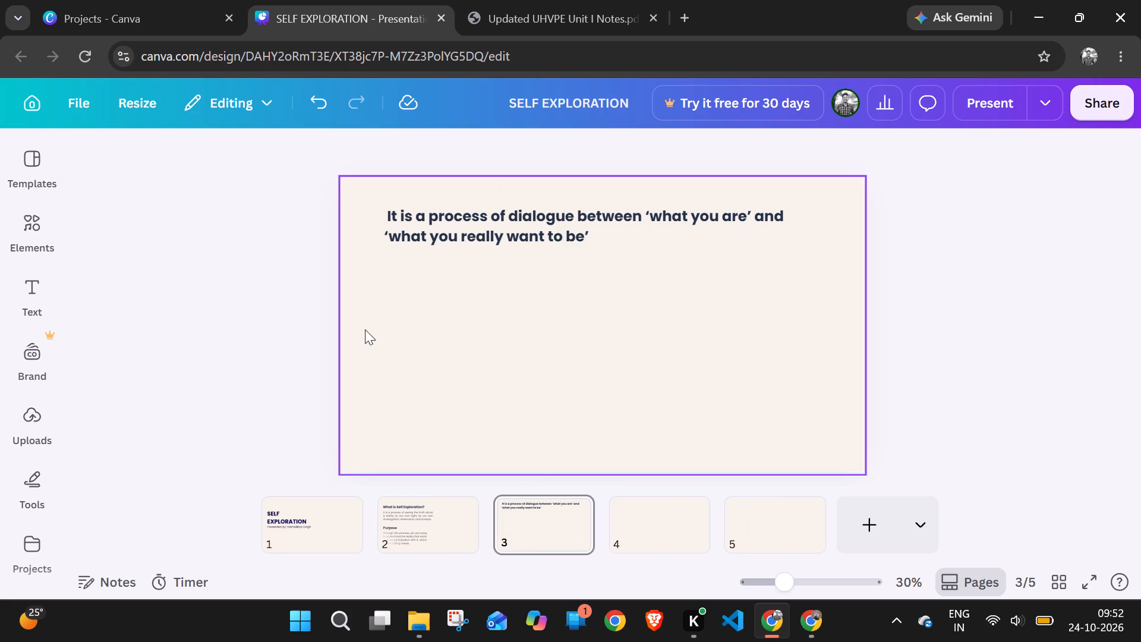
# Add a text box reading "1." and place it just before the first line of the page 3 heading.
pyautogui.click(8, 272)
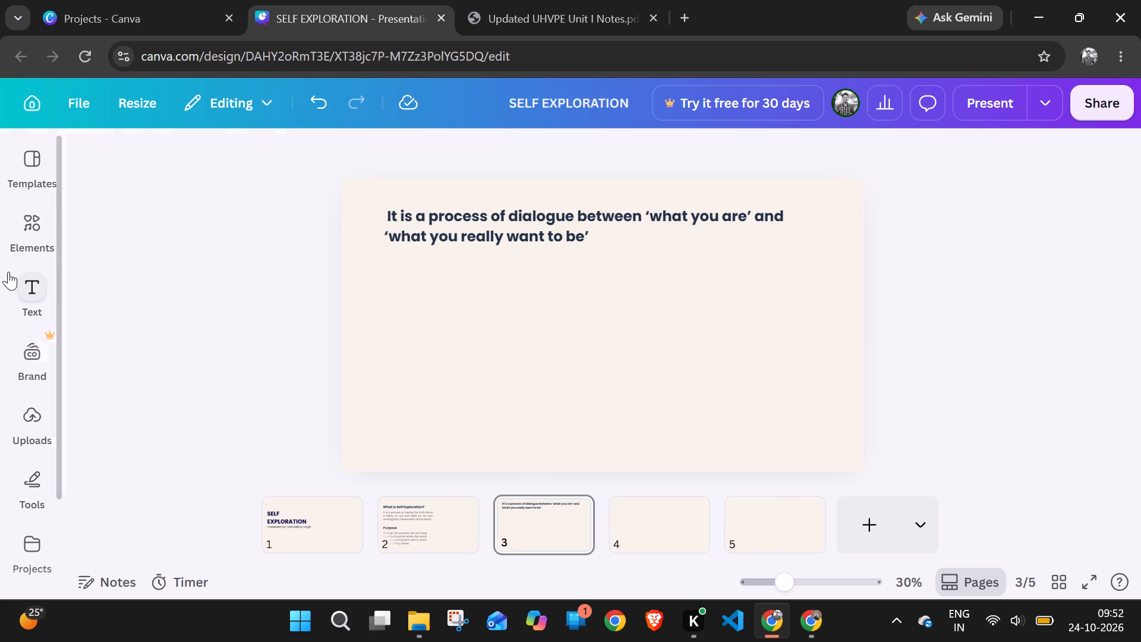
pyautogui.click(291, 232)
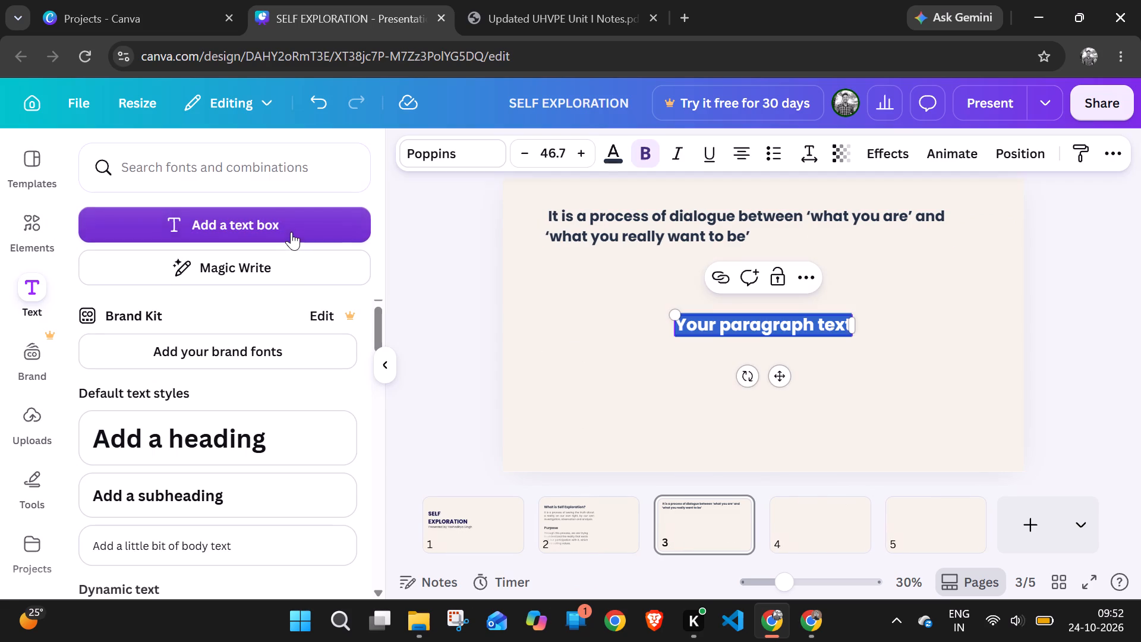
pyautogui.tripleClick(722, 326)
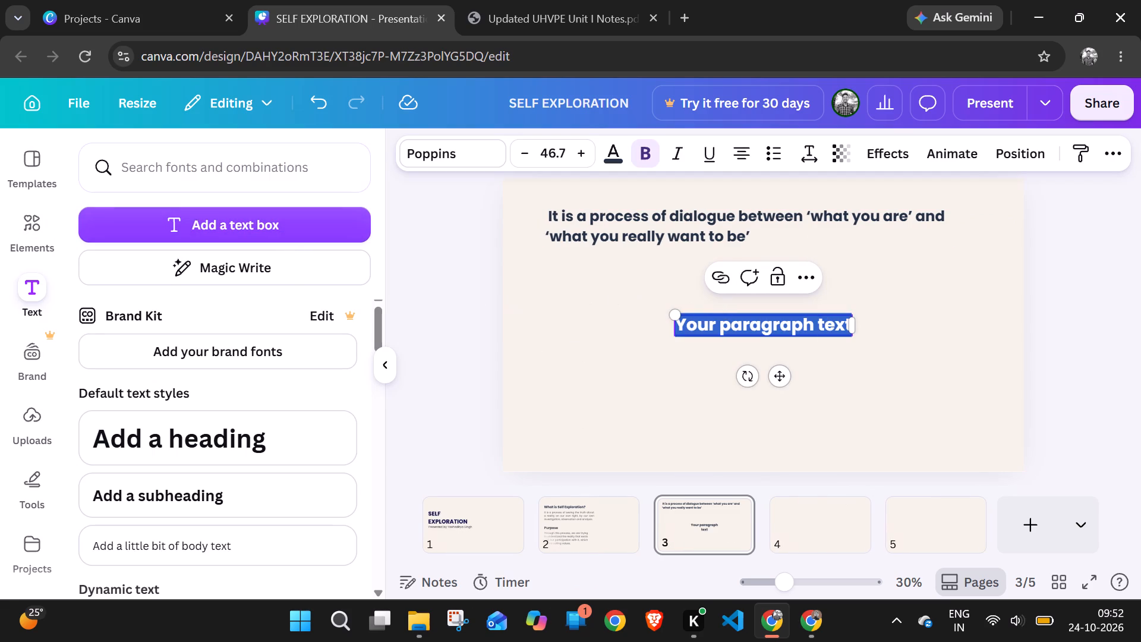
pyautogui.press('BackSpace')
pyautogui.press('1')
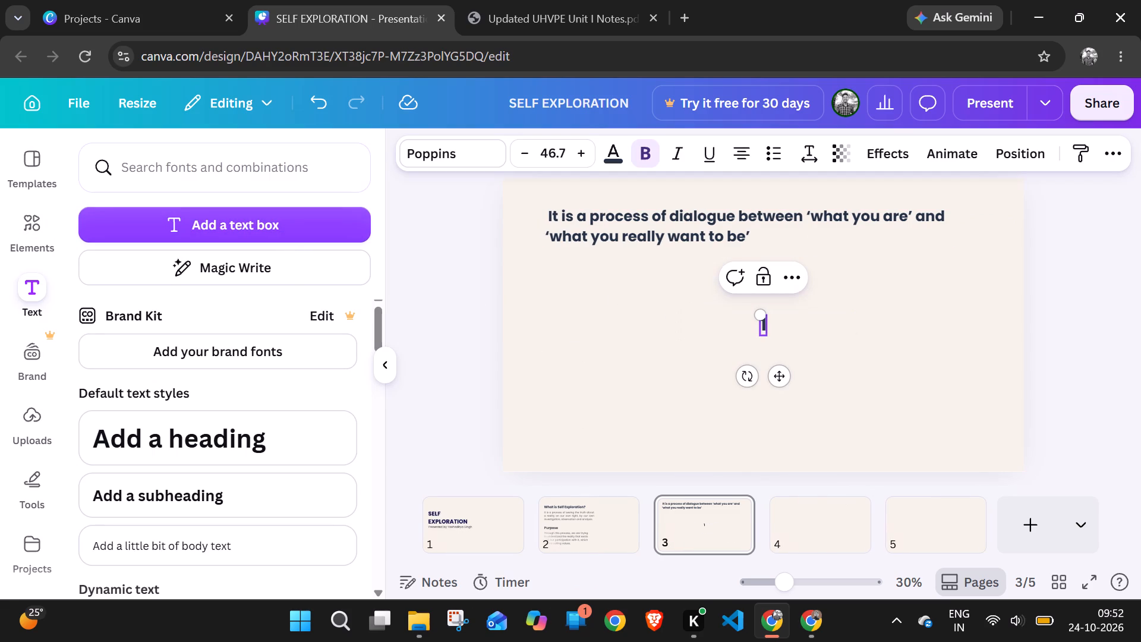
pyautogui.press('.')
pyautogui.moveTo(782, 380); pyautogui.dragTo(556, 271)
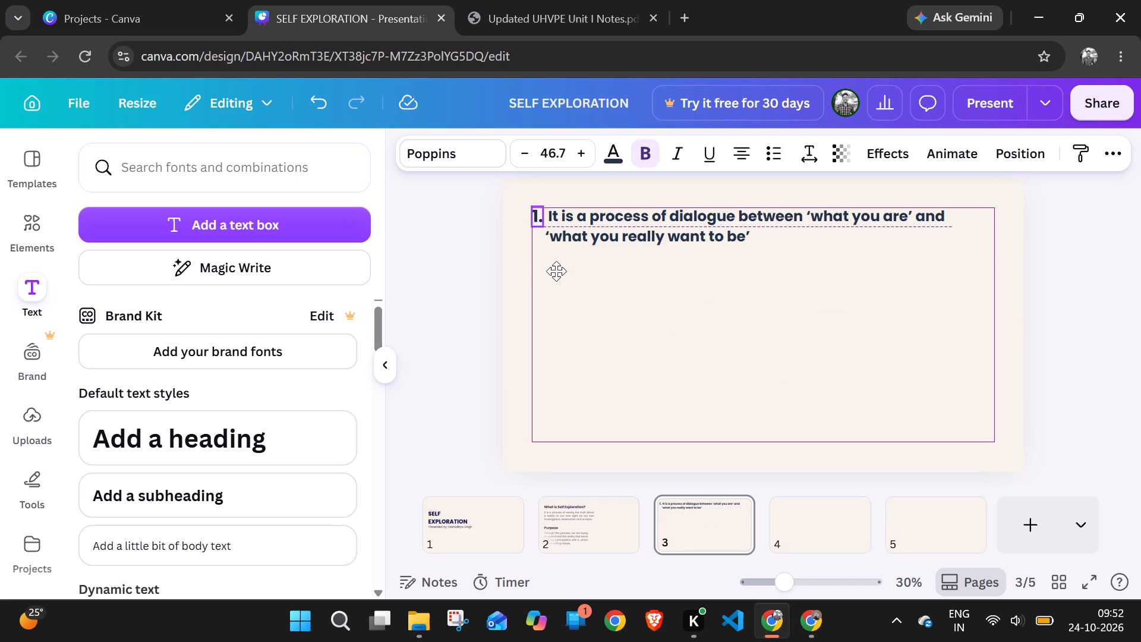
pyautogui.moveTo(556, 271); pyautogui.dragTo(556, 274)
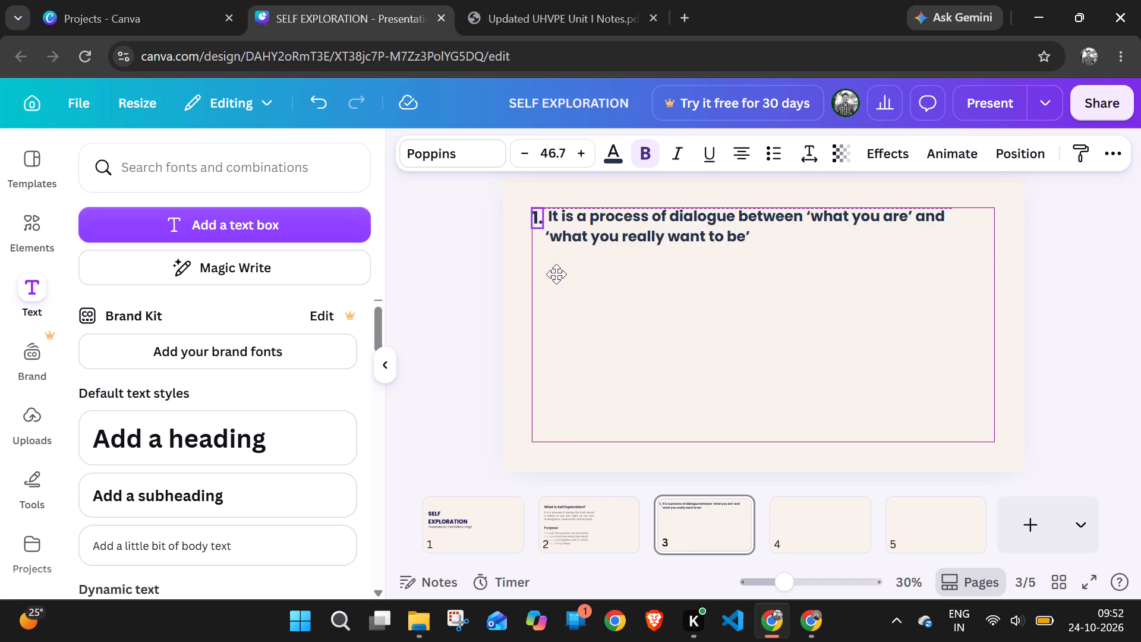
pyautogui.moveTo(556, 274); pyautogui.dragTo(556, 271)
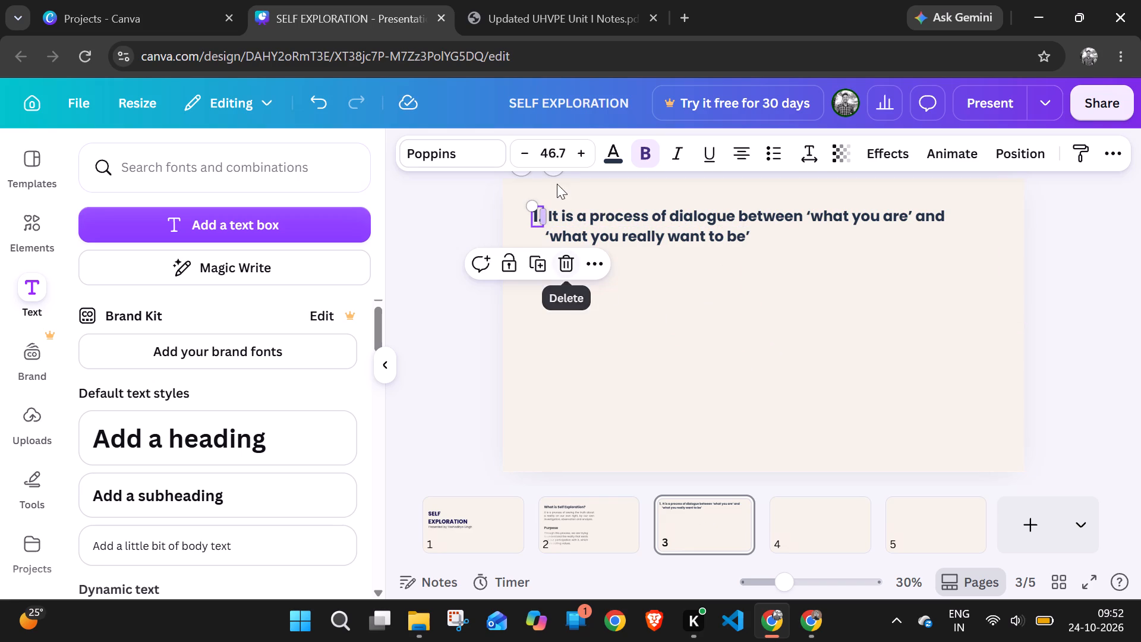
# Set the font size of the "1." text box to 40.
pyautogui.click(570, 148)
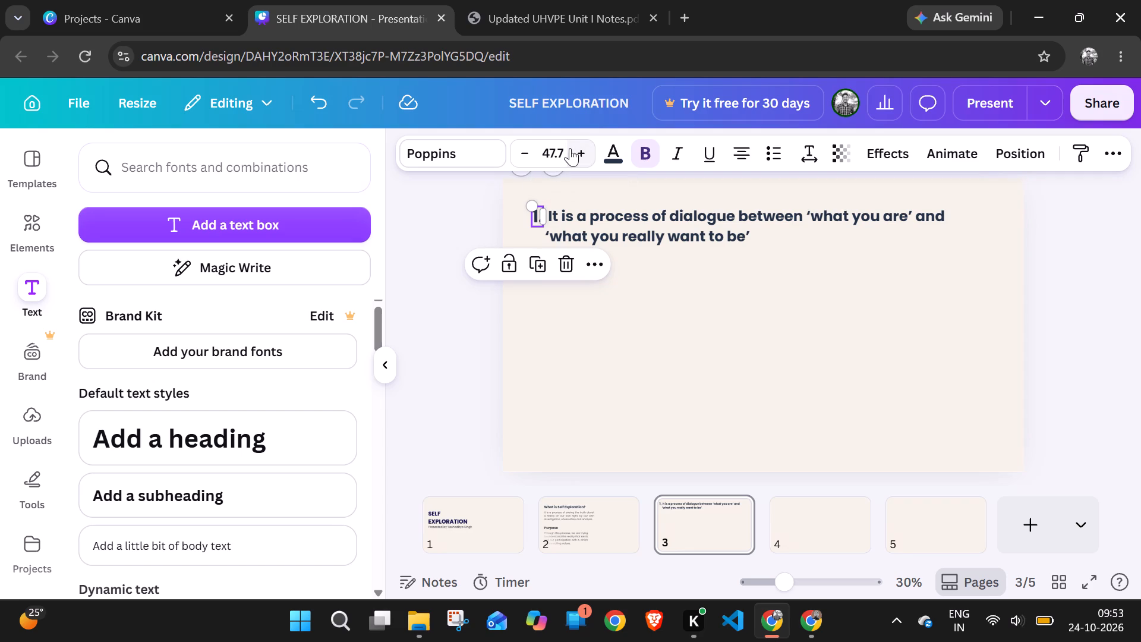
pyautogui.click(562, 147)
pyautogui.rightClick(562, 147)
pyautogui.click(562, 147)
pyautogui.press('BackSpace')
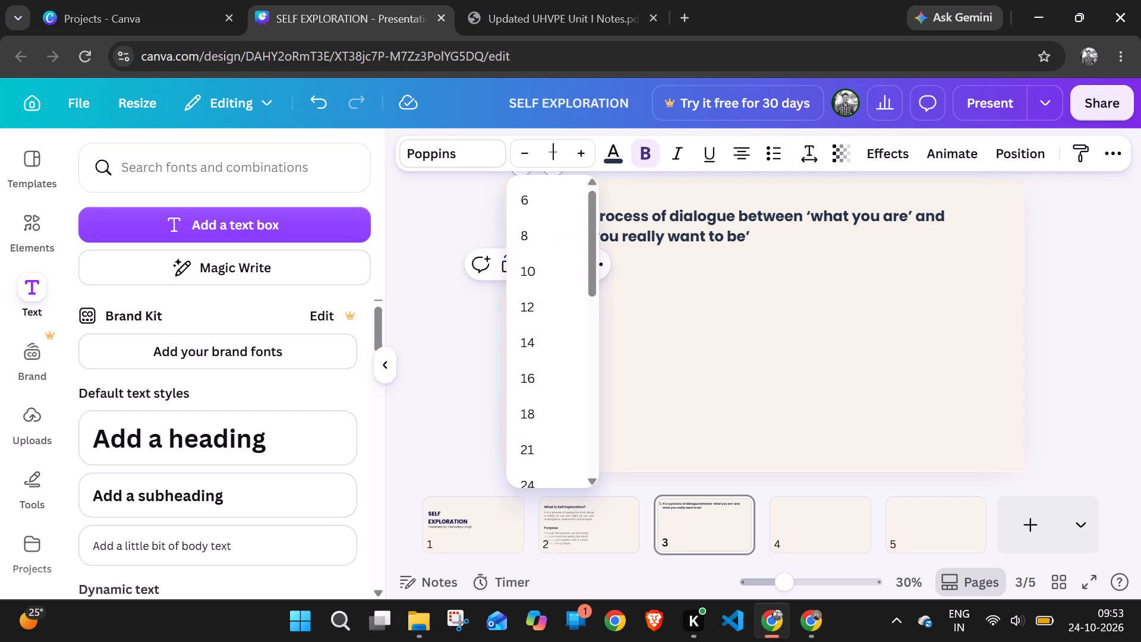
pyautogui.write('40')
pyautogui.press('Return')
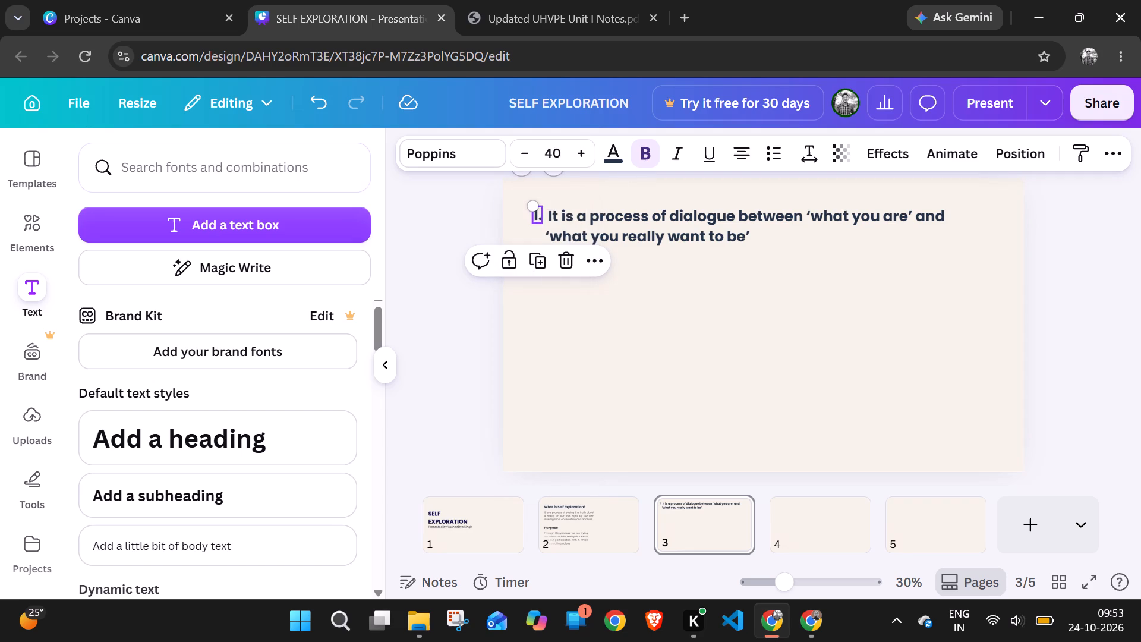
# Nudge the "1." text box into line with the first line of the heading.
pyautogui.click(540, 216)
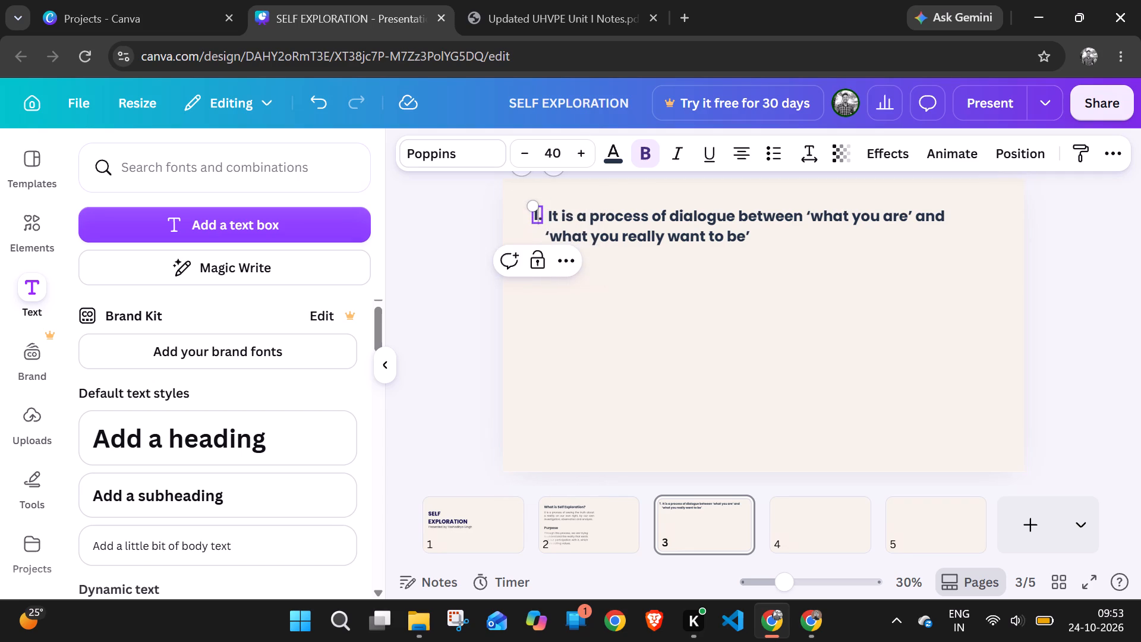
pyautogui.moveTo(540, 216); pyautogui.dragTo(537, 223)
pyautogui.rightClick(537, 223)
pyautogui.click(534, 223)
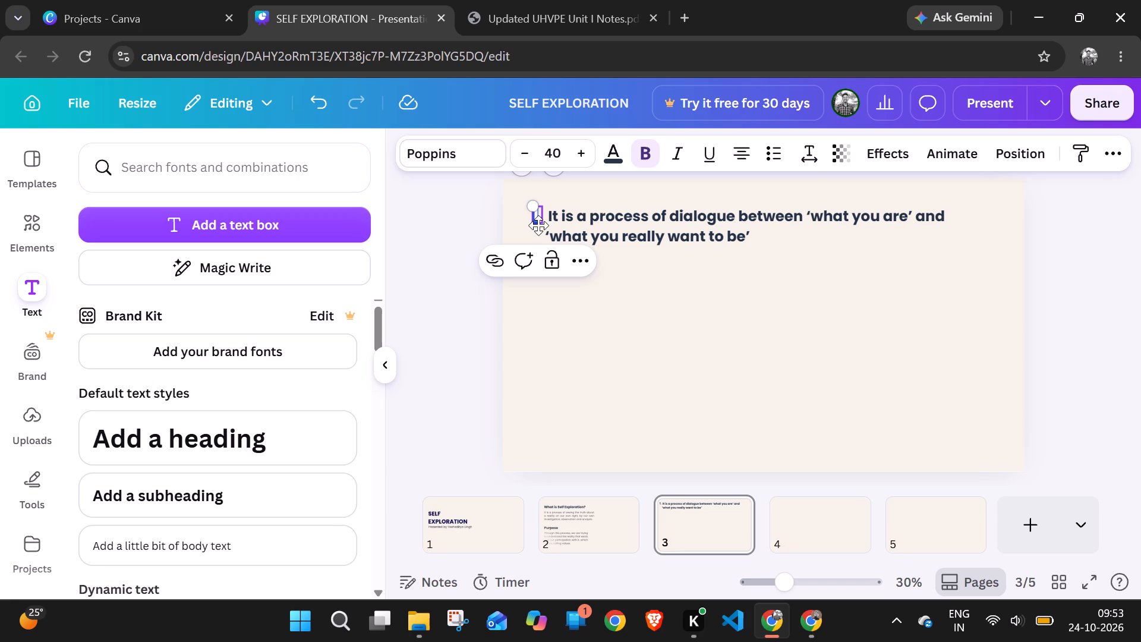
pyautogui.click(538, 224)
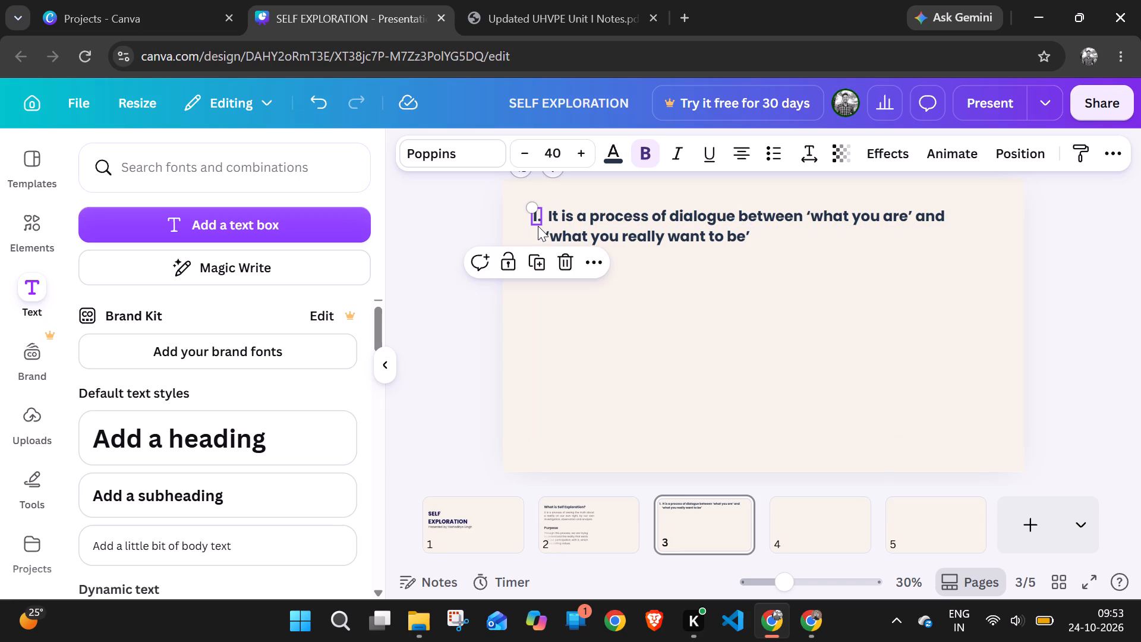
# Apply the text colour #243247 to the "1." in front of the heading.
pyautogui.tripleClick(537, 219)
pyautogui.click(610, 156)
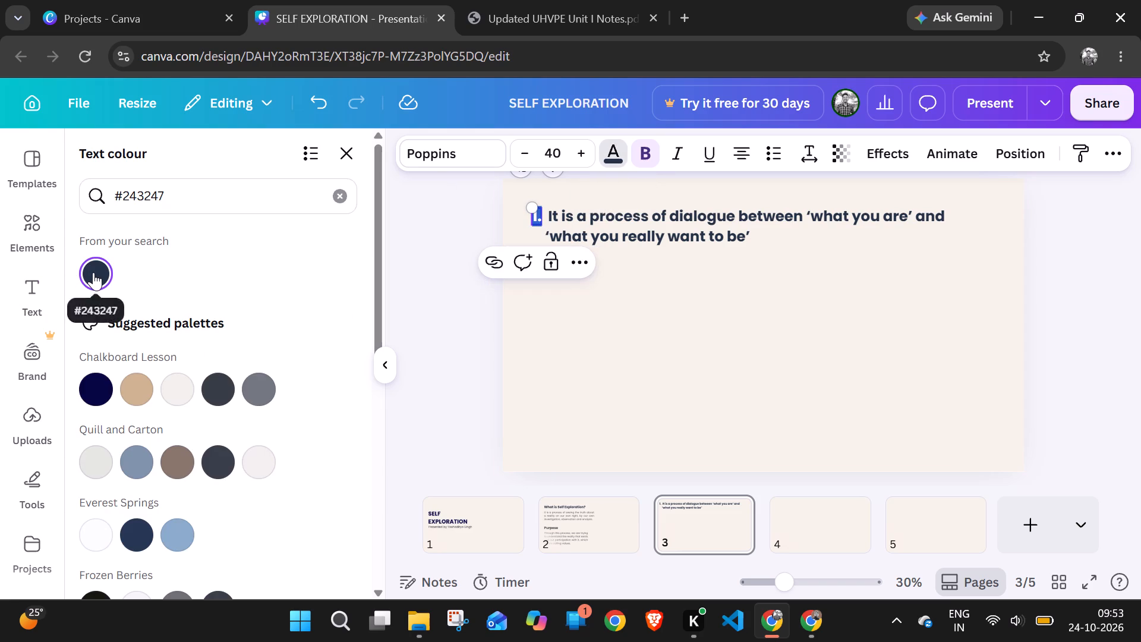
pyautogui.click(93, 272)
pyautogui.click(562, 402)
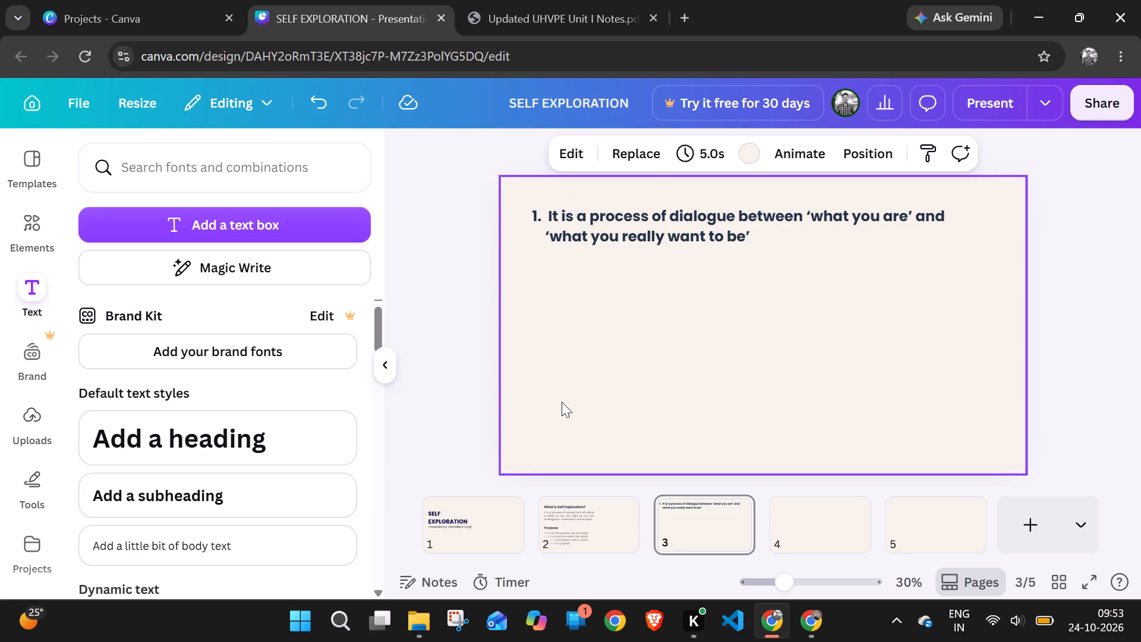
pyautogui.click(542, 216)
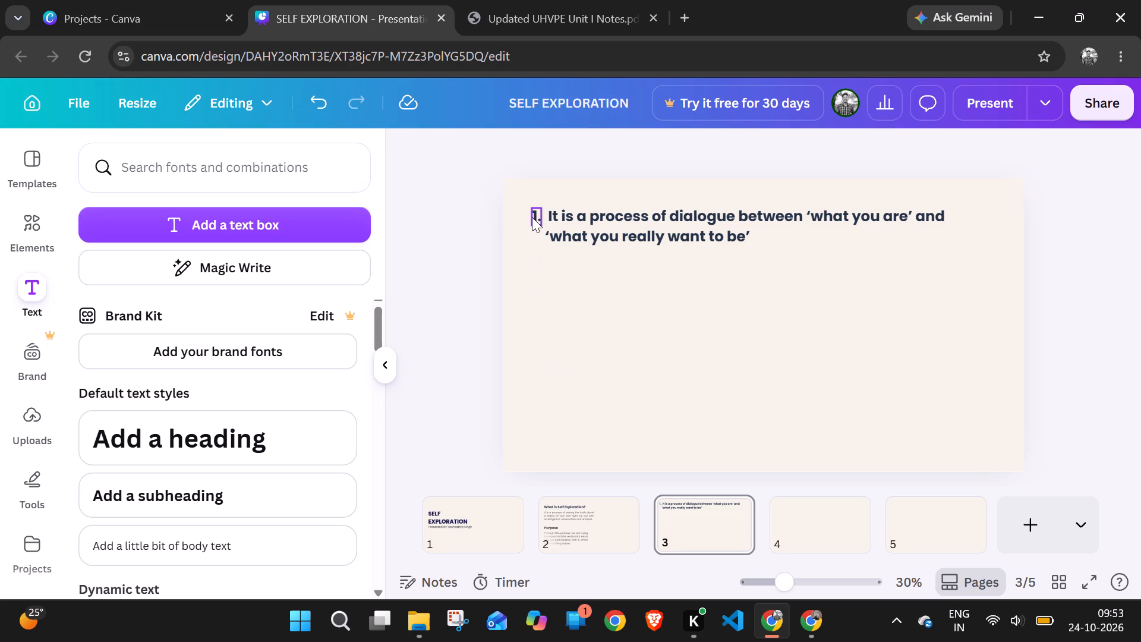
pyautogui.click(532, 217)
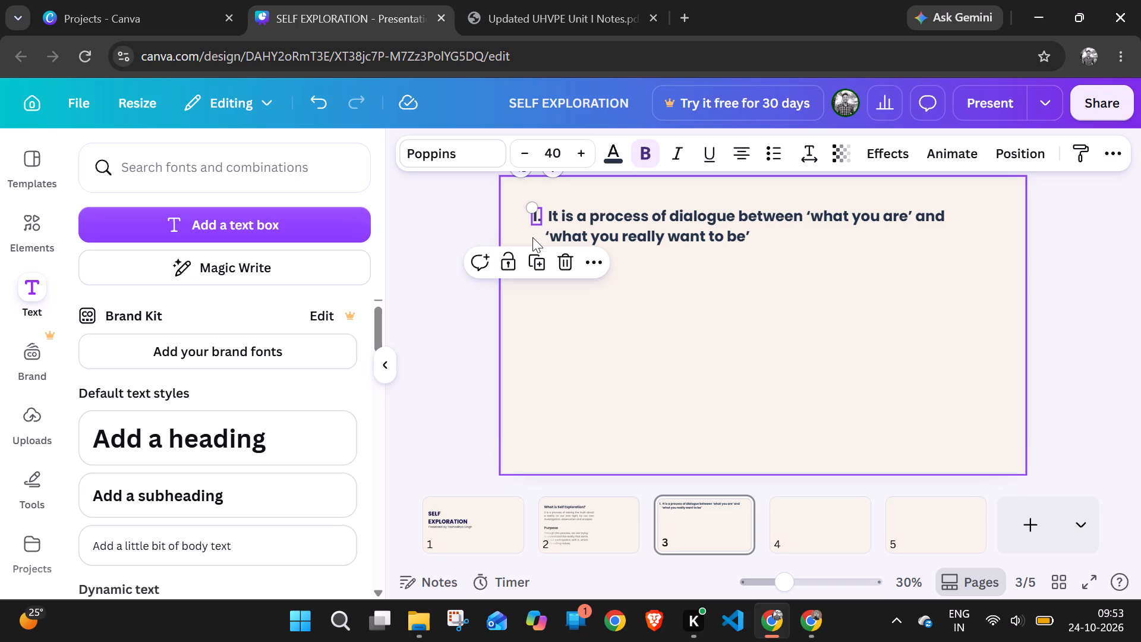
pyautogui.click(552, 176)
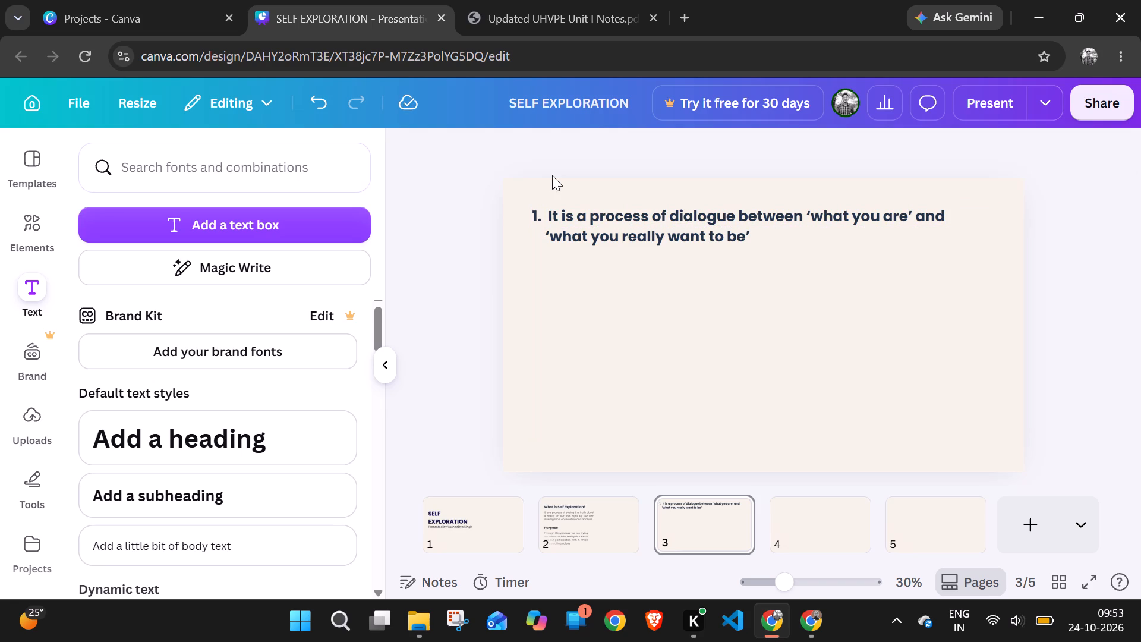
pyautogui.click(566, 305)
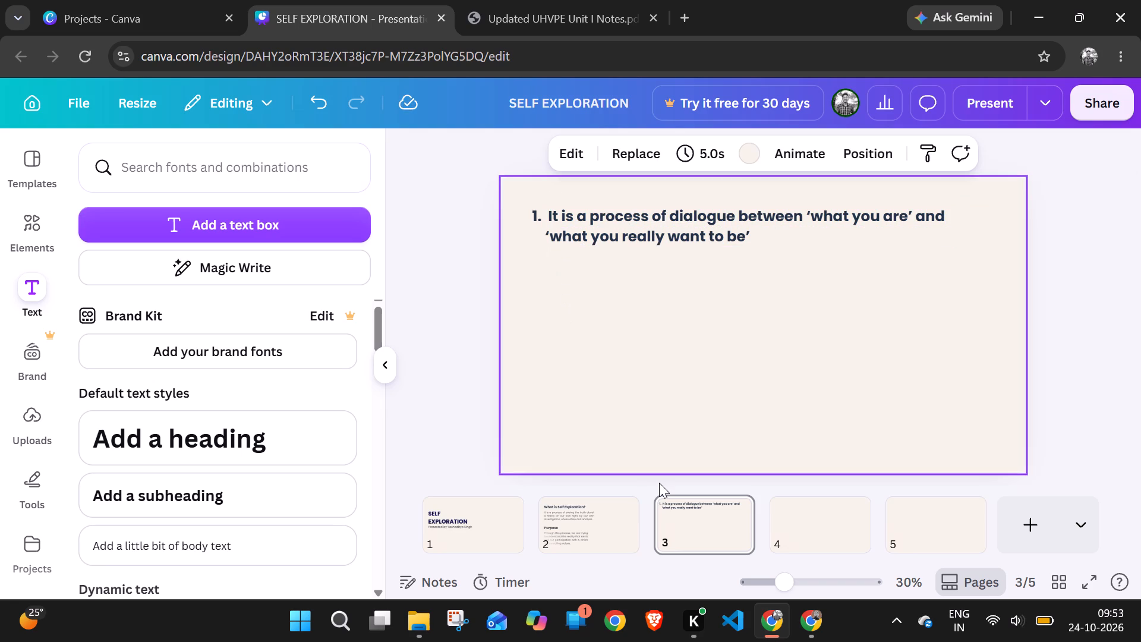
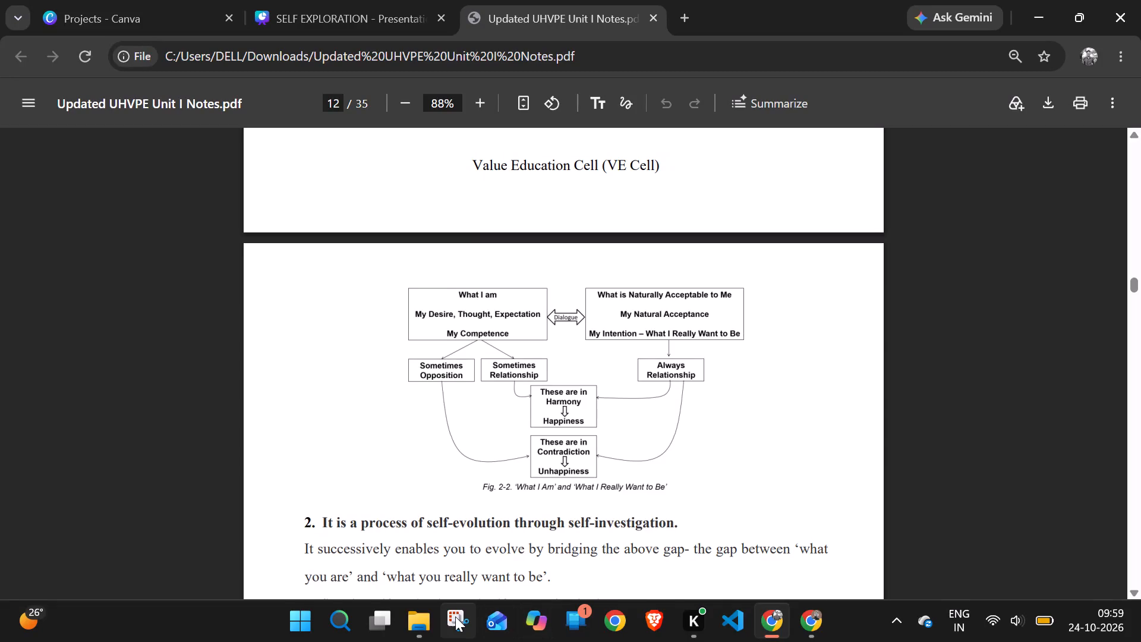
pyautogui.click(455, 616)
pyautogui.click(321, 46)
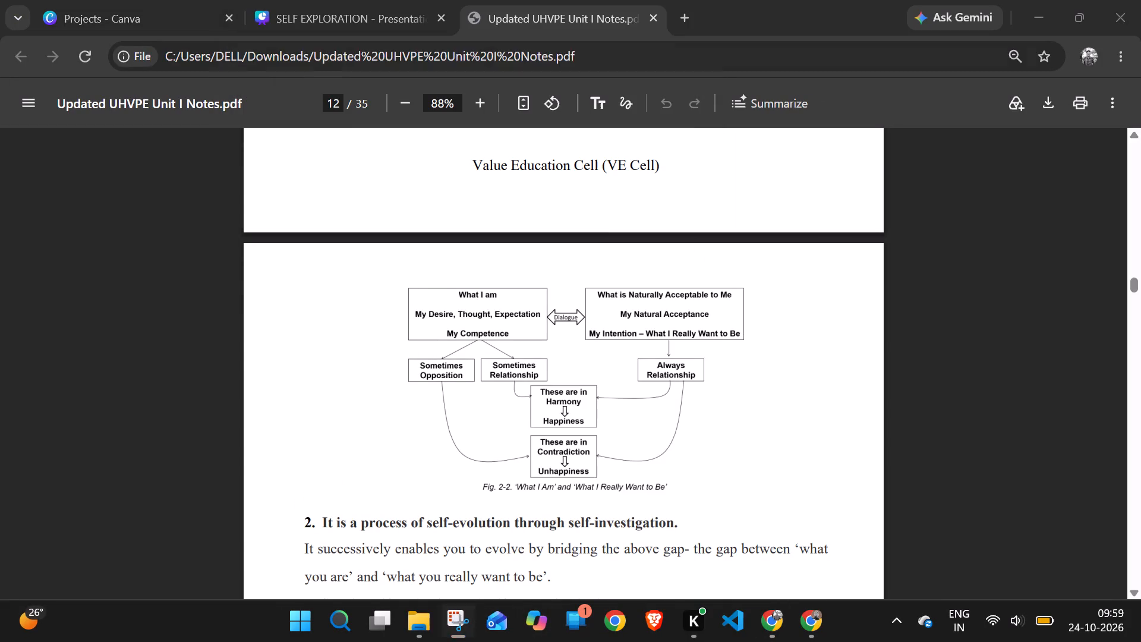
pyautogui.moveTo(361, 246); pyautogui.dragTo(841, 465)
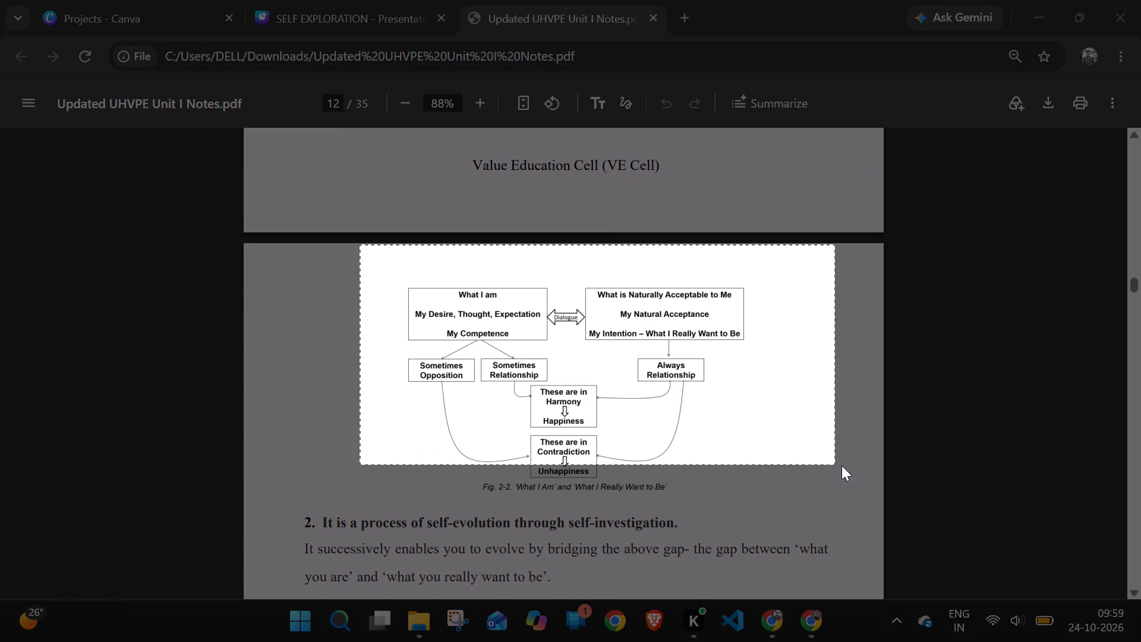
pyautogui.moveTo(841, 465); pyautogui.dragTo(836, 497)
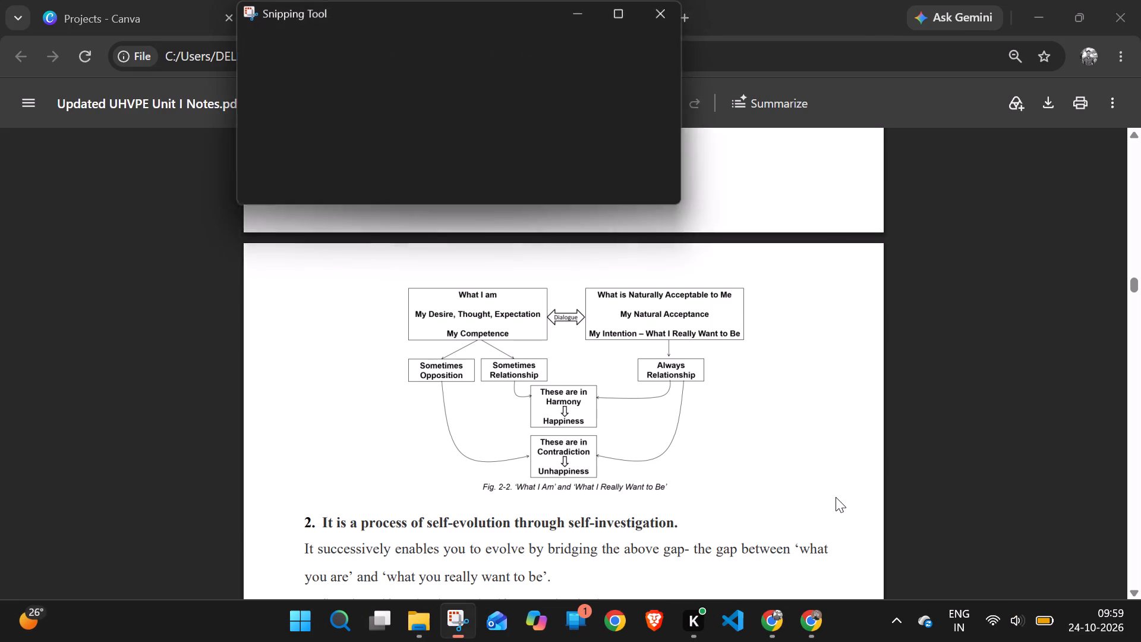
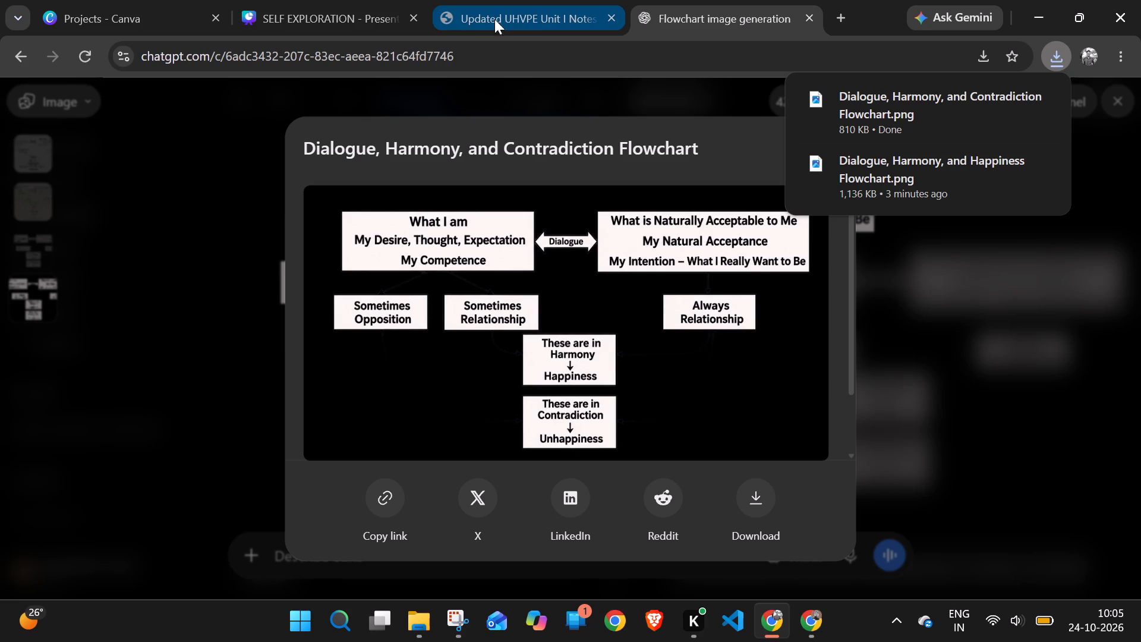
# Switch to the Canva presentation and upload the "Dialogue, Harmony, and Contradiction Flowchart" file from Downloads.
pyautogui.click(326, 0)
pyautogui.click(212, 218)
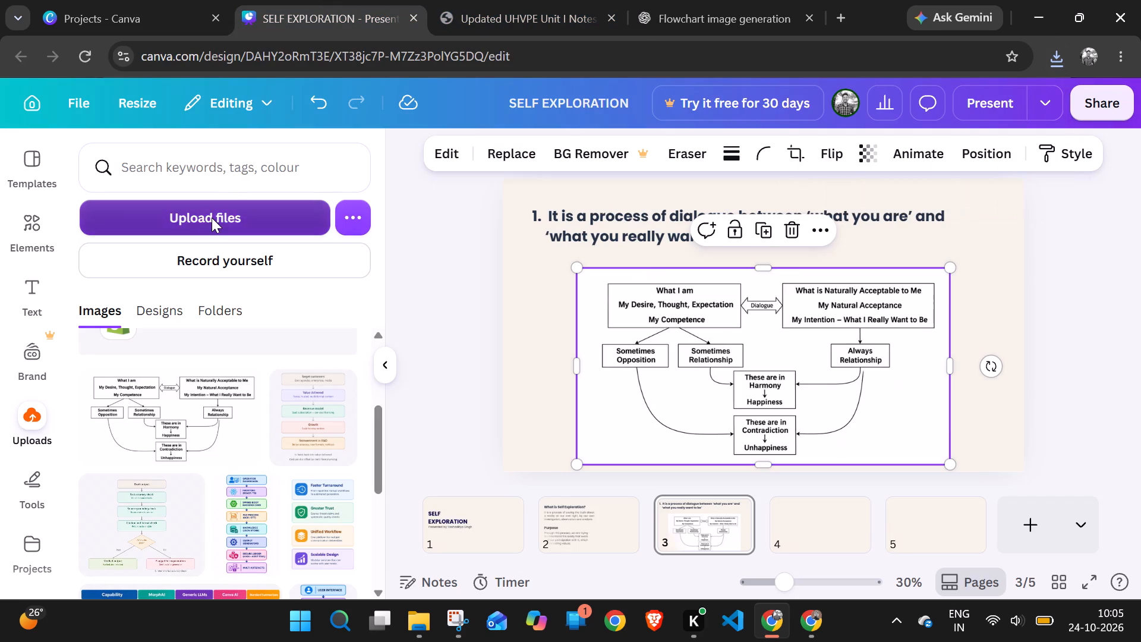
pyautogui.click(206, 209)
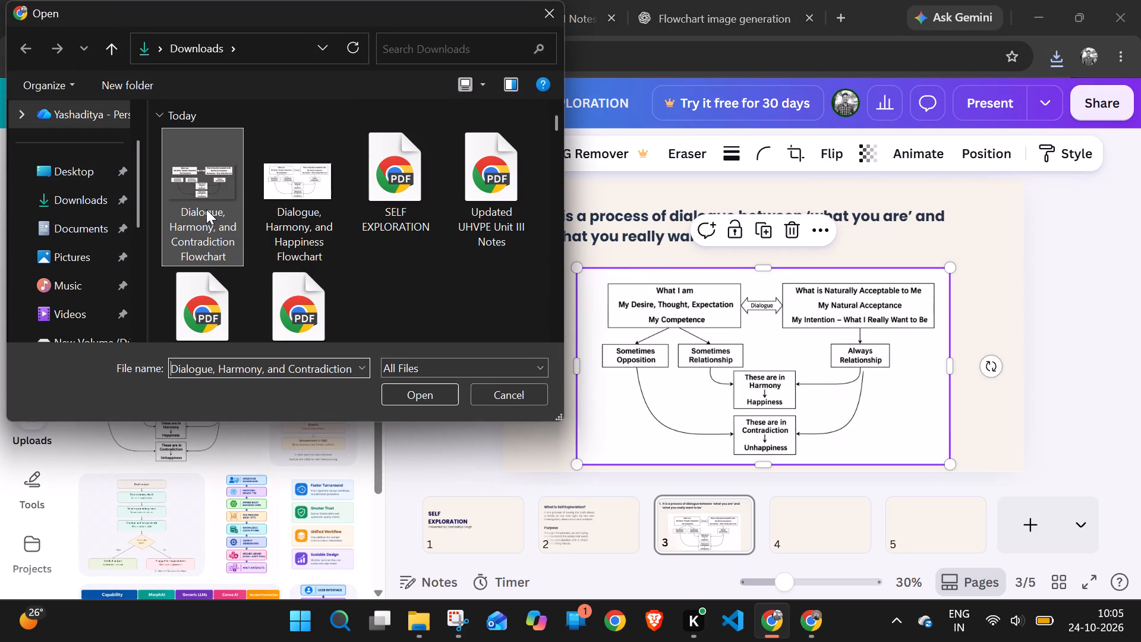
pyautogui.click(412, 389)
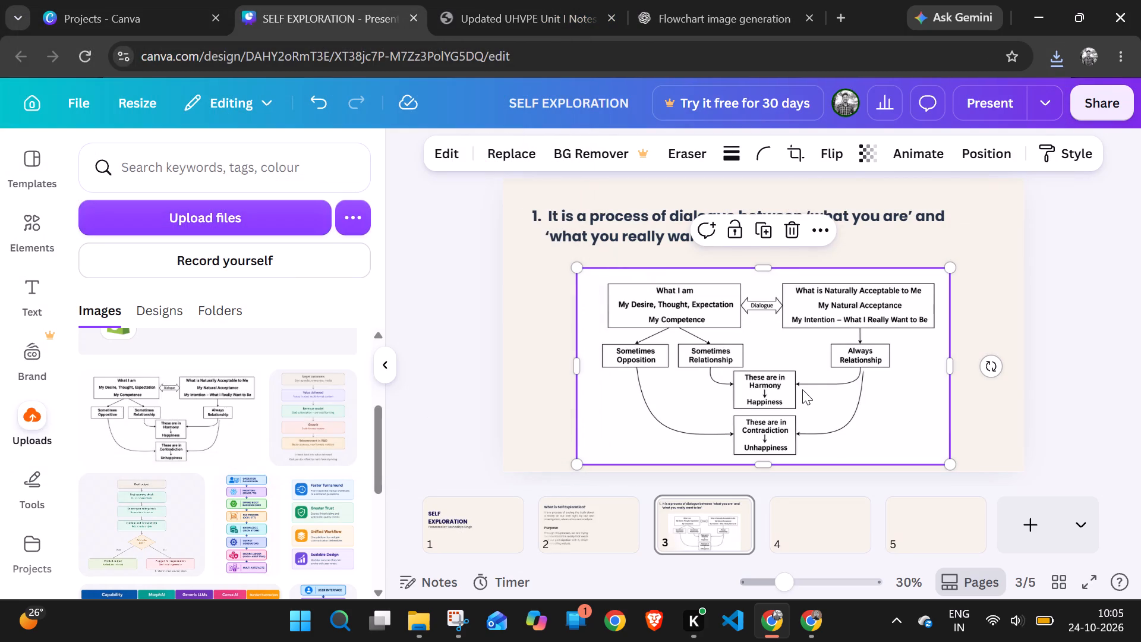
# Replace the white-background flowchart on page 3 with the newly uploaded background-free one, positioned below the heading.
pyautogui.click(802, 389)
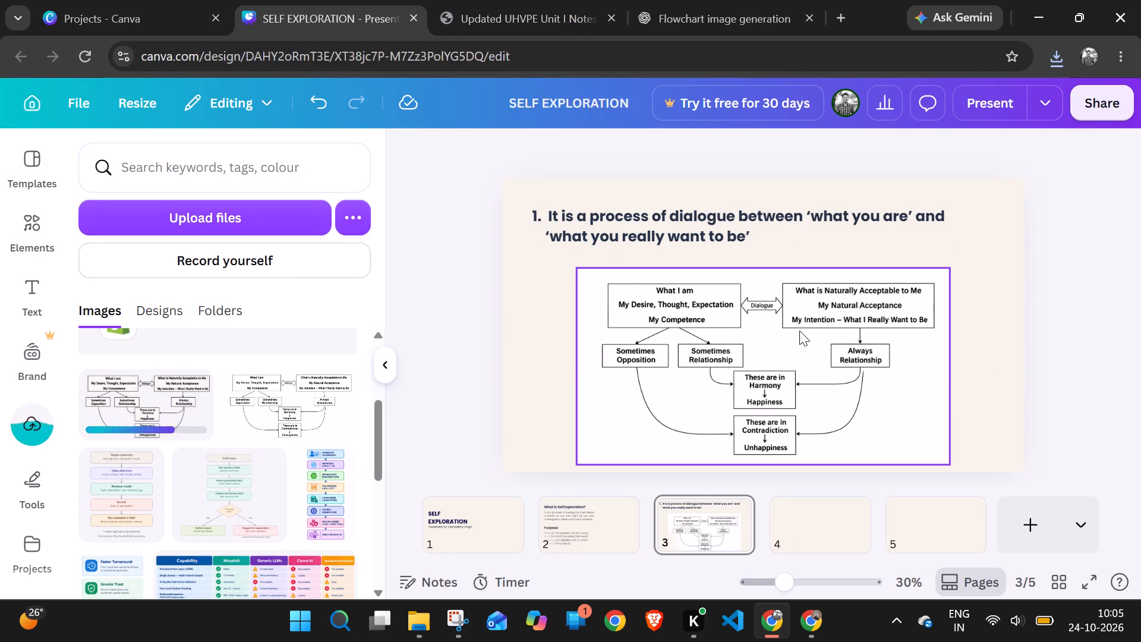
pyautogui.click(799, 331)
pyautogui.click(789, 238)
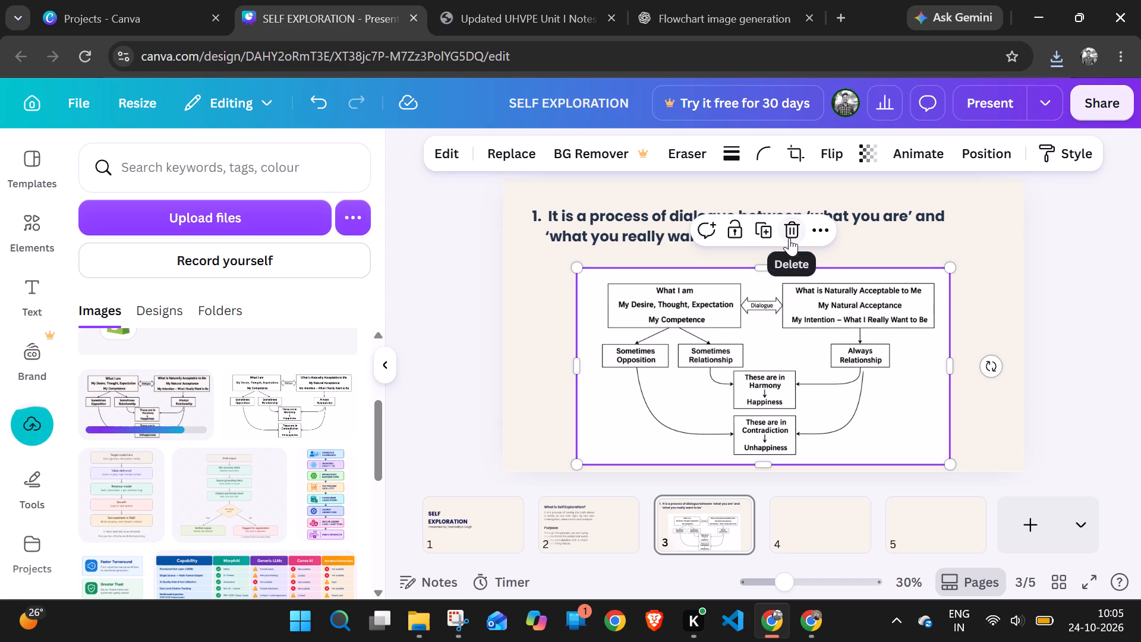
pyautogui.click(137, 398)
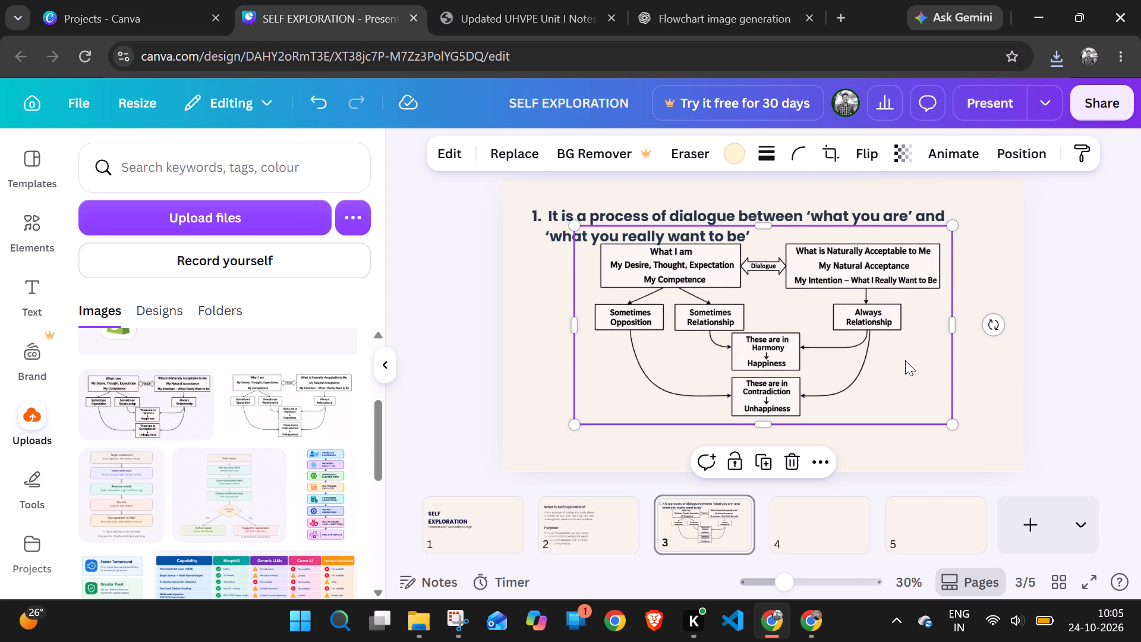
pyautogui.moveTo(906, 361); pyautogui.dragTo(897, 389)
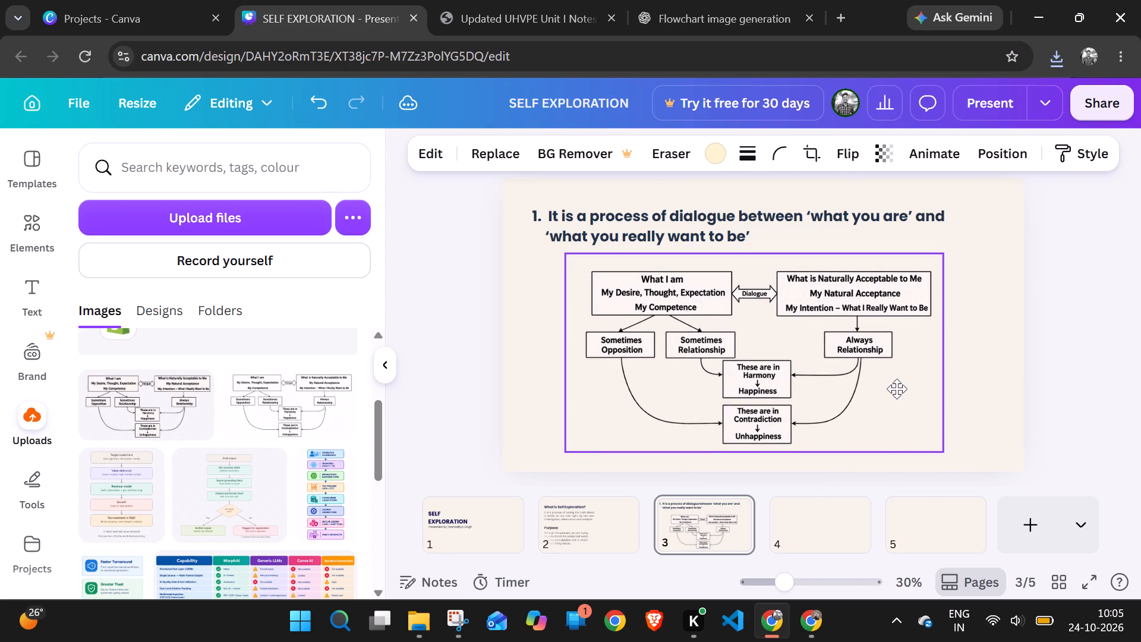
pyautogui.moveTo(897, 389); pyautogui.dragTo(897, 387)
pyautogui.rightClick(1002, 311)
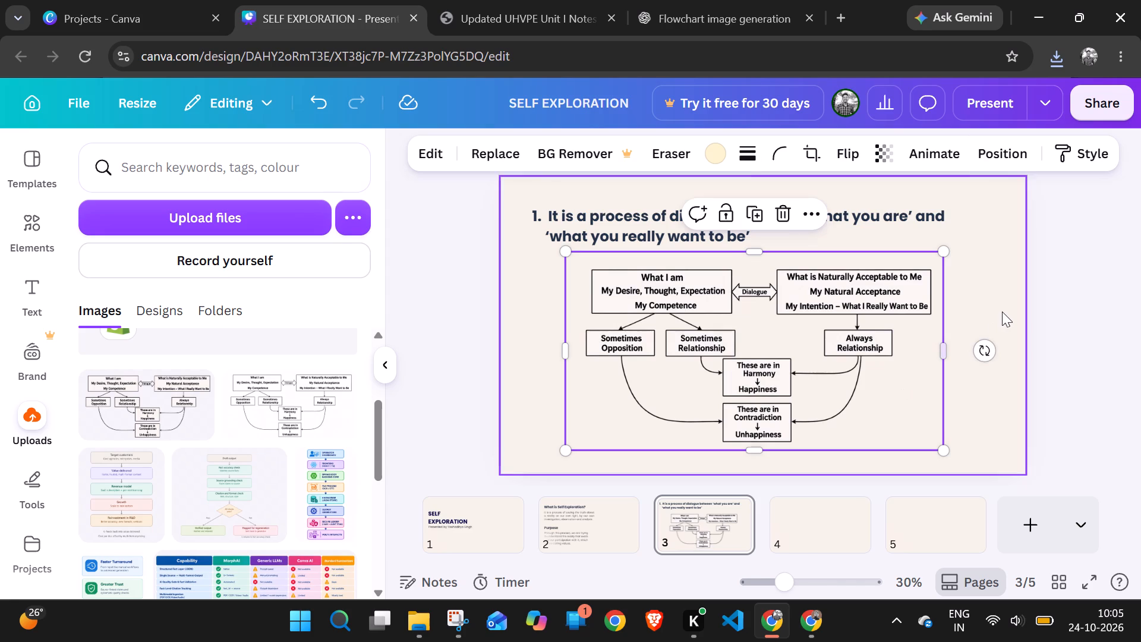
pyautogui.click(1002, 311)
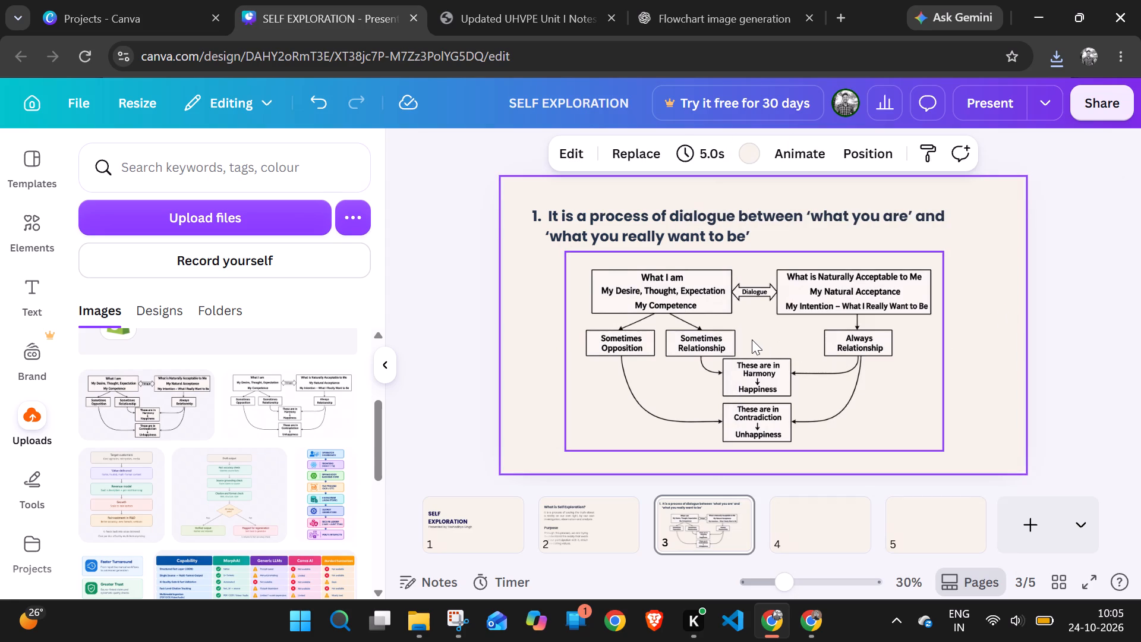
# Enlarge and widen the background-free flowchart on page 3 to about 1,570 by 796.
pyautogui.click(752, 339)
pyautogui.click(661, 303)
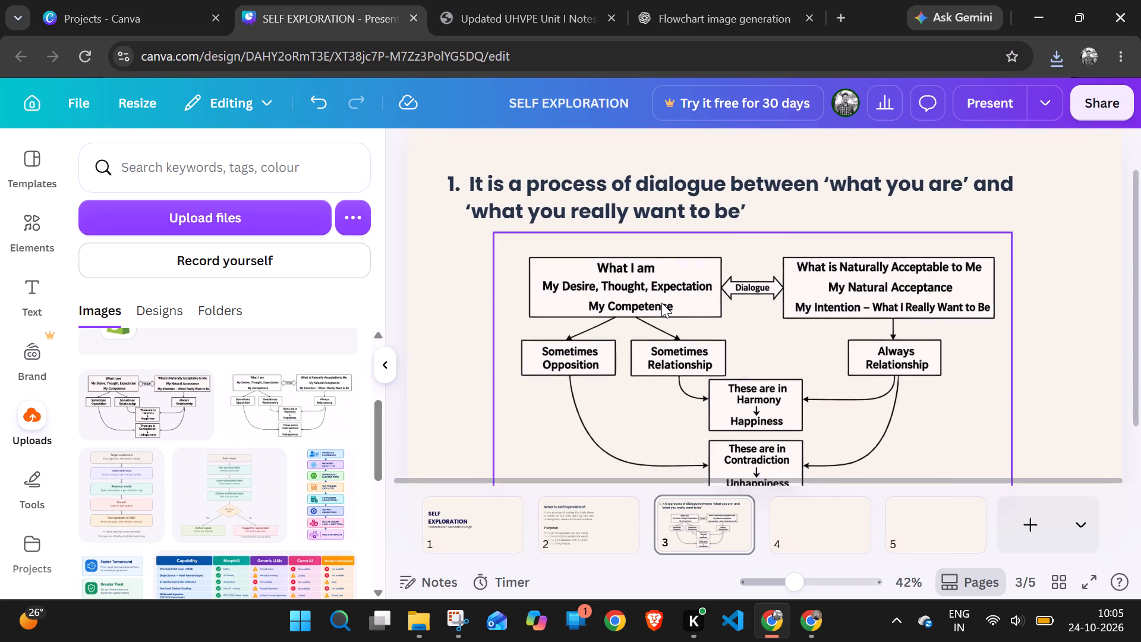
pyautogui.click(825, 287)
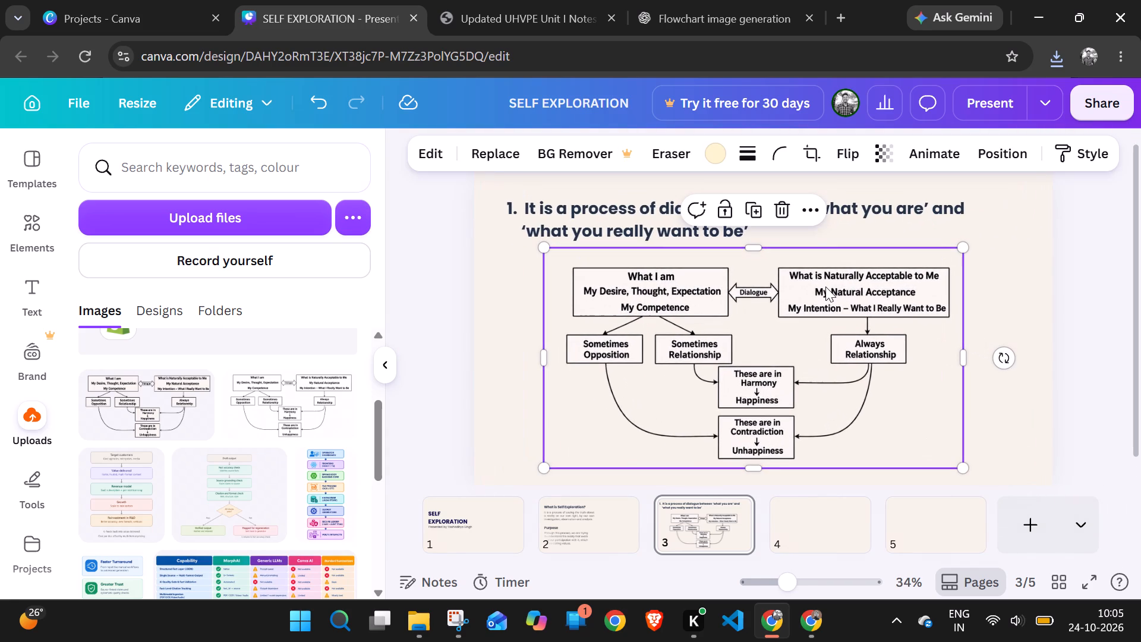
pyautogui.click(1003, 311)
pyautogui.click(812, 350)
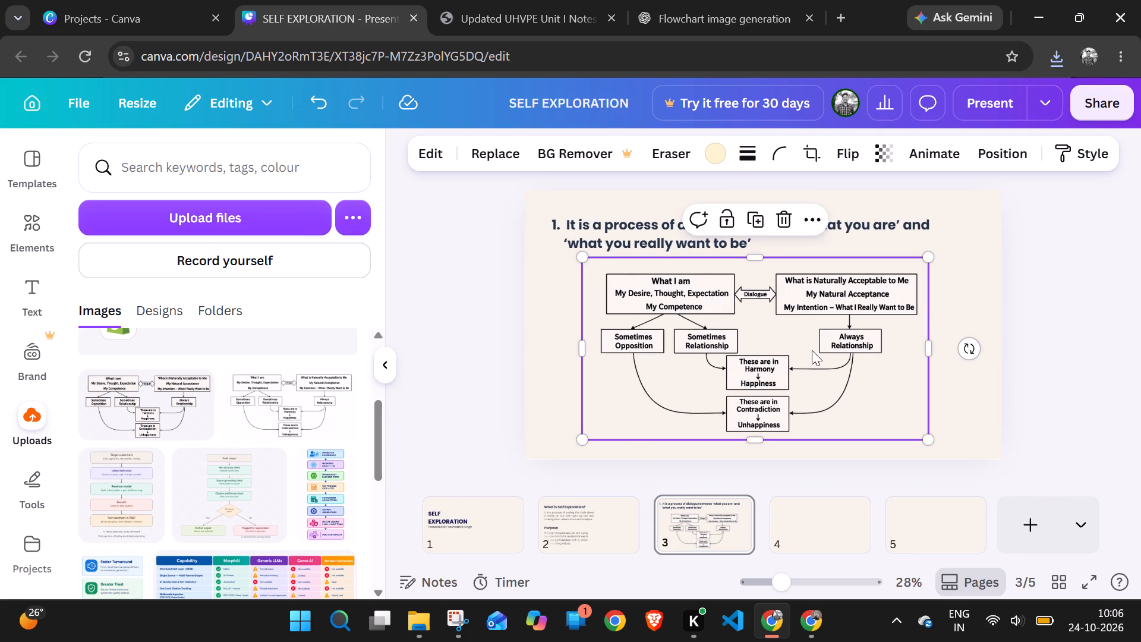
pyautogui.moveTo(932, 441); pyautogui.dragTo(940, 450)
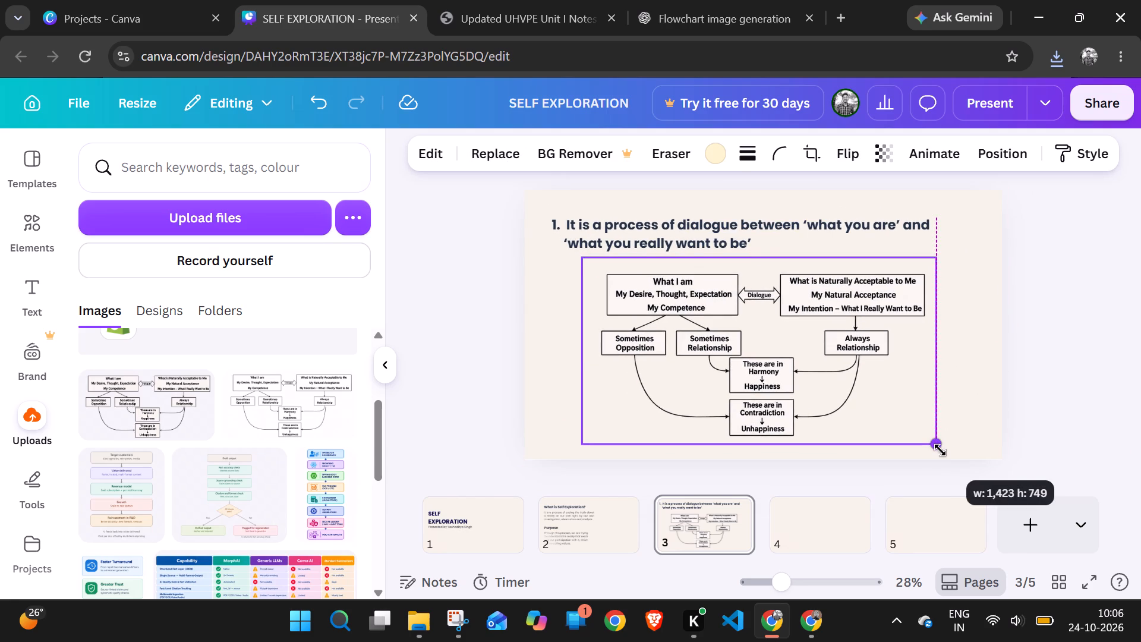
pyautogui.moveTo(940, 450); pyautogui.dragTo(941, 451)
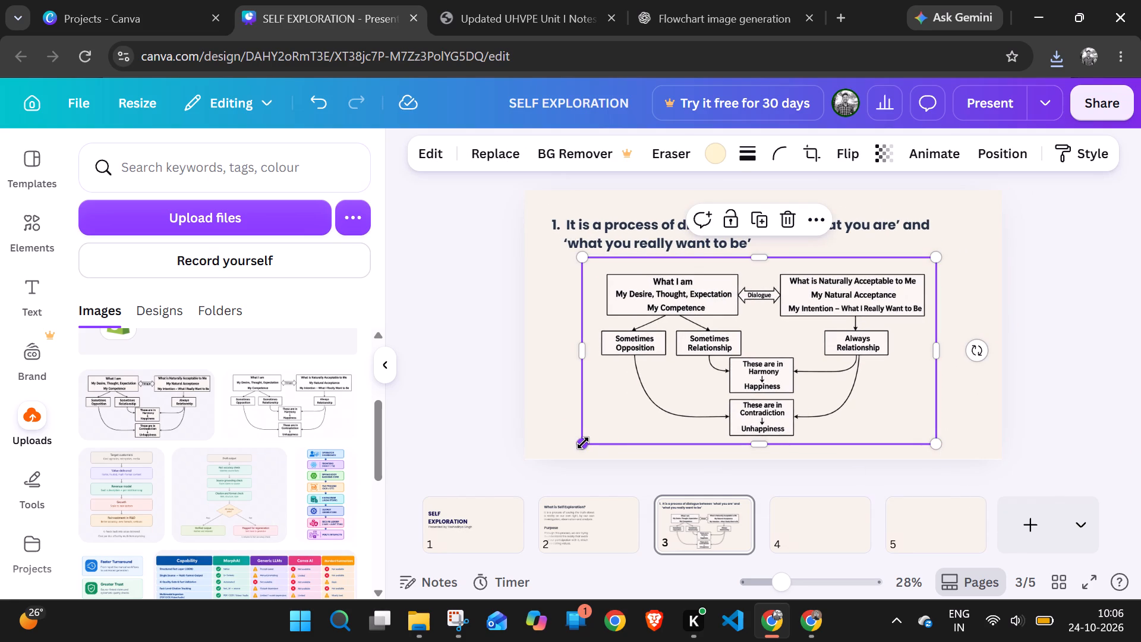
pyautogui.moveTo(583, 443); pyautogui.dragTo(558, 448)
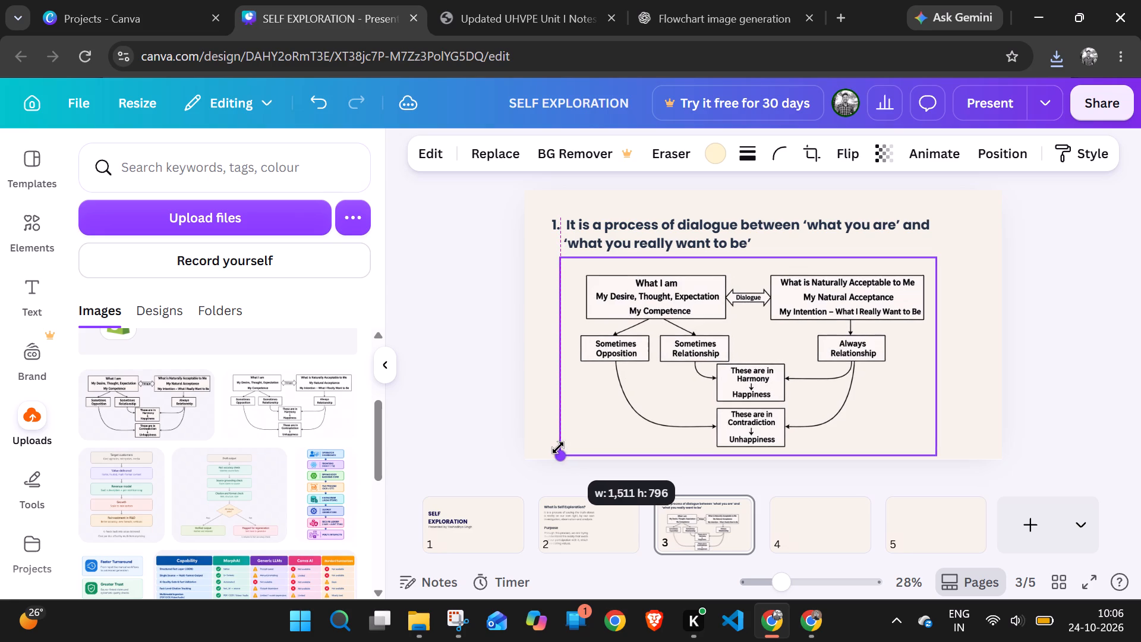
pyautogui.moveTo(558, 448); pyautogui.dragTo(556, 448)
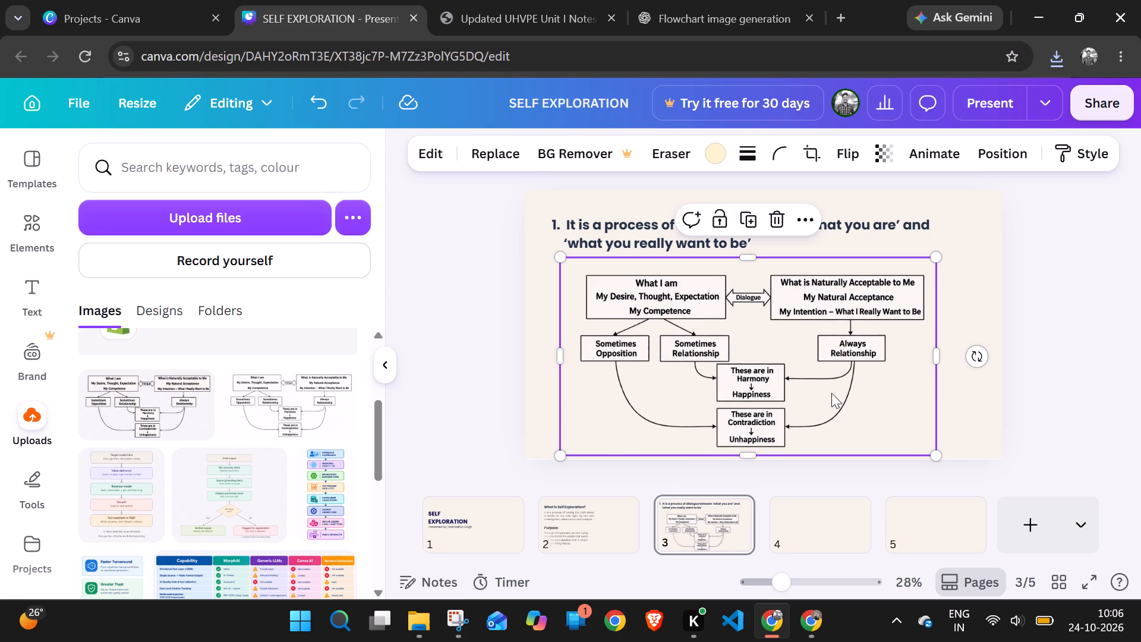
pyautogui.moveTo(935, 356); pyautogui.dragTo(941, 355)
pyautogui.moveTo(941, 355); pyautogui.dragTo(950, 354)
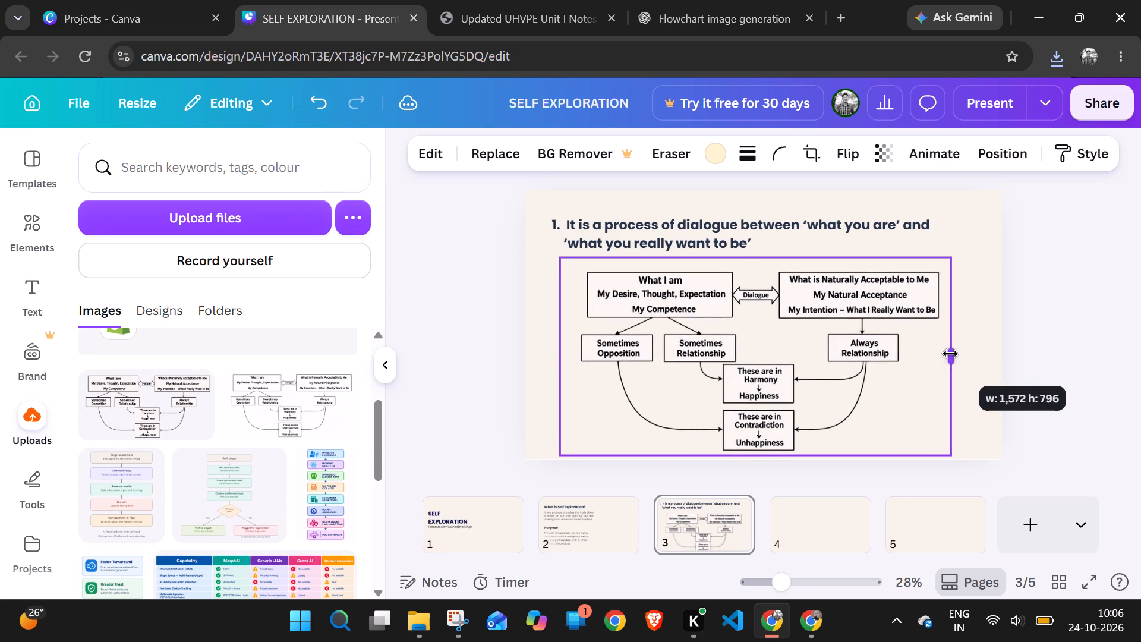
pyautogui.moveTo(950, 354); pyautogui.dragTo(952, 353)
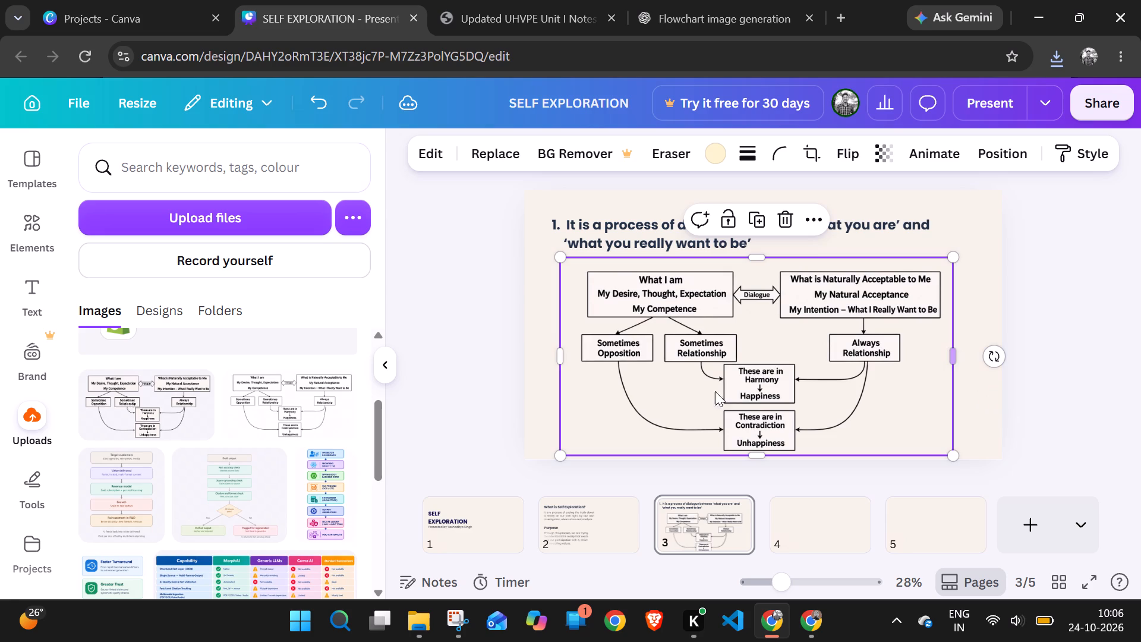
pyautogui.click(560, 358)
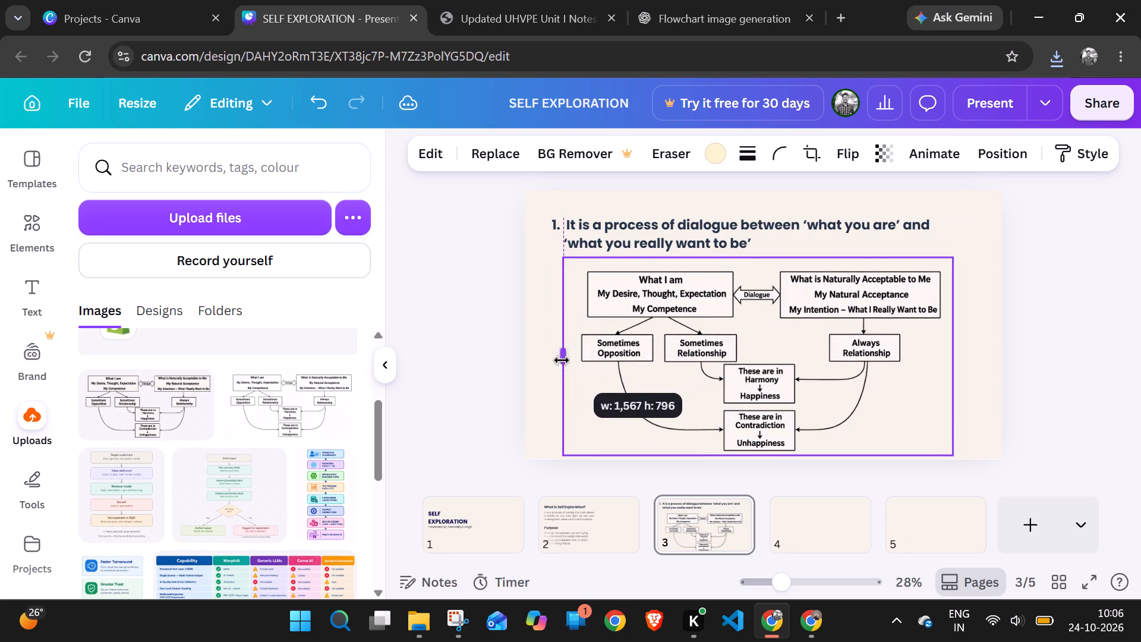
# Move the enlarged flowchart up close beneath the two-line heading and slightly left on page 3.
pyautogui.moveTo(762, 320); pyautogui.dragTo(762, 309)
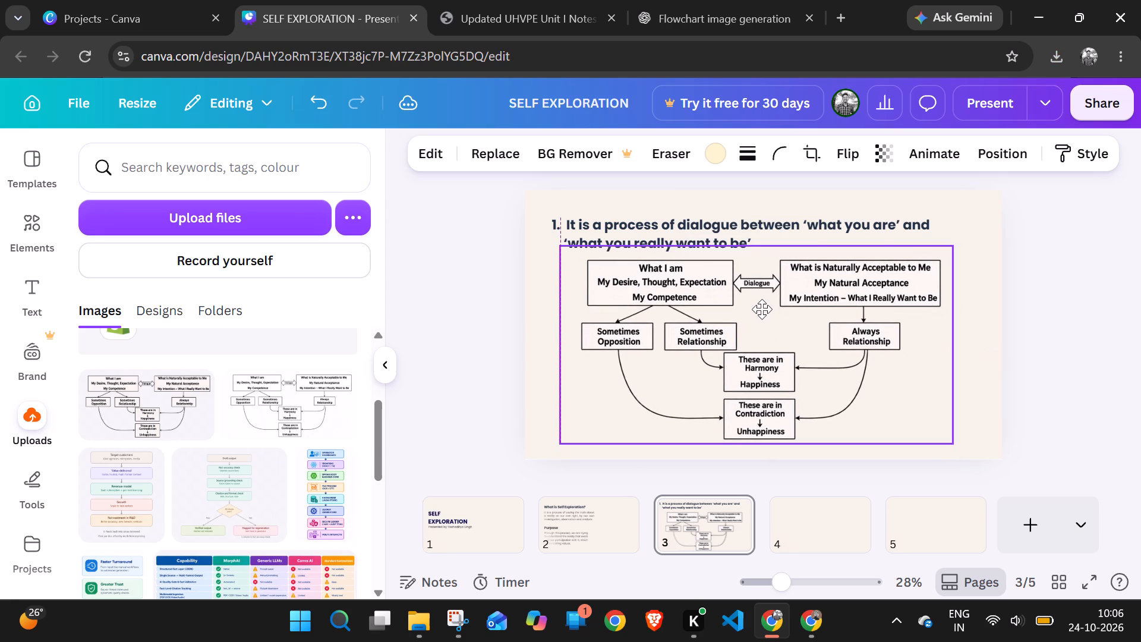
pyautogui.moveTo(762, 309); pyautogui.dragTo(752, 309)
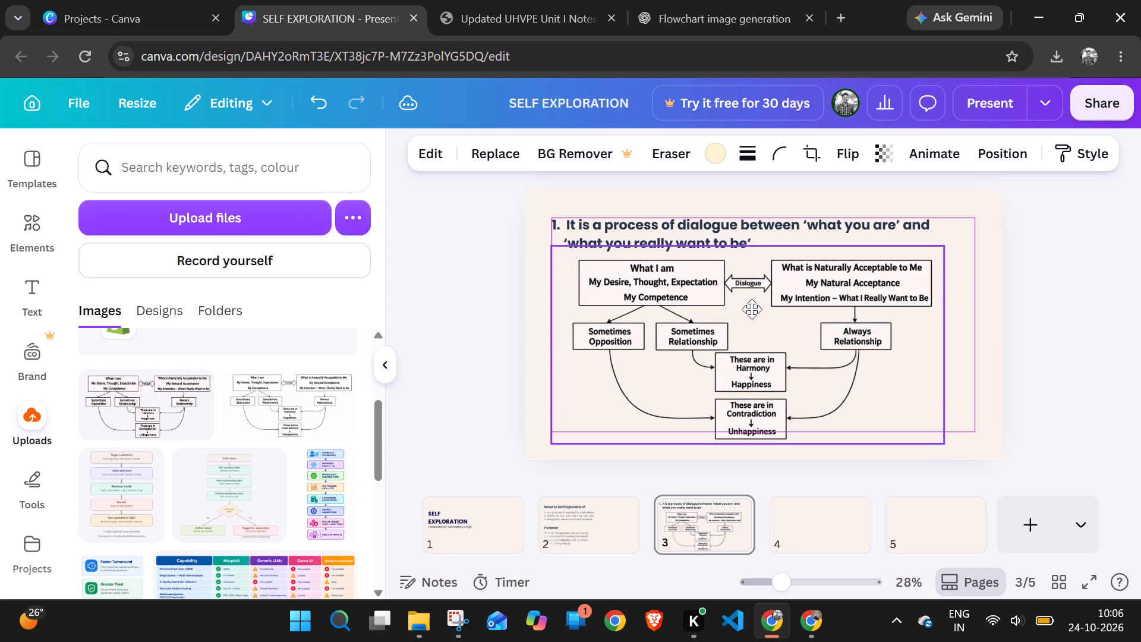
pyautogui.moveTo(752, 309); pyautogui.dragTo(758, 309)
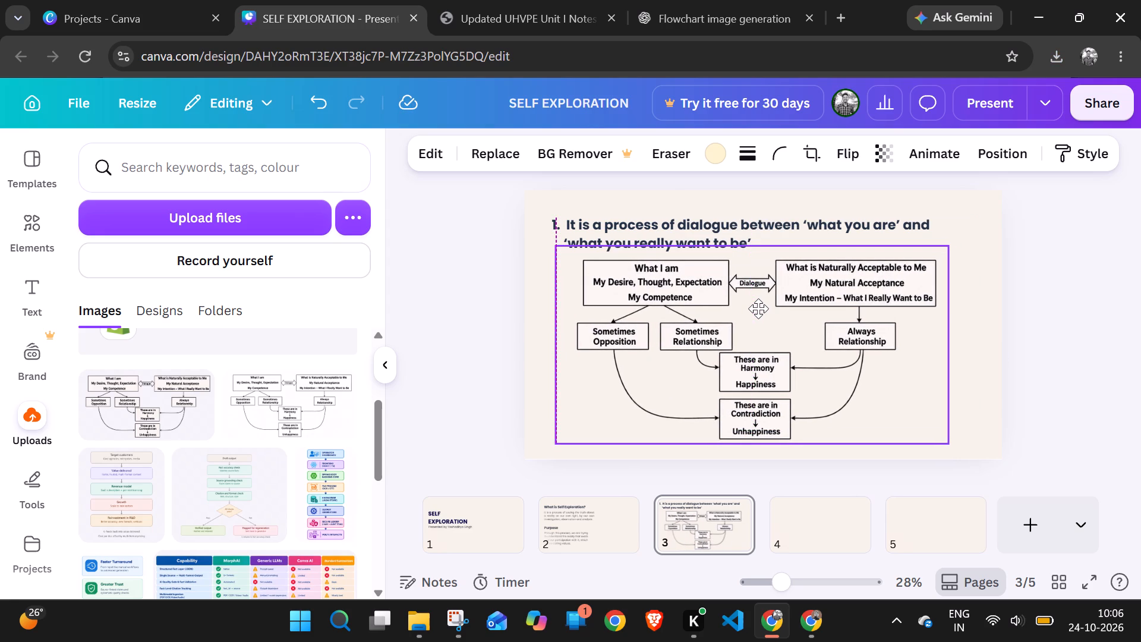
pyautogui.moveTo(758, 309); pyautogui.dragTo(759, 311)
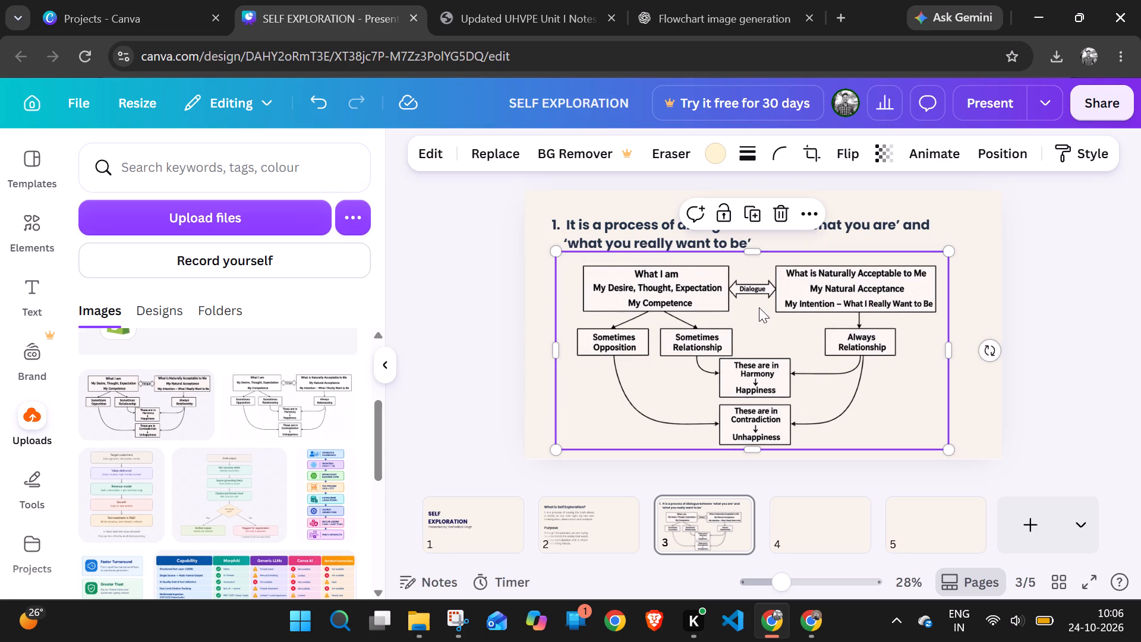
pyautogui.click(751, 316)
pyautogui.moveTo(751, 310); pyautogui.dragTo(753, 303)
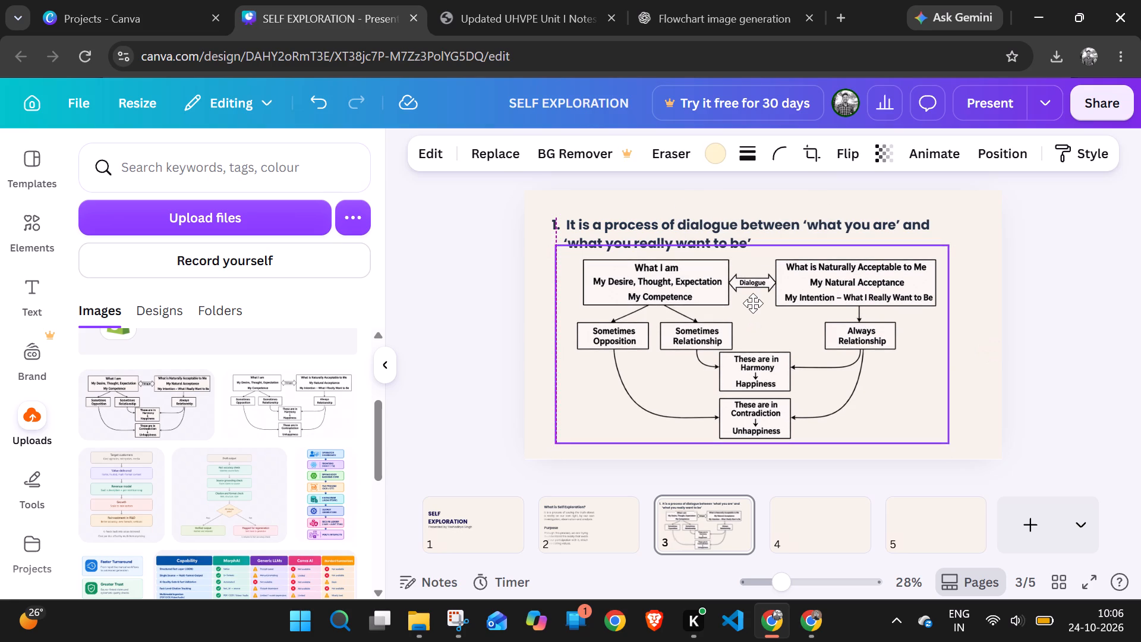
pyautogui.moveTo(753, 303); pyautogui.dragTo(754, 304)
pyautogui.moveTo(754, 304); pyautogui.dragTo(746, 303)
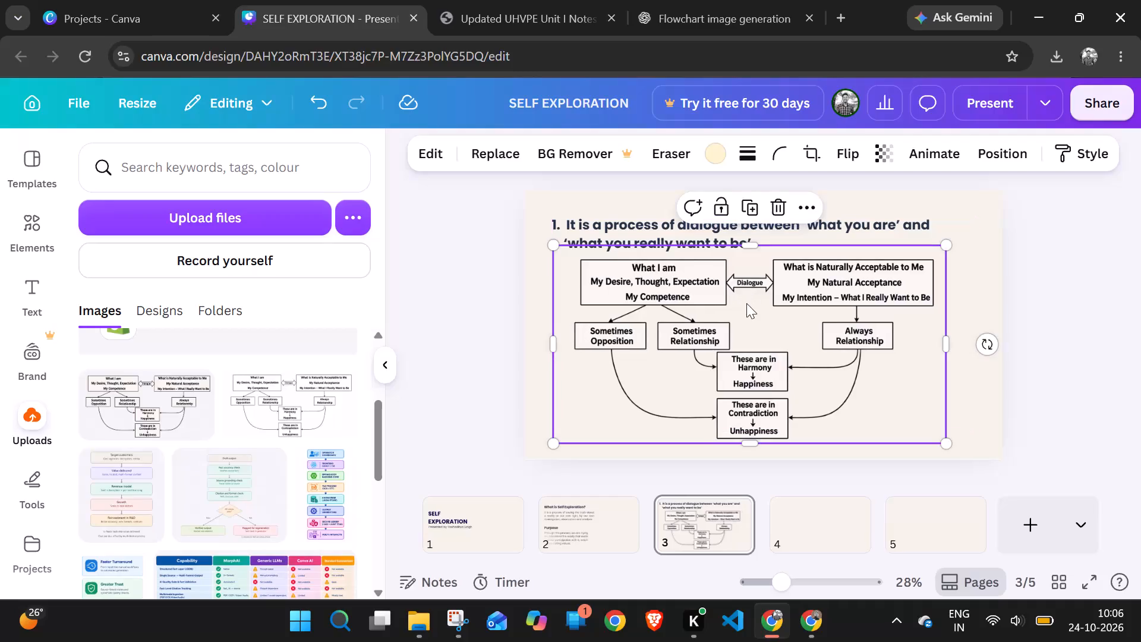
pyautogui.click(969, 281)
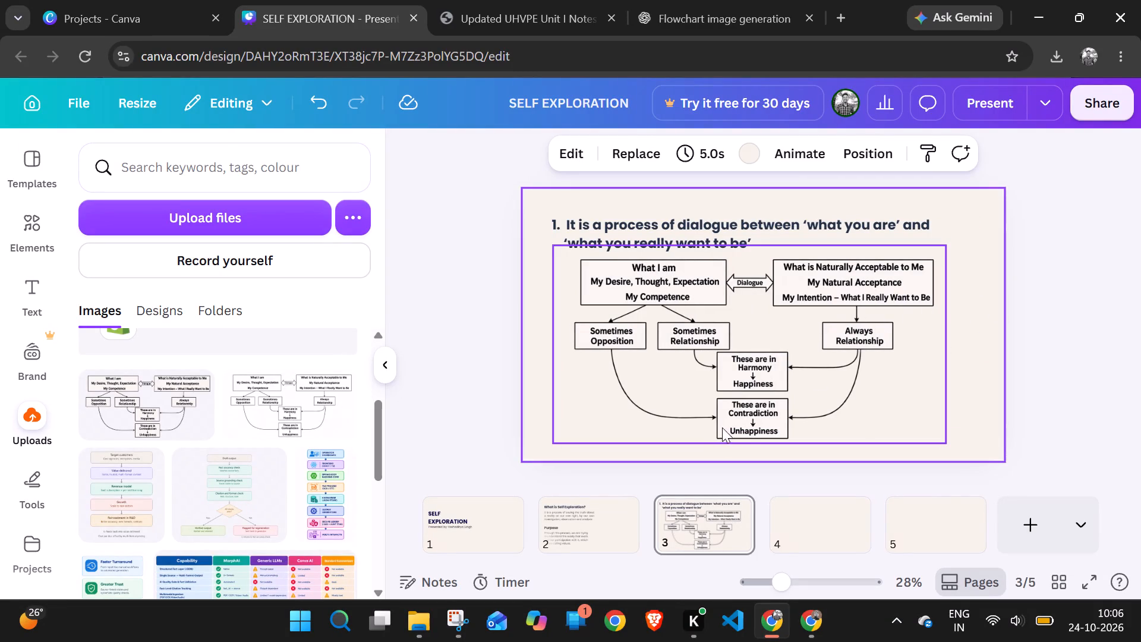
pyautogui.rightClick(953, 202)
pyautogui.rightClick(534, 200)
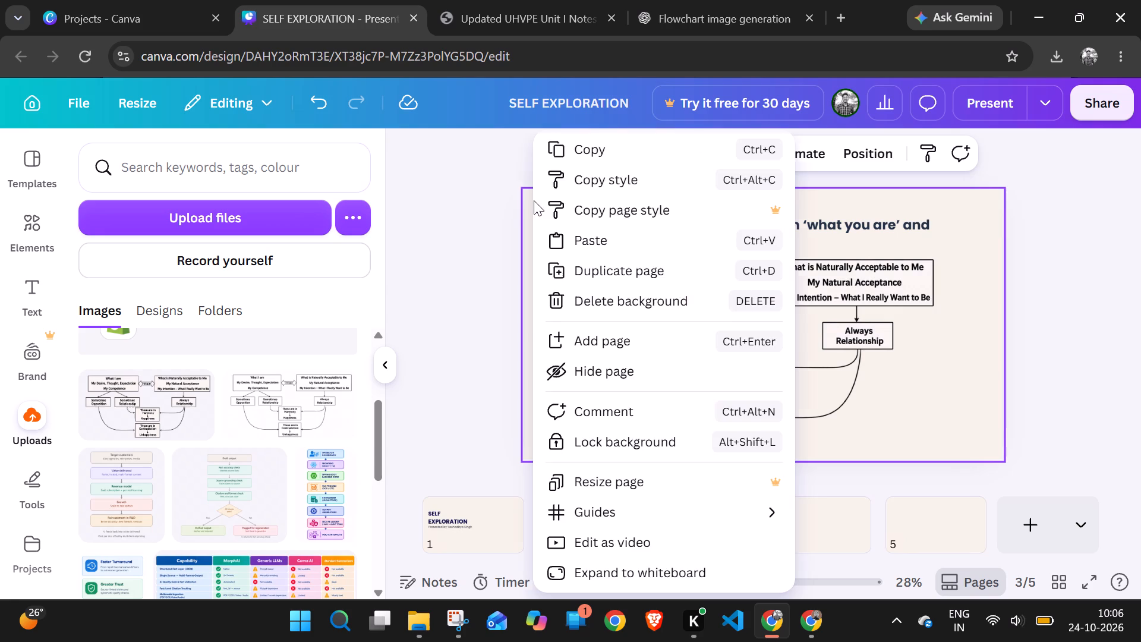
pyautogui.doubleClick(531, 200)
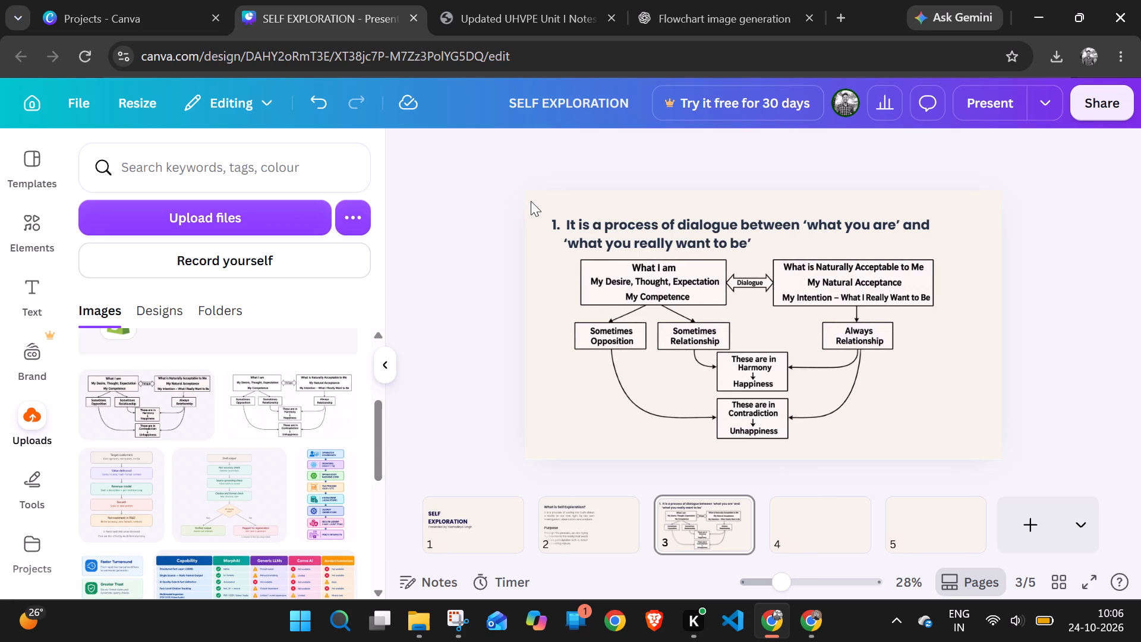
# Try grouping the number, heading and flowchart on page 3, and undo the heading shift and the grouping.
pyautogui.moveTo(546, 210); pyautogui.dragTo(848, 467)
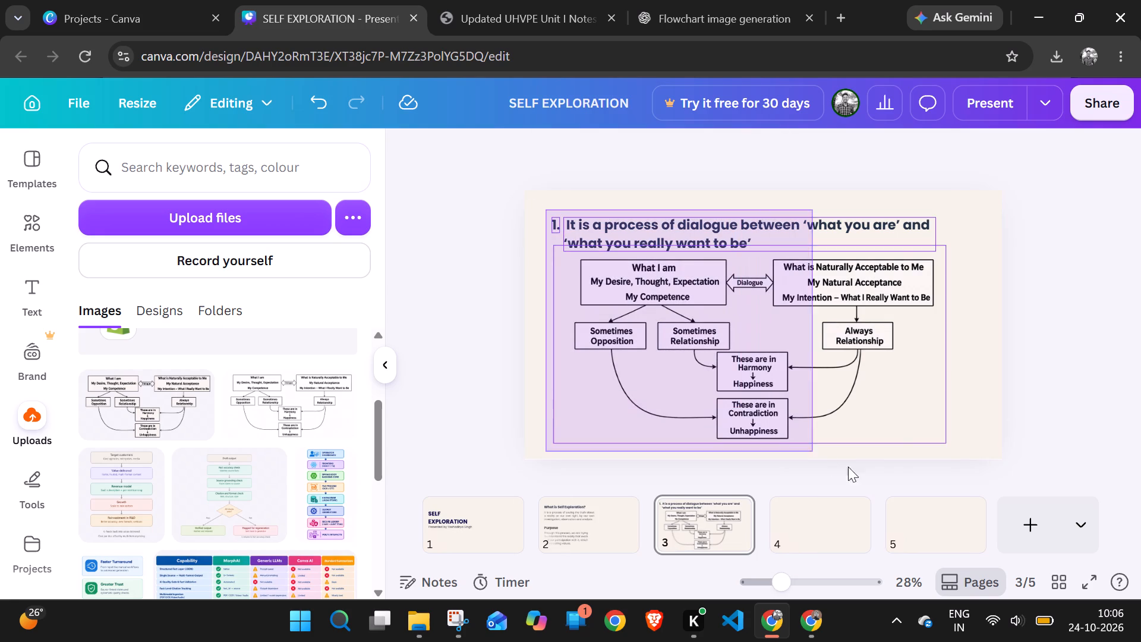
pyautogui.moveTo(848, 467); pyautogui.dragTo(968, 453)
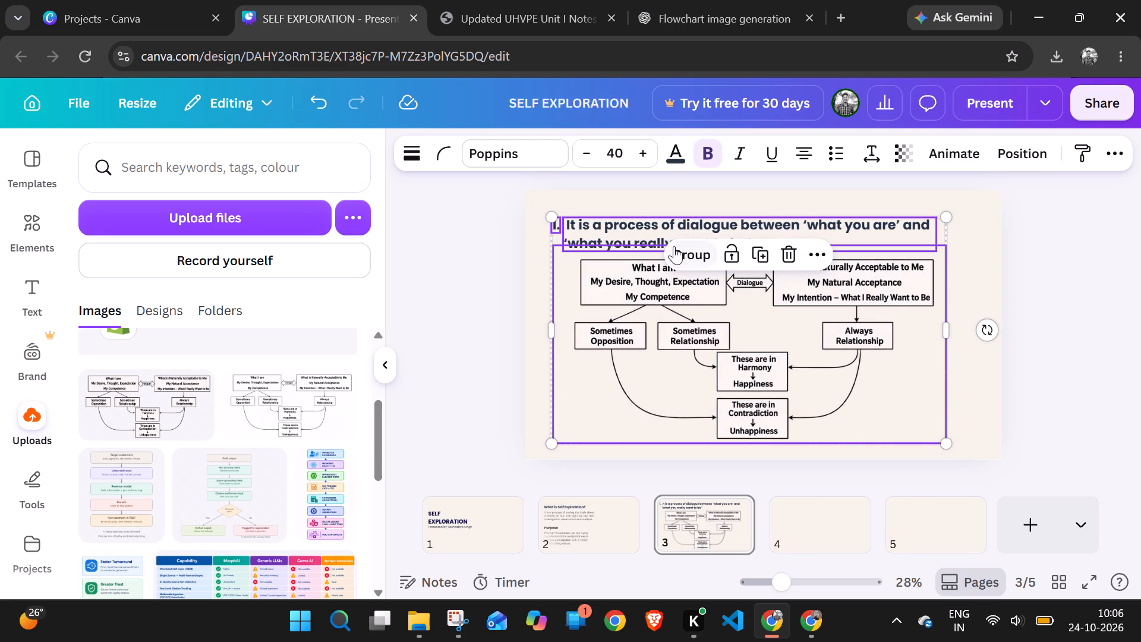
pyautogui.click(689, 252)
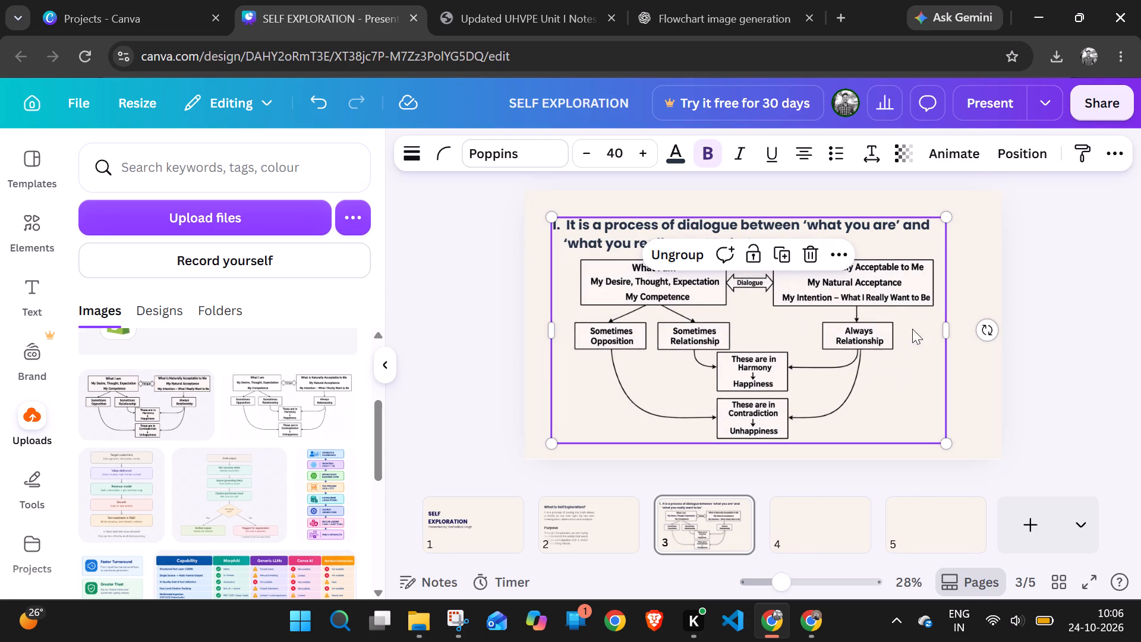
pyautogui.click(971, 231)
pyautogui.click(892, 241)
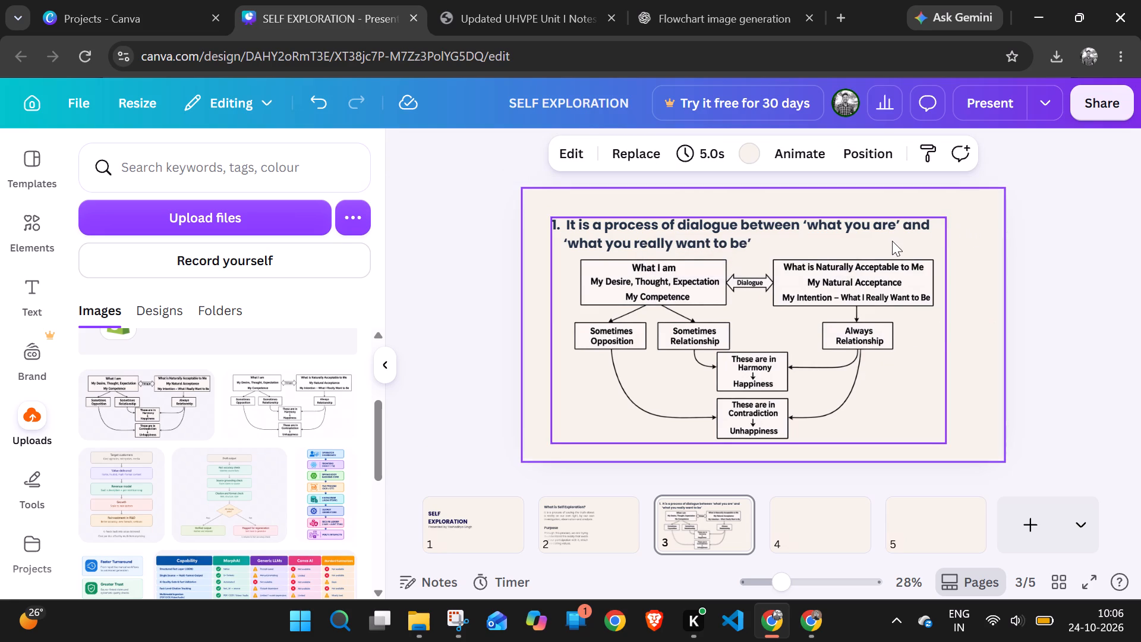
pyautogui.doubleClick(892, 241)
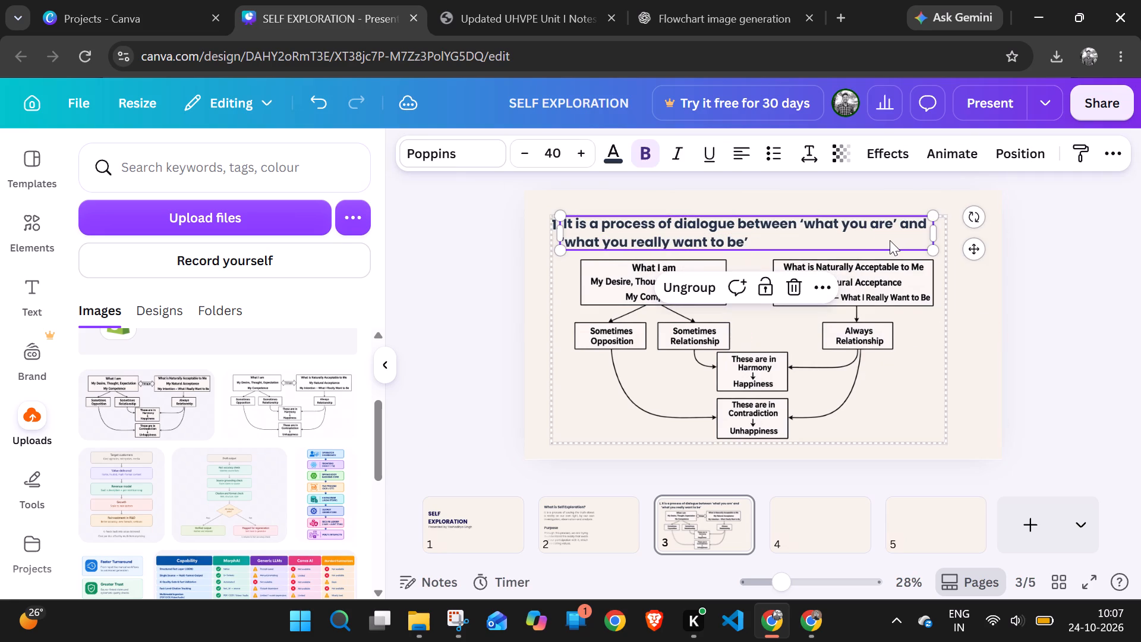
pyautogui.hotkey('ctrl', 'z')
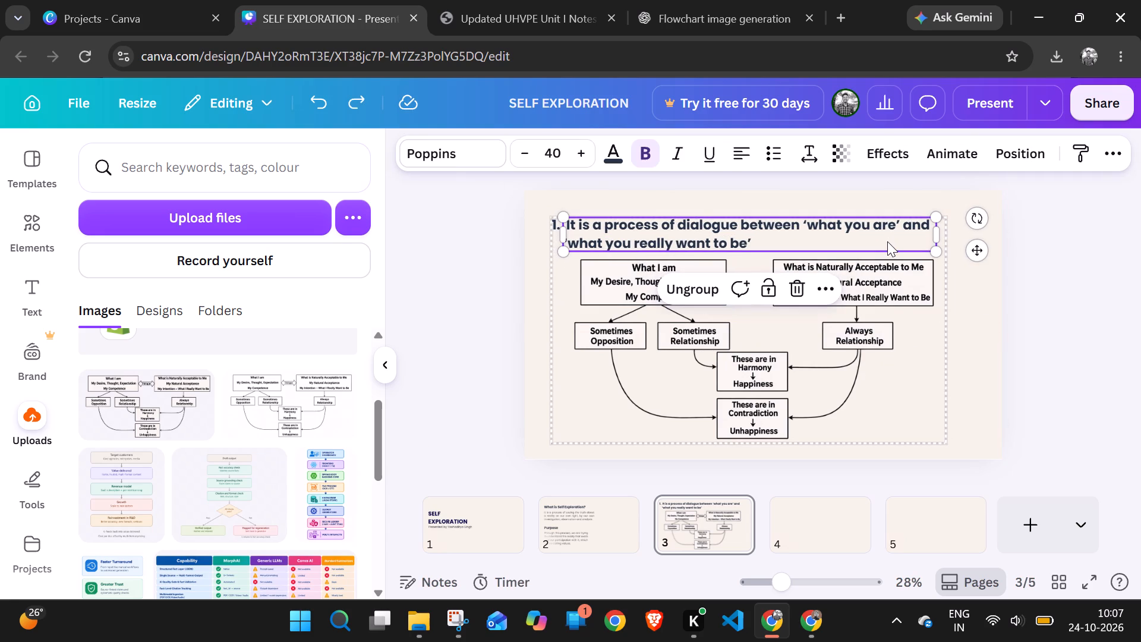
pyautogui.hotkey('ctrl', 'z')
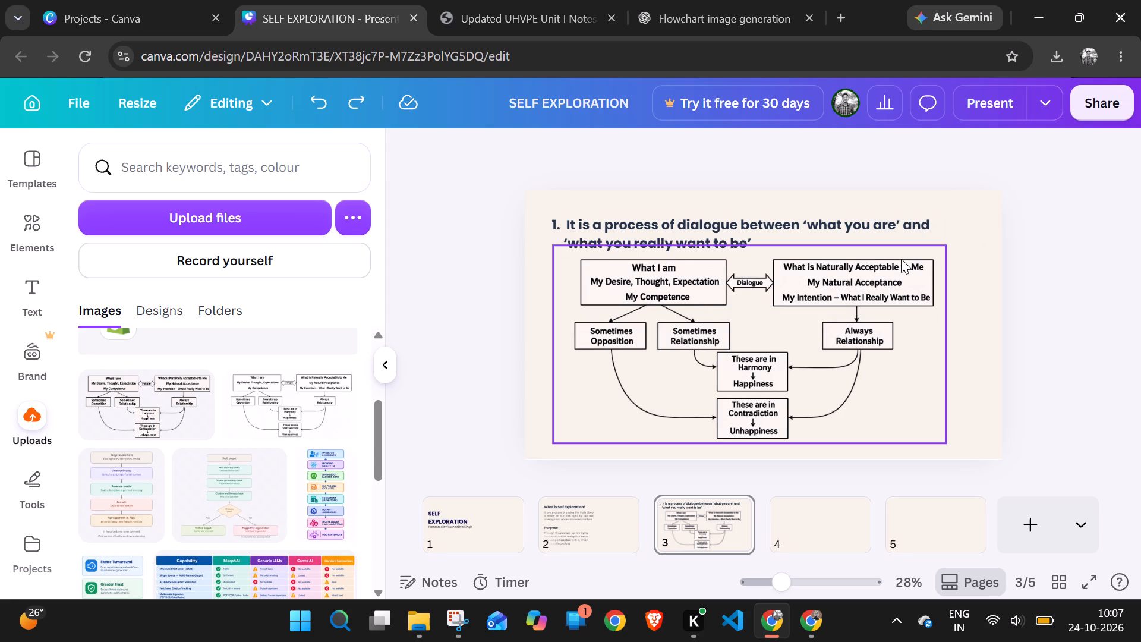
# Group the heading number, the two-line heading and the flowchart on page 3 into one object.
pyautogui.moveTo(541, 205); pyautogui.dragTo(569, 226)
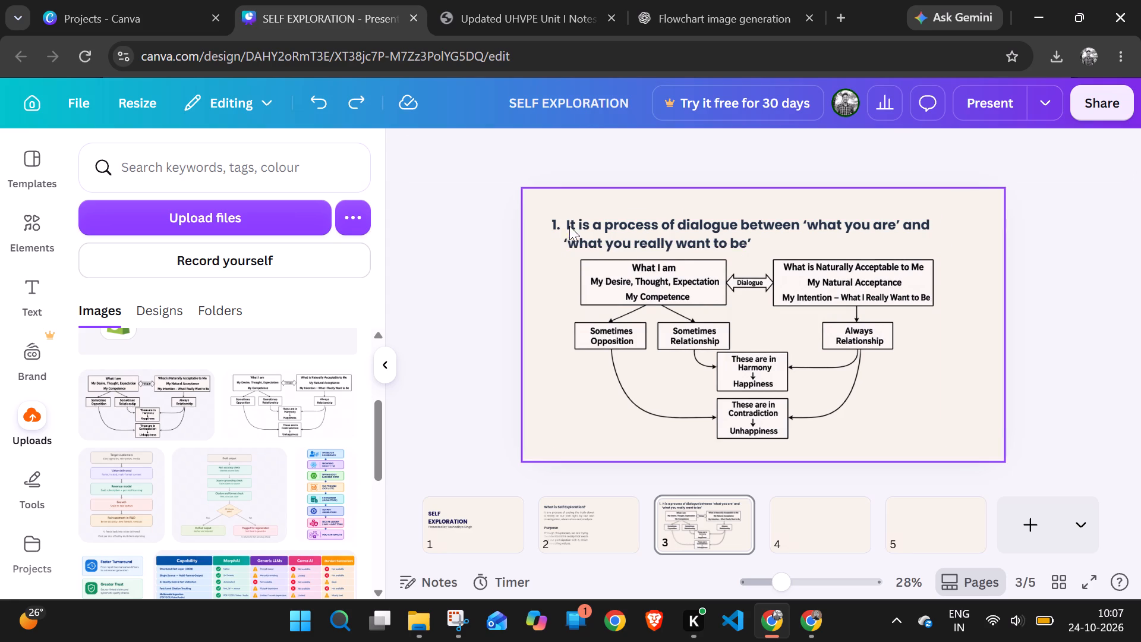
pyautogui.moveTo(569, 226); pyautogui.dragTo(892, 379)
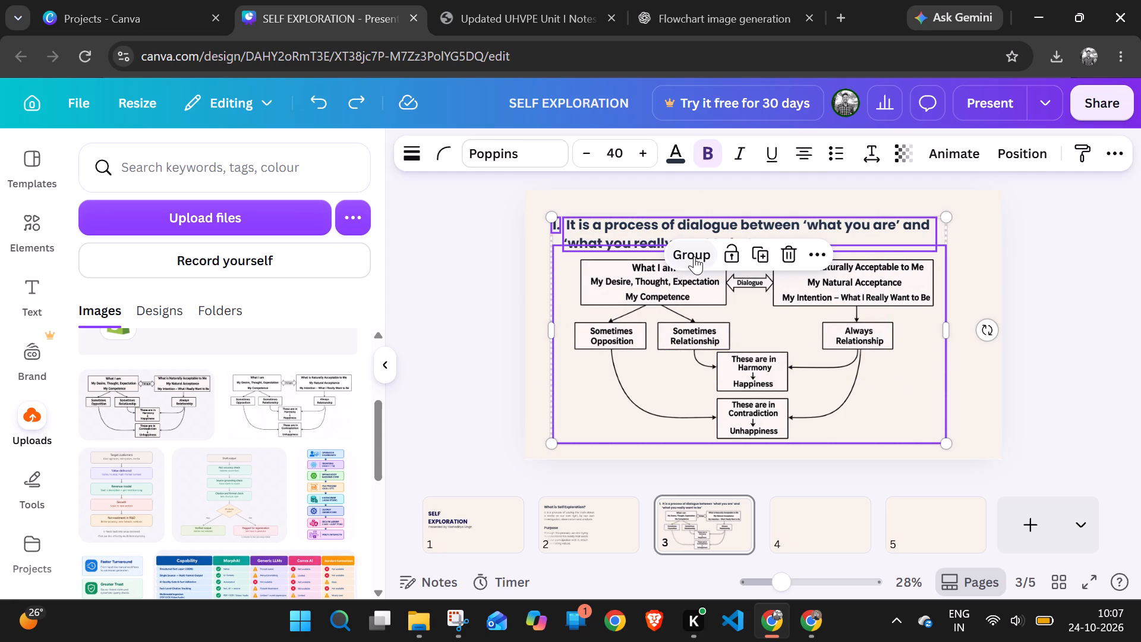
pyautogui.click(694, 256)
pyautogui.click(982, 401)
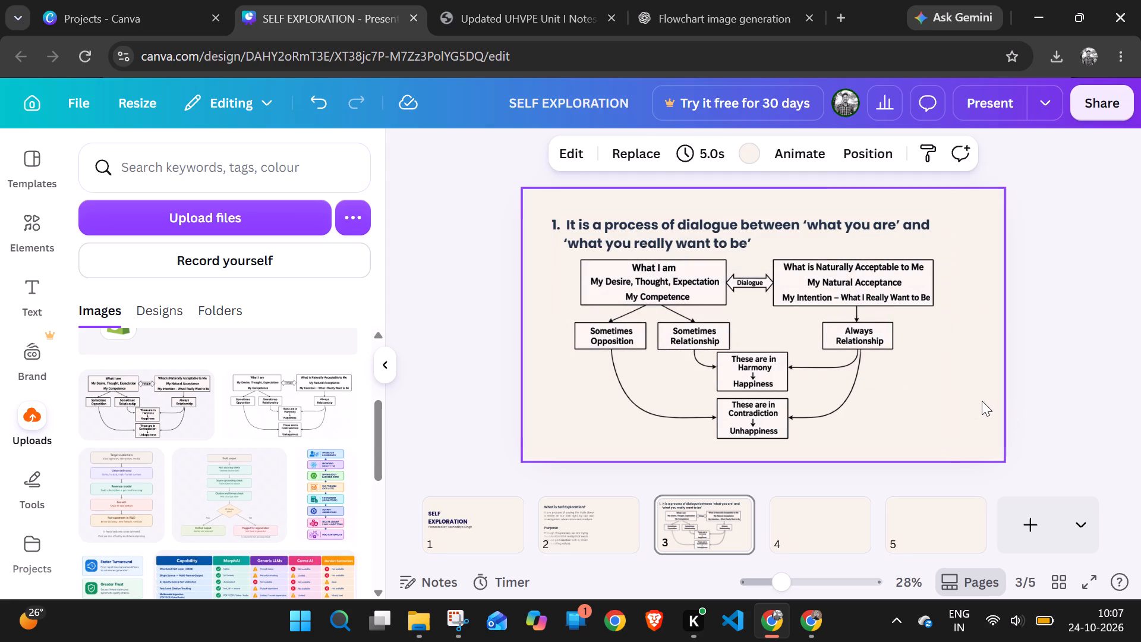
# Move the grouped heading and flowchart slightly right to centre it horizontally on page 3, keeping its top at the upper margin.
pyautogui.click(886, 401)
pyautogui.moveTo(886, 401); pyautogui.dragTo(903, 401)
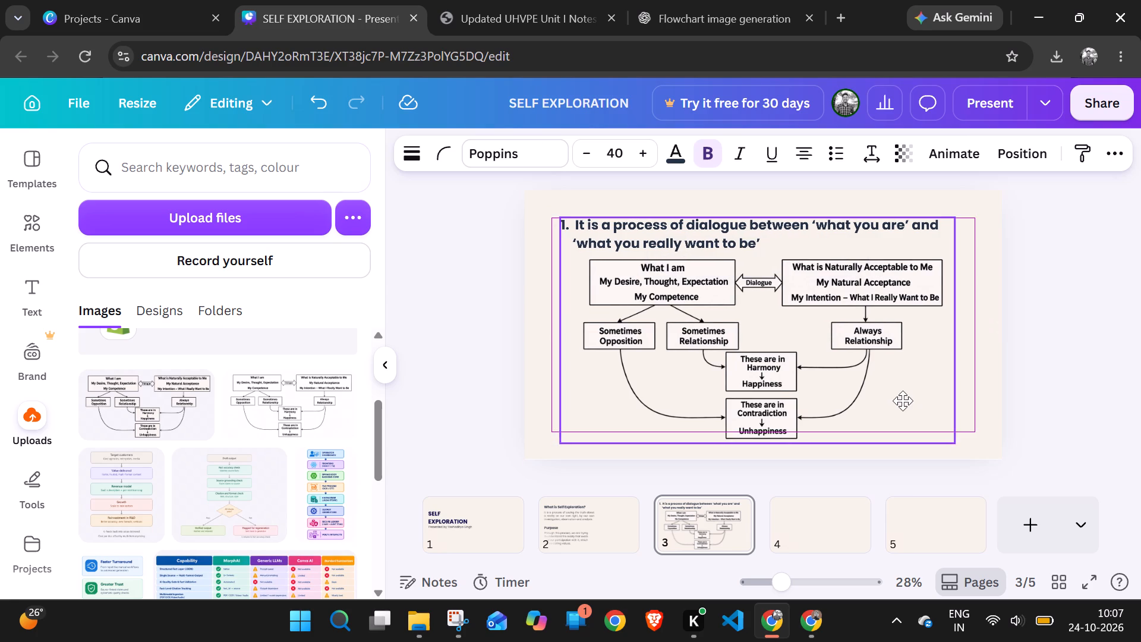
pyautogui.moveTo(903, 401); pyautogui.dragTo(894, 398)
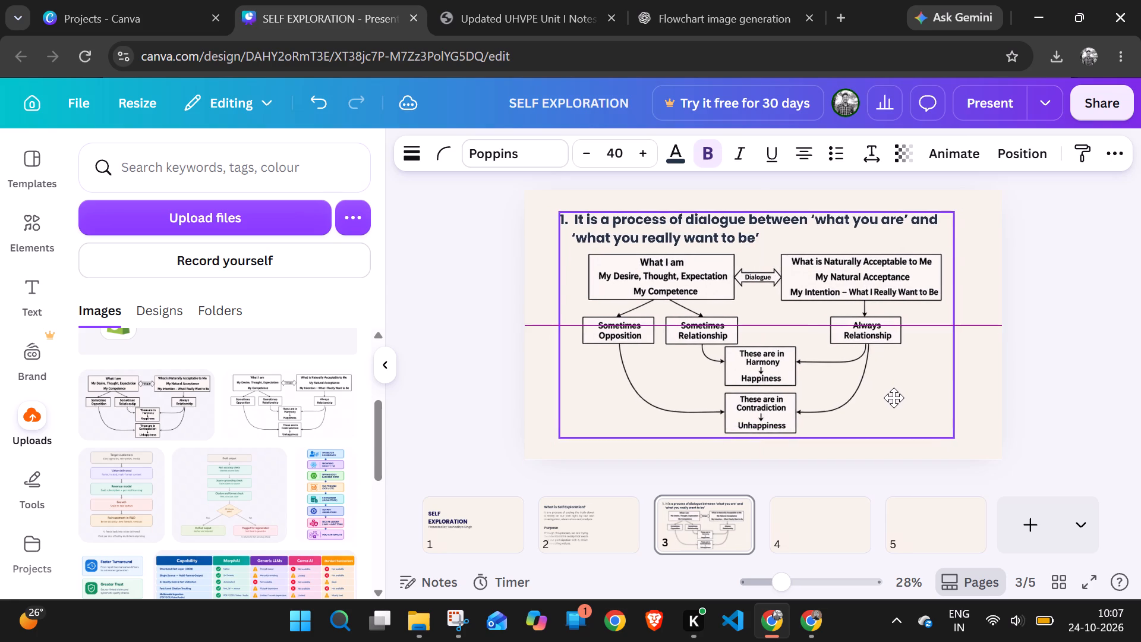
pyautogui.moveTo(894, 398); pyautogui.dragTo(896, 402)
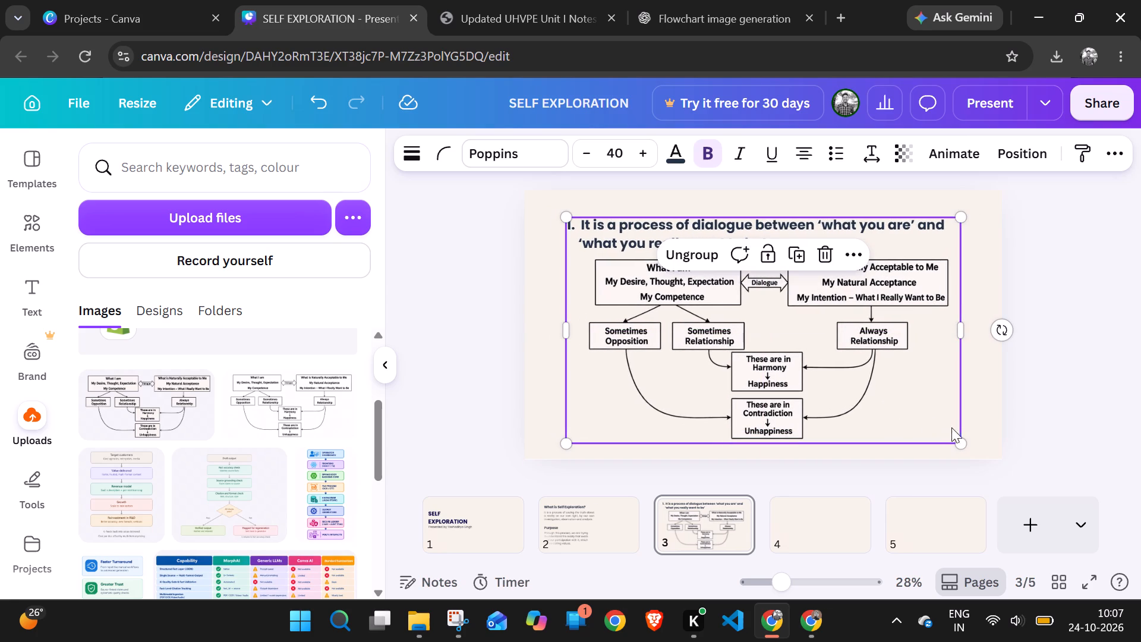
pyautogui.click(918, 413)
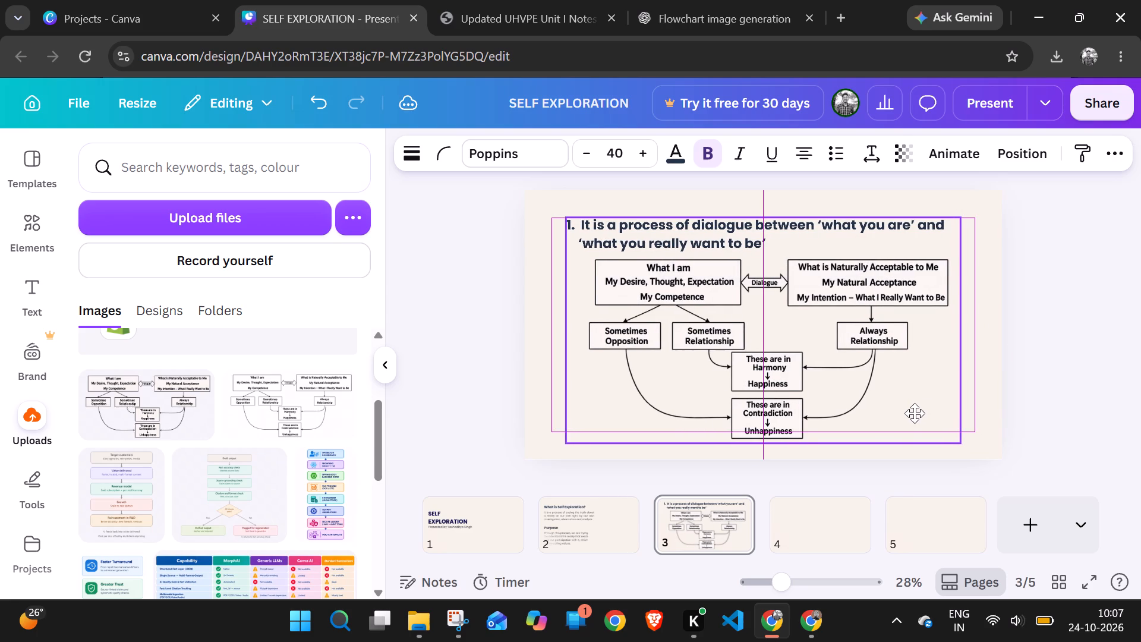
pyautogui.click(913, 416)
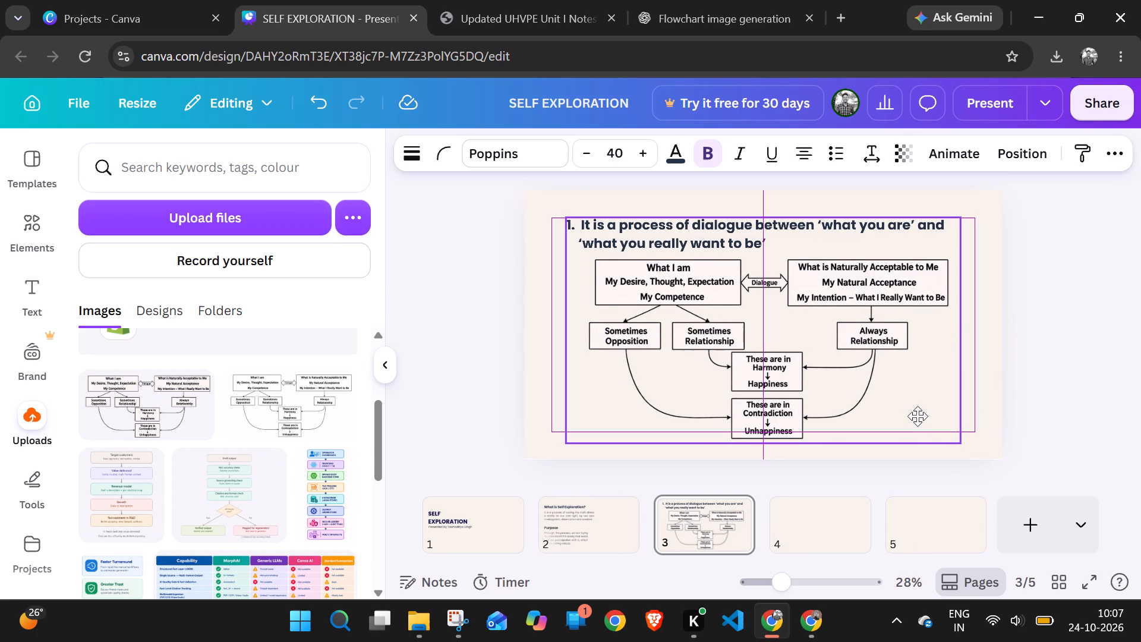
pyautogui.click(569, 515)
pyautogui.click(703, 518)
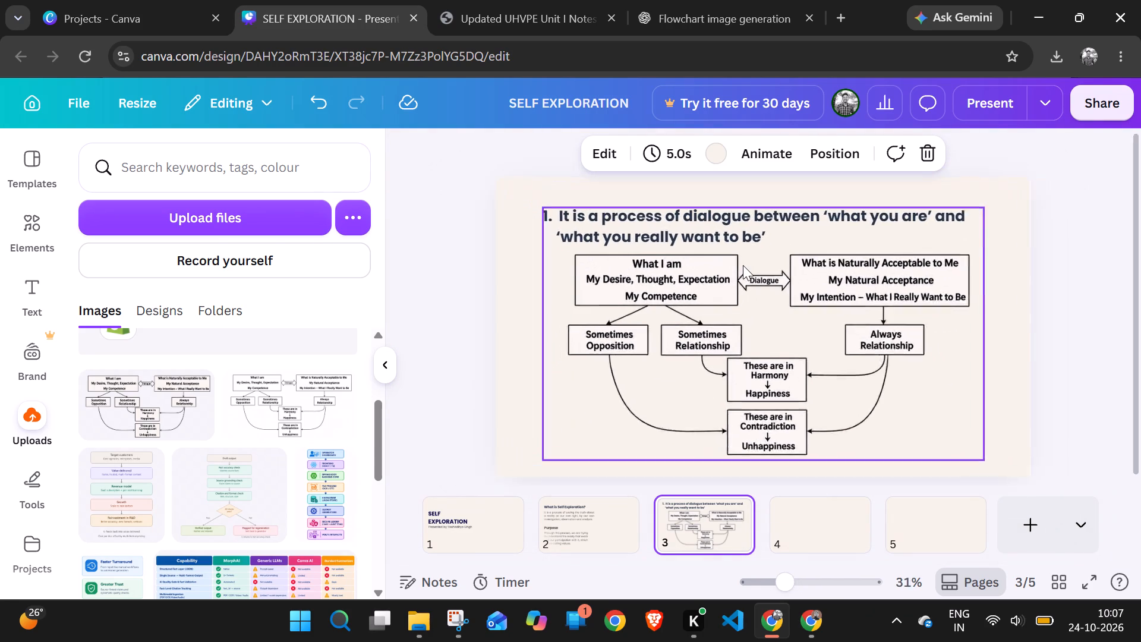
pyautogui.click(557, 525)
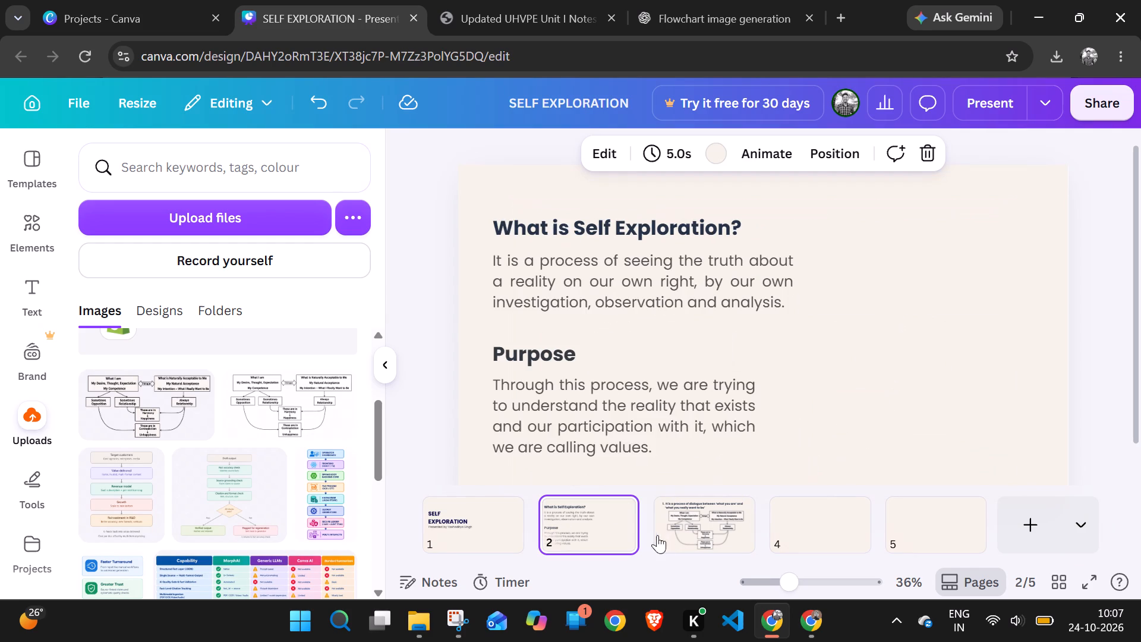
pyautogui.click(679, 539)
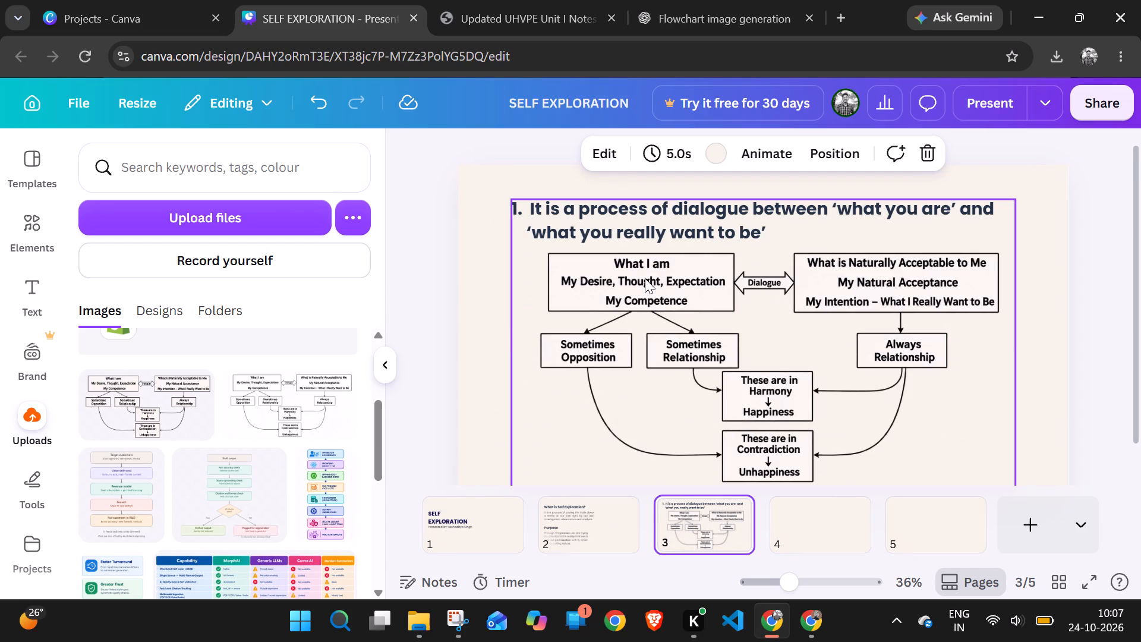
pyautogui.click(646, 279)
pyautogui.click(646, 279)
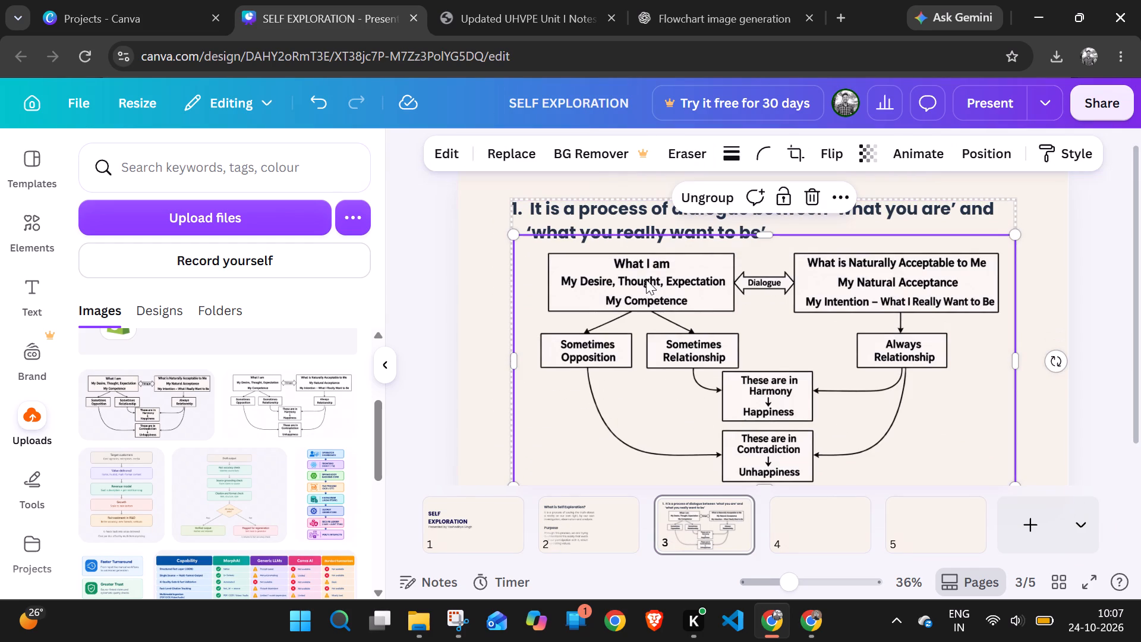
# Copy the heading "2. It is a process of self-evolution through self-investigation." from the notes PDF into a new text box on page 4.
pyautogui.click(778, 501)
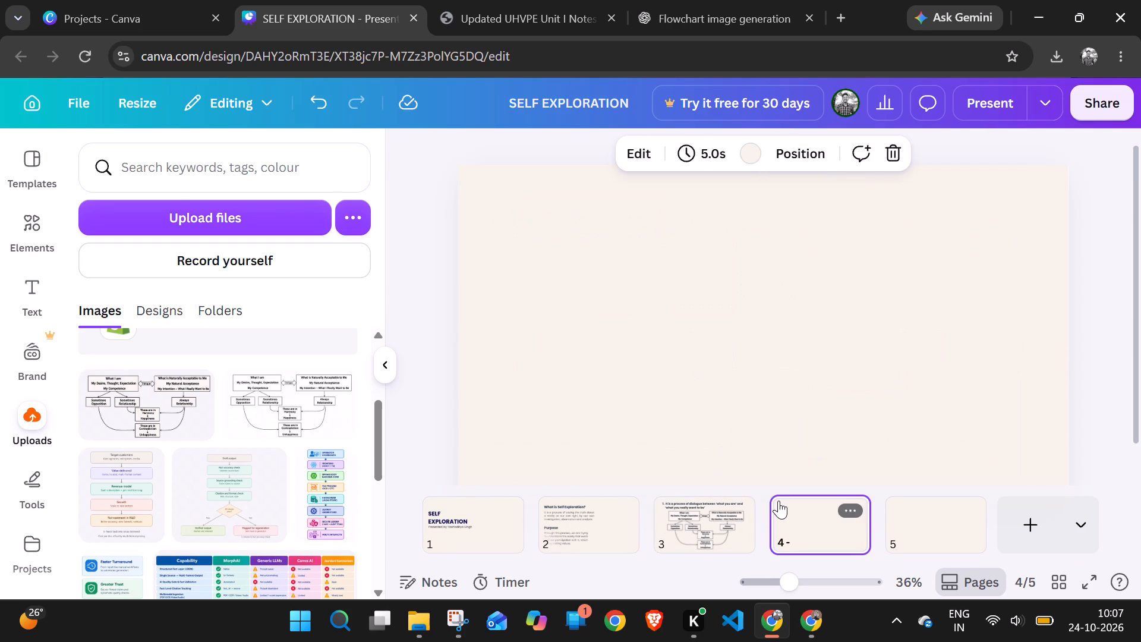
pyautogui.click(463, 0)
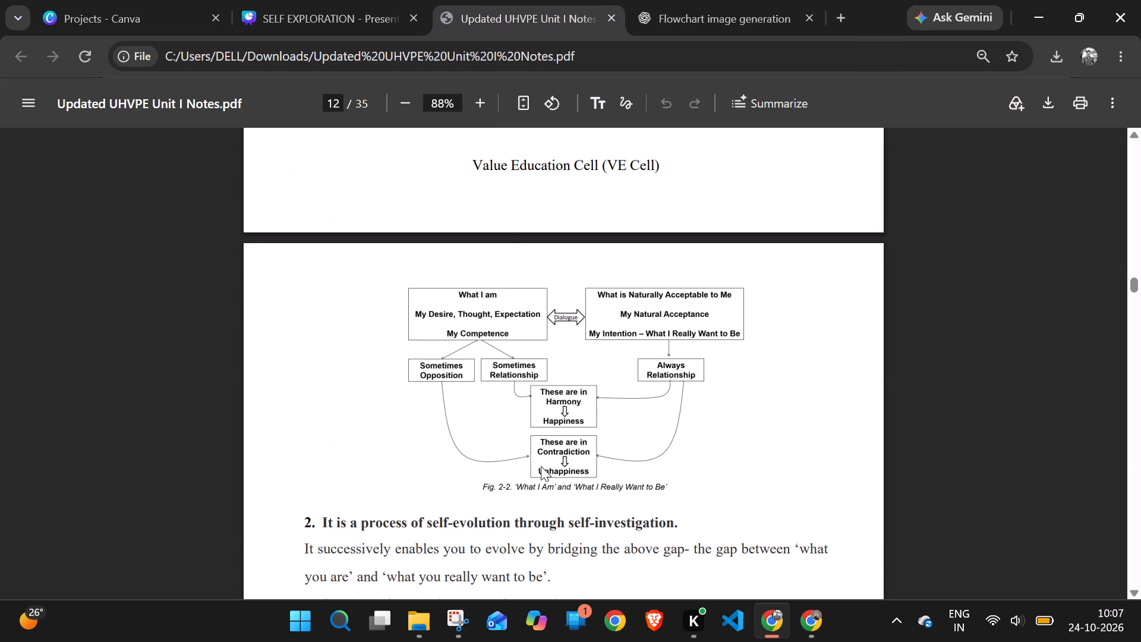
pyautogui.scroll(-1, 541, 466)
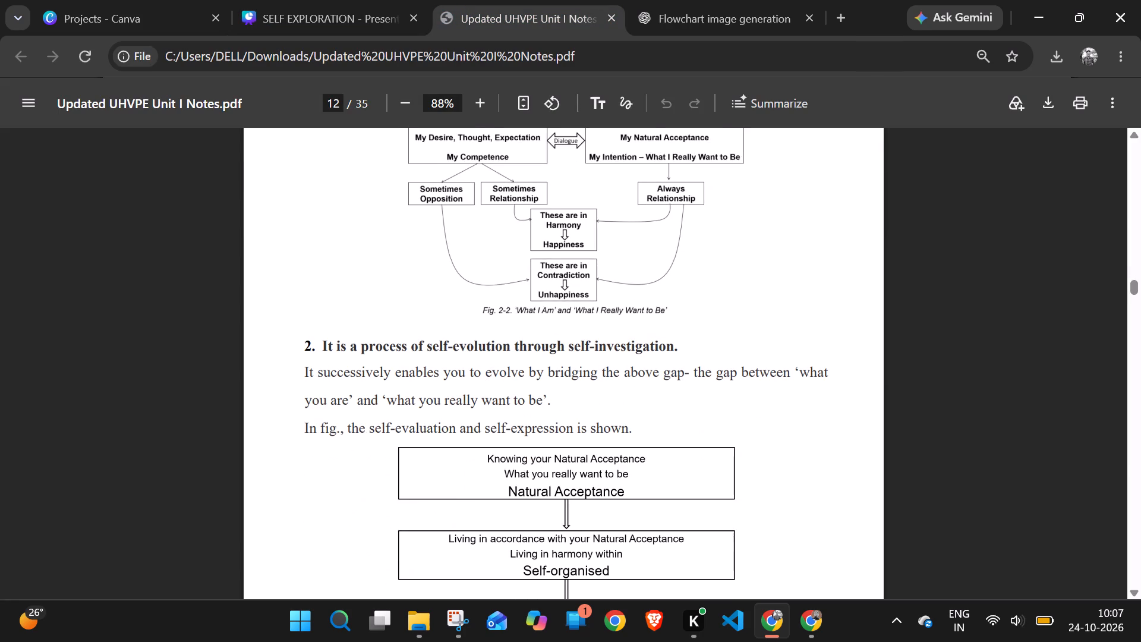
pyautogui.click(321, 342)
pyautogui.moveTo(301, 345); pyautogui.dragTo(698, 353)
pyautogui.hotkey('ctrl', 'c')
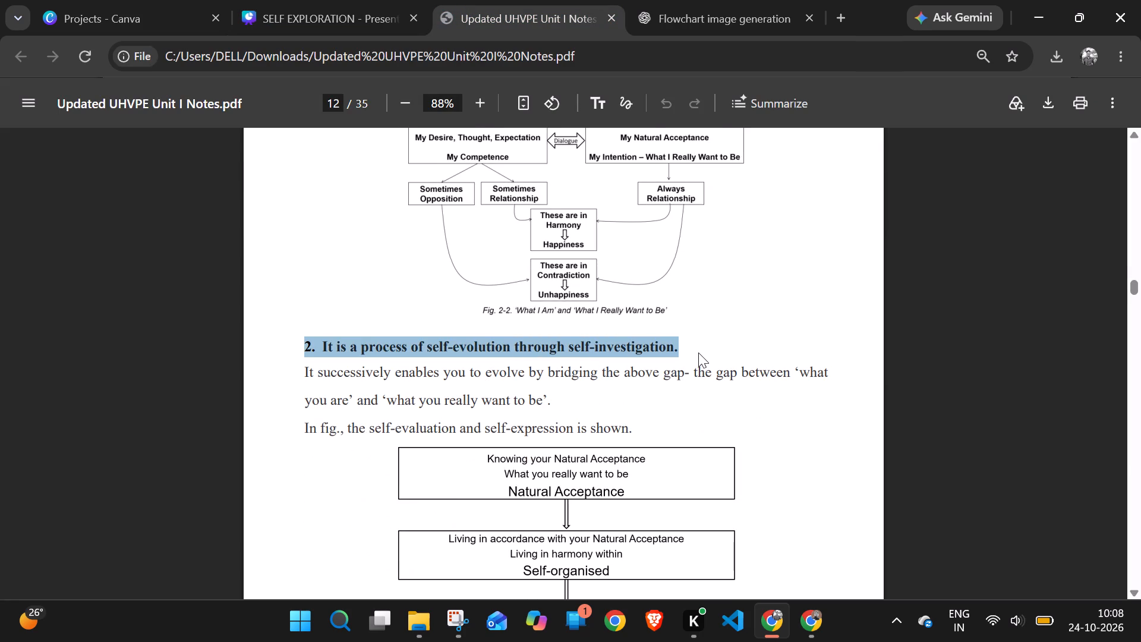
pyautogui.click(298, 0)
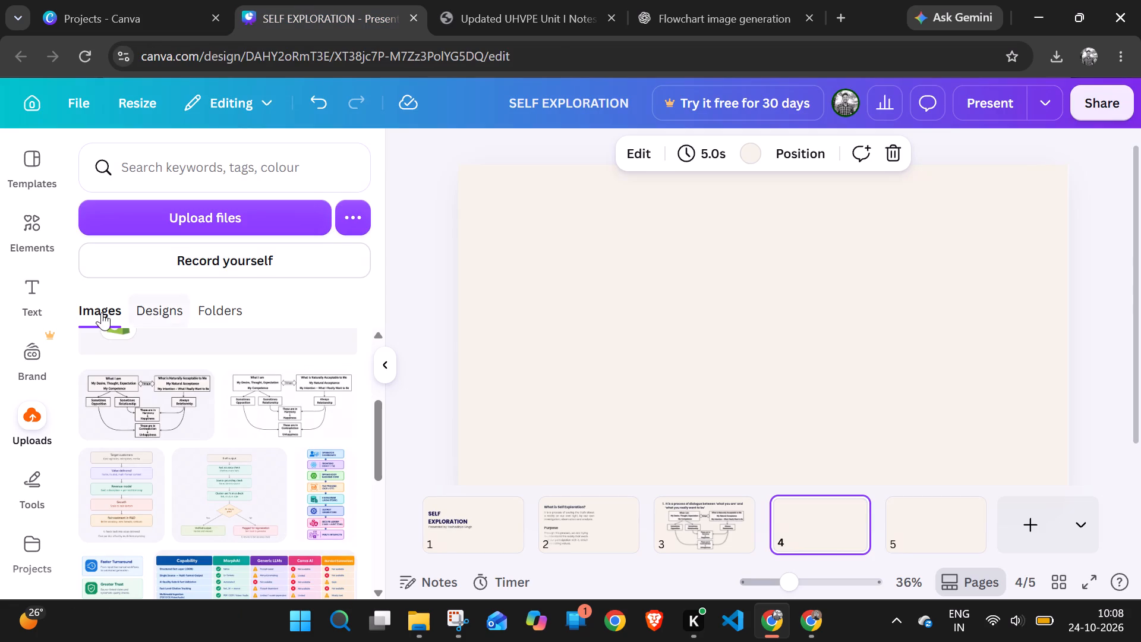
pyautogui.click(20, 307)
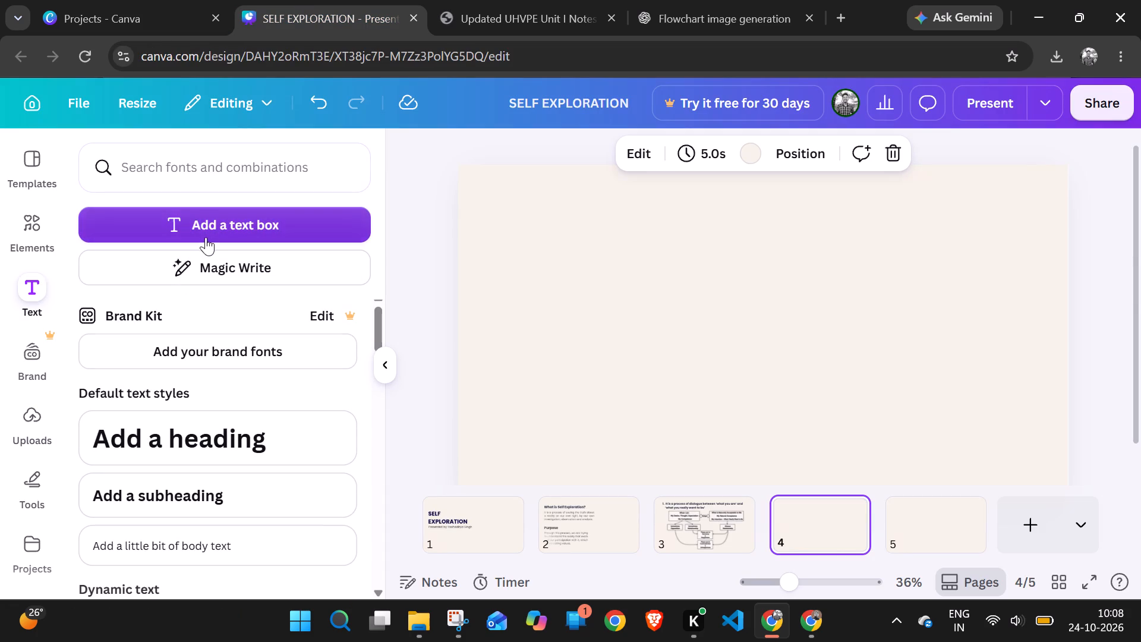
pyautogui.click(206, 234)
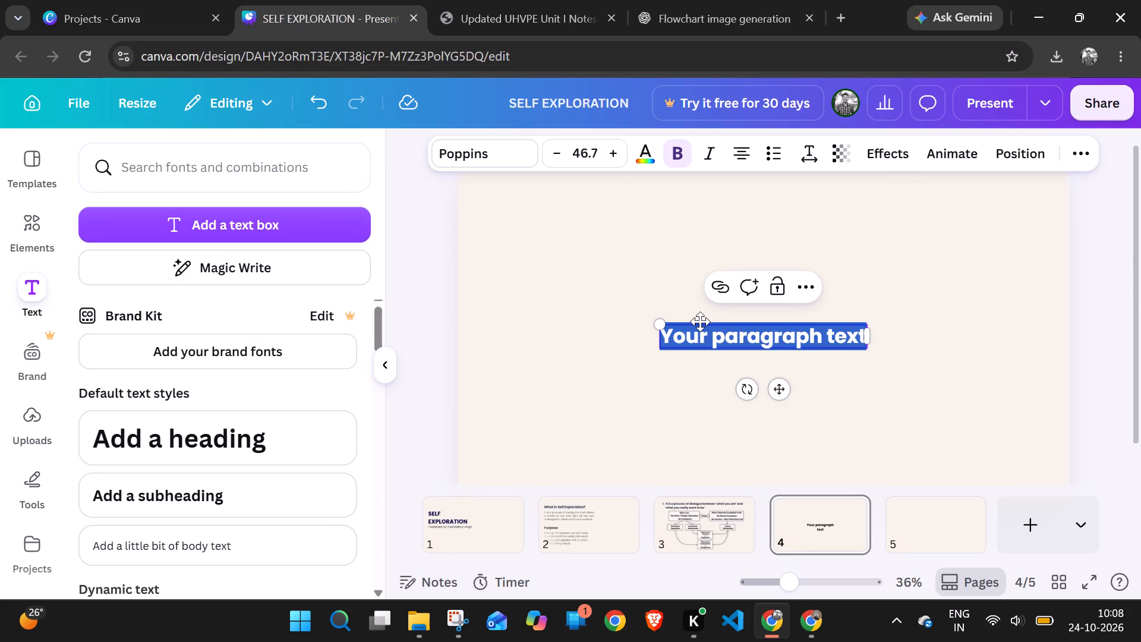
pyautogui.hotkey('ctrl', 'v')
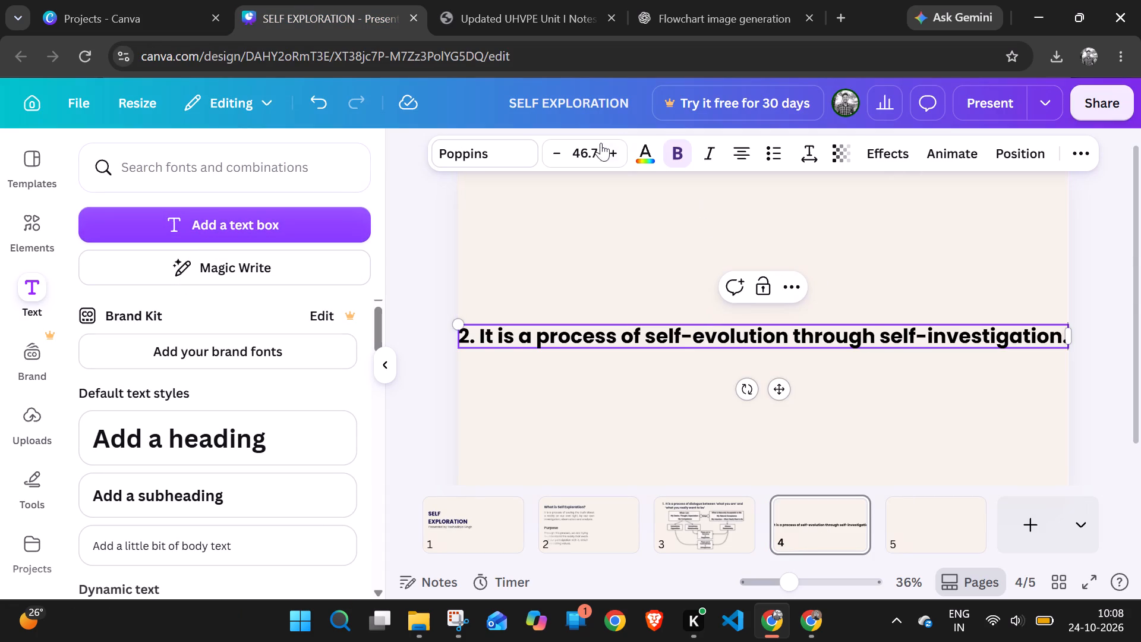
# Set the font size of the page 4 heading to 40.
pyautogui.click(603, 146)
pyautogui.click(603, 146)
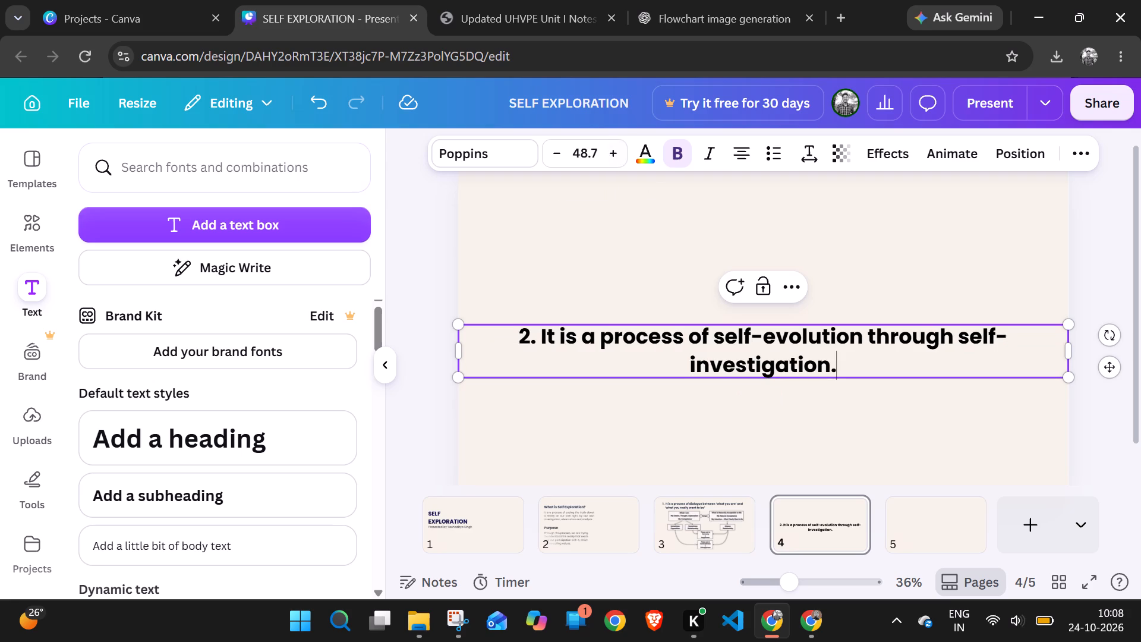
pyautogui.doubleClick(592, 148)
pyautogui.press('BackSpace')
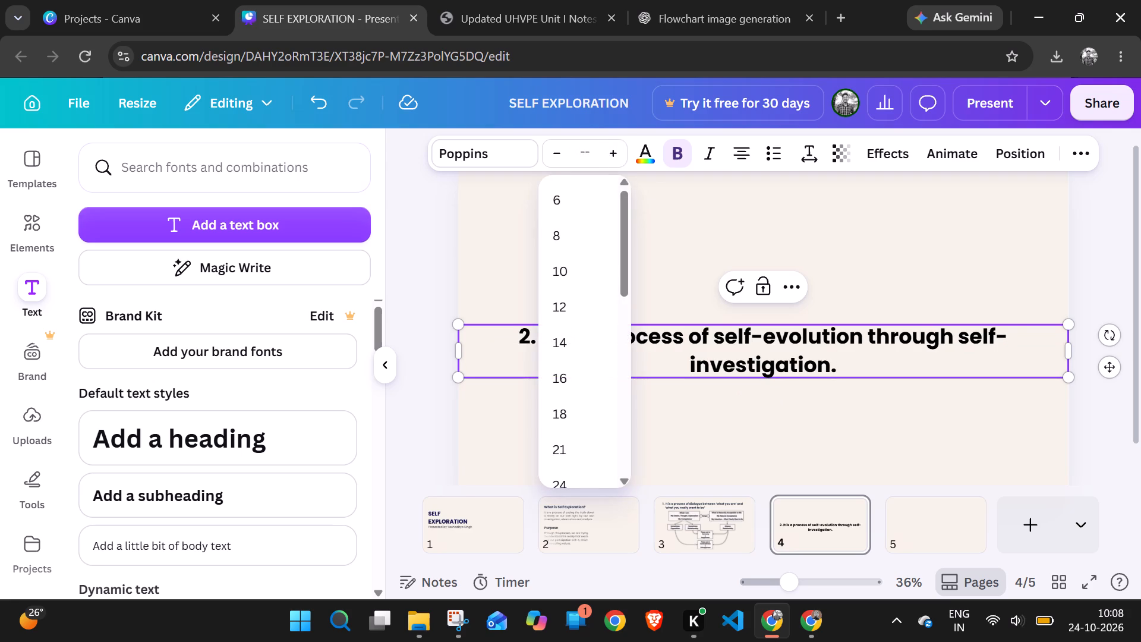
pyautogui.write('40')
pyautogui.press('Return')
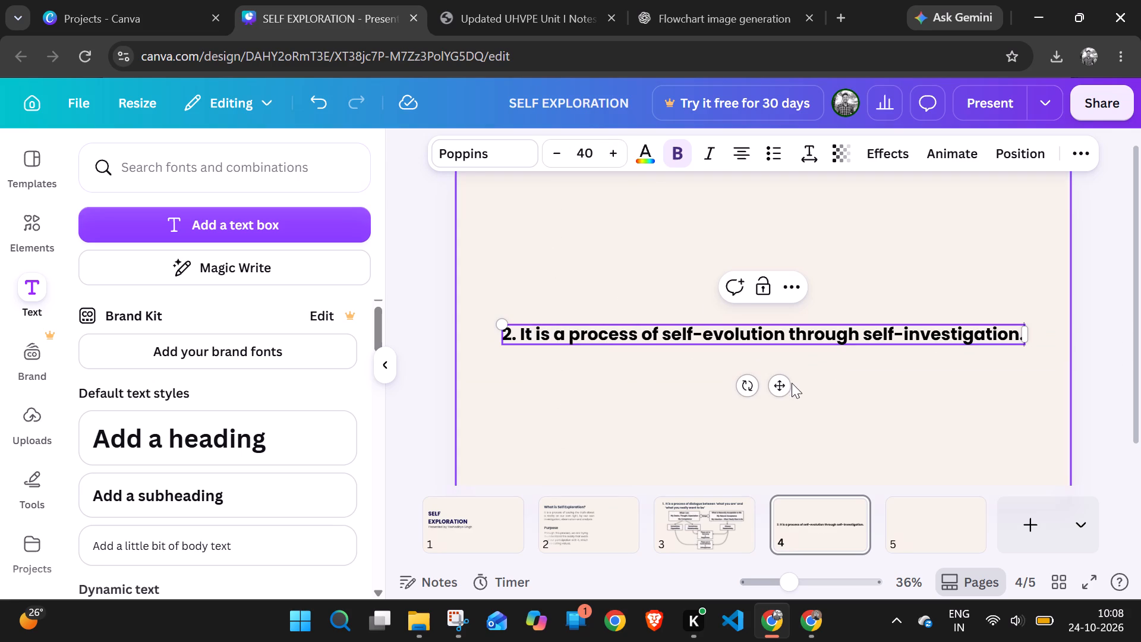
# Move the self-evolution heading on page 4 up to the upper margin, centred horizontally.
pyautogui.click(784, 384)
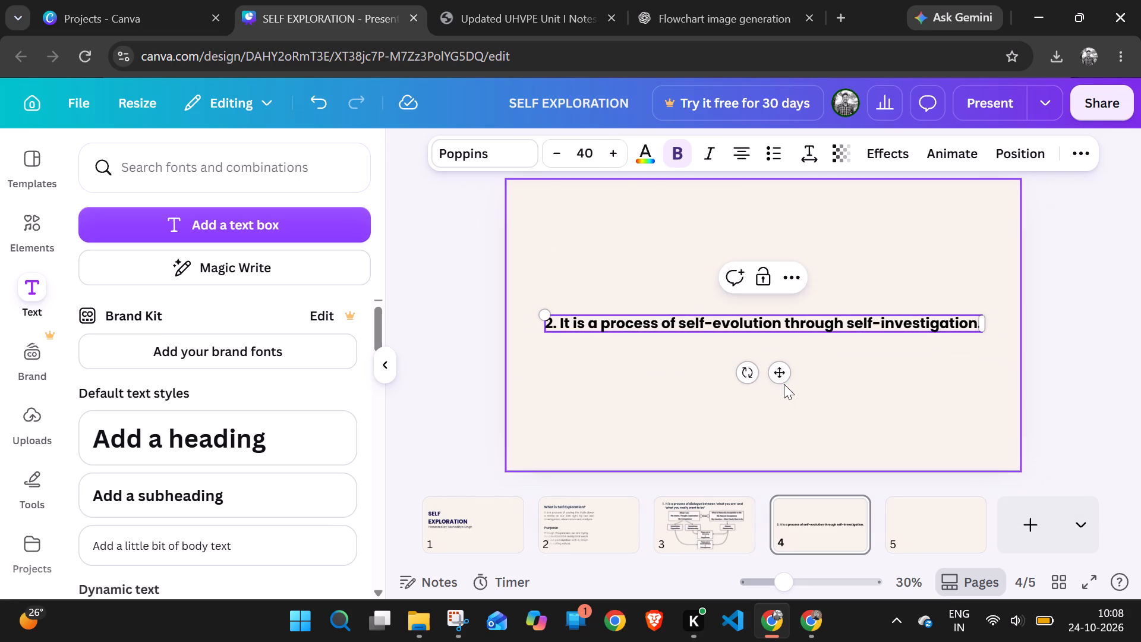
pyautogui.click(765, 324)
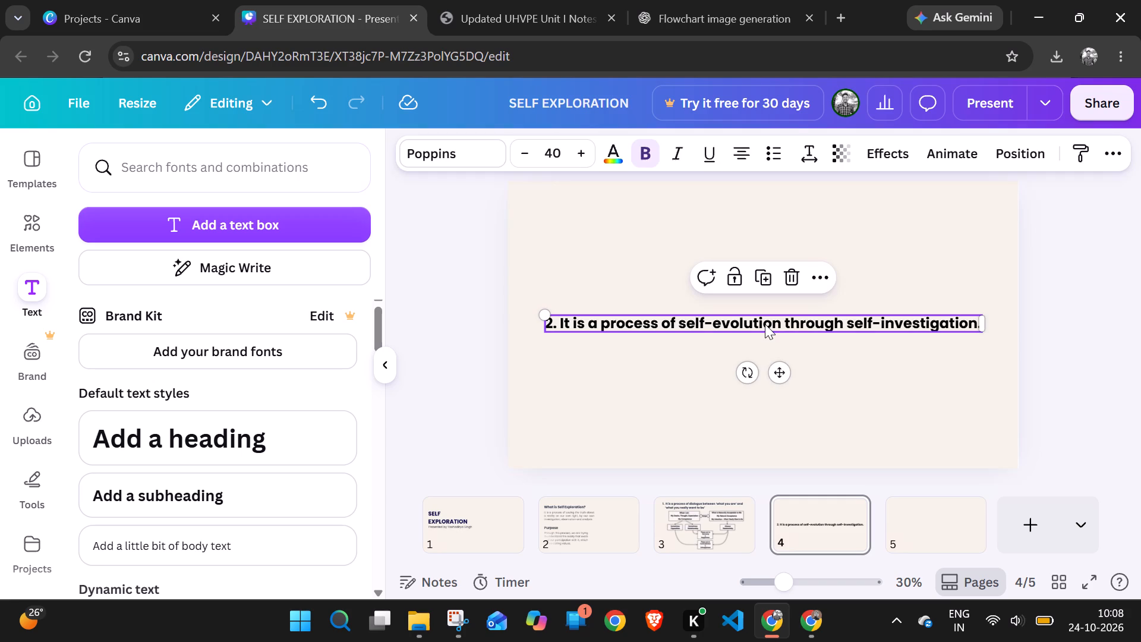
pyautogui.rightClick(779, 376)
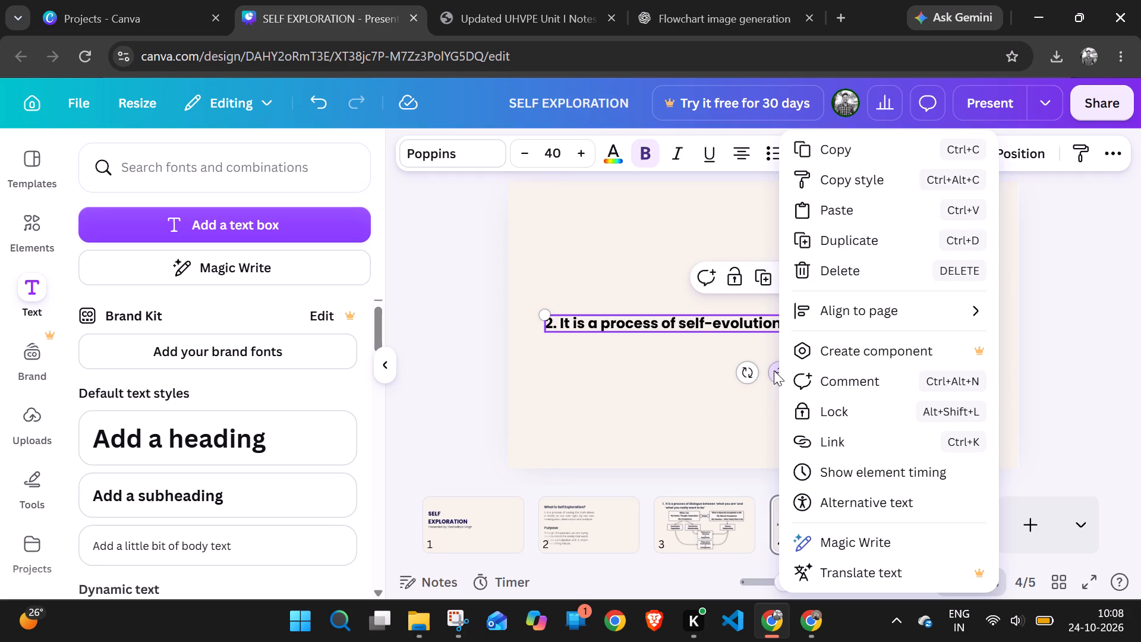
pyautogui.click(773, 372)
pyautogui.moveTo(773, 372); pyautogui.dragTo(773, 369)
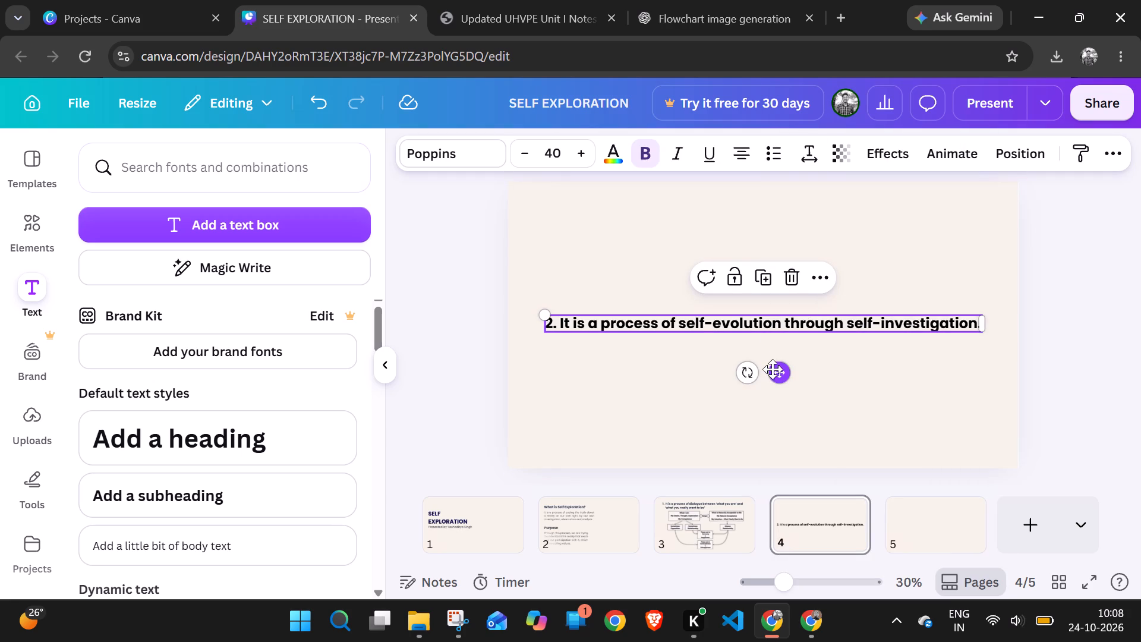
pyautogui.moveTo(773, 369); pyautogui.dragTo(783, 267)
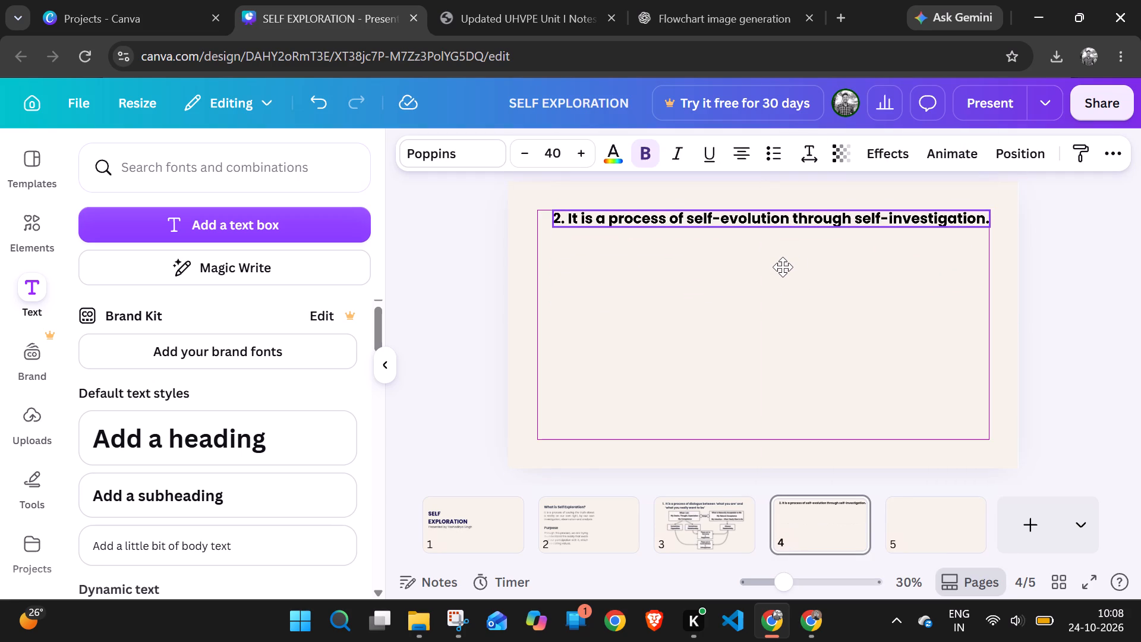
pyautogui.moveTo(783, 267); pyautogui.dragTo(768, 267)
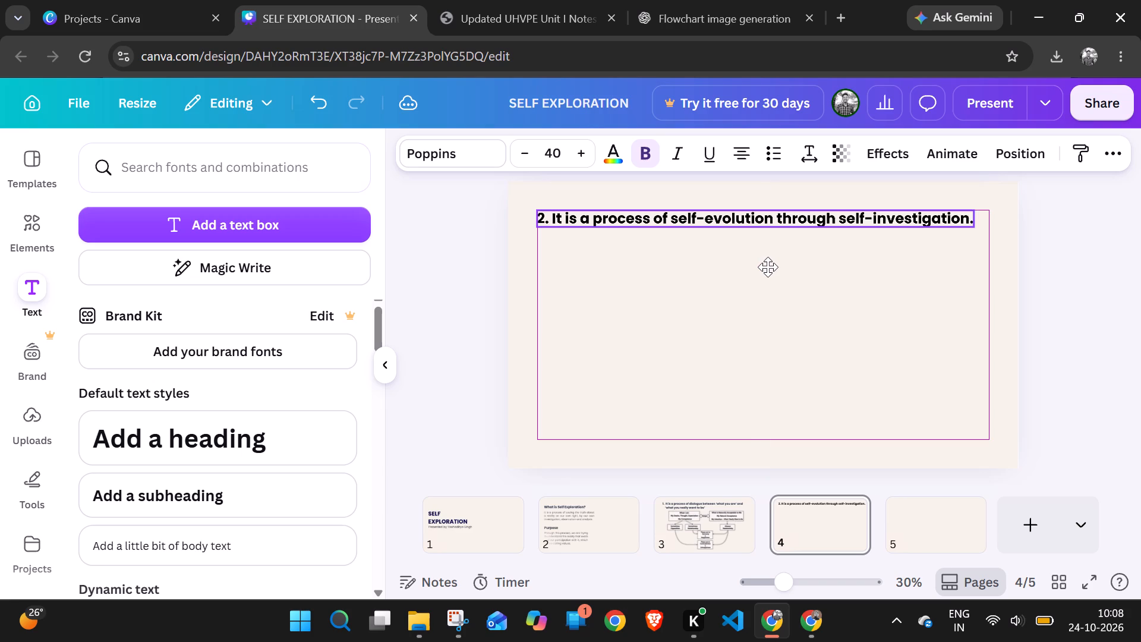
pyautogui.moveTo(768, 267); pyautogui.dragTo(774, 266)
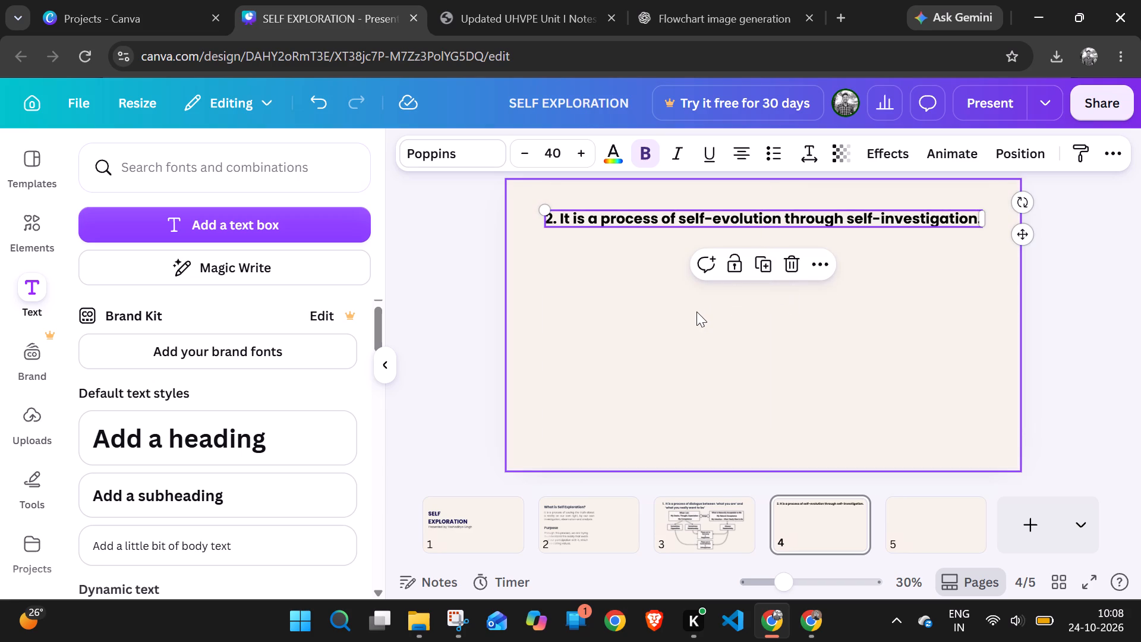
pyautogui.click(696, 311)
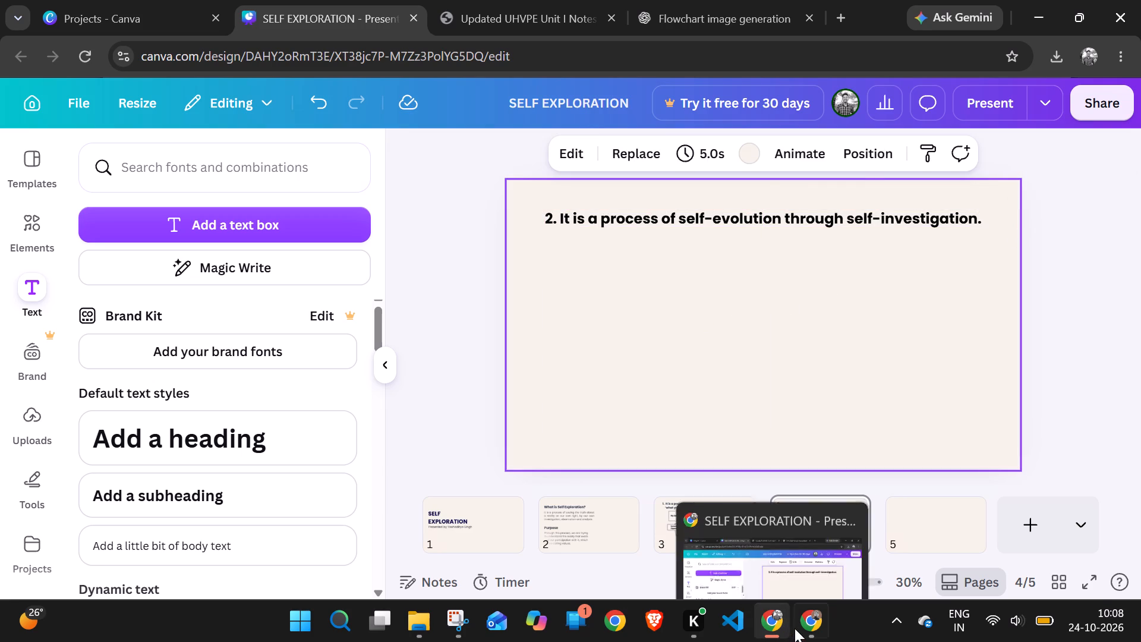
# Examine the self-evolution and self-expression flowchart, Fig. 2-4, under point 2 in the notes PDF.
pyautogui.click(798, 628)
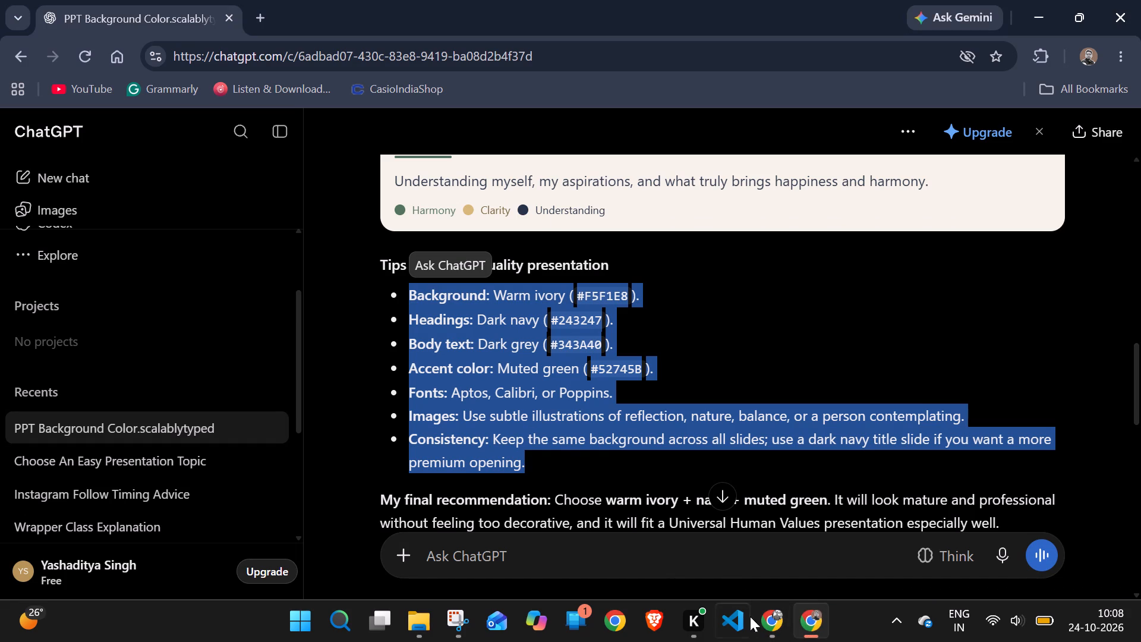
pyautogui.click(767, 641)
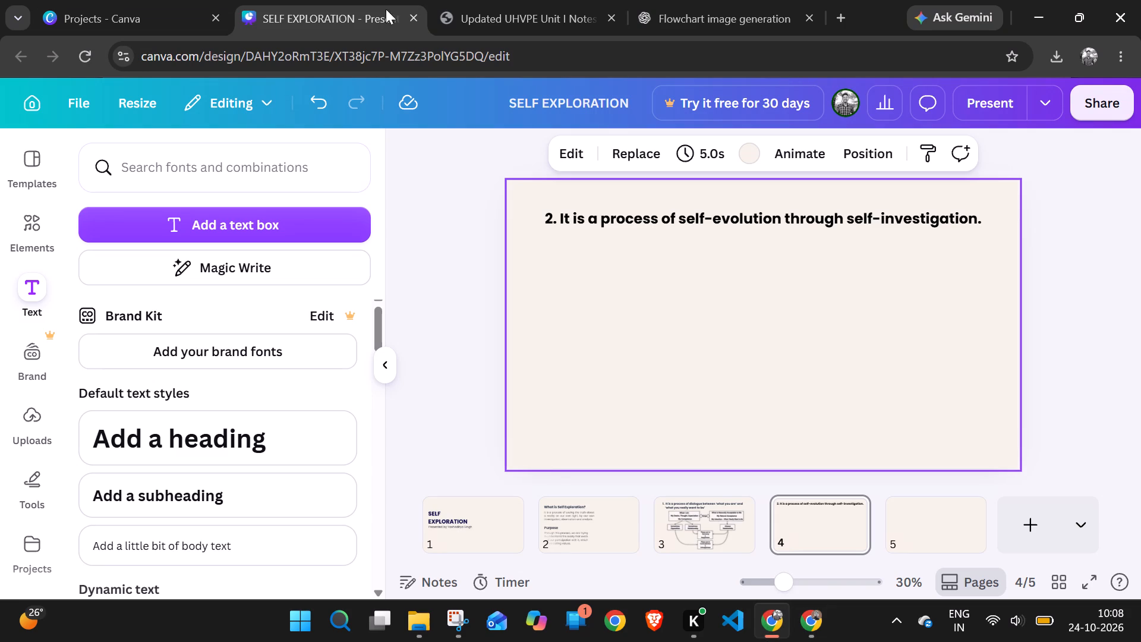
pyautogui.rightClick(449, 0)
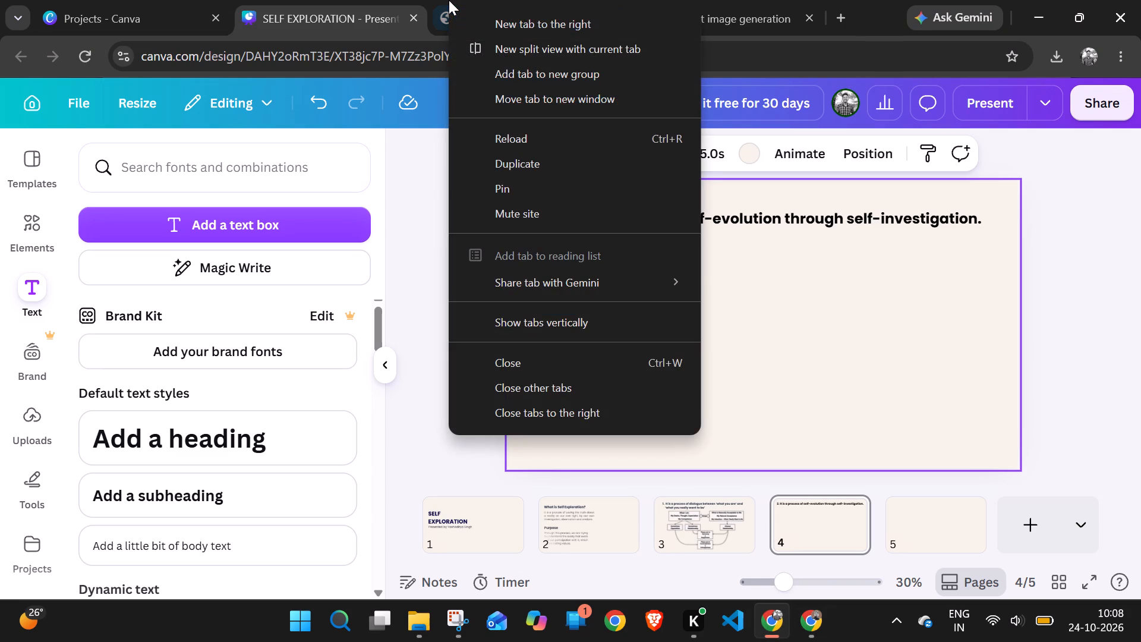
pyautogui.click(439, 226)
pyautogui.click(464, 0)
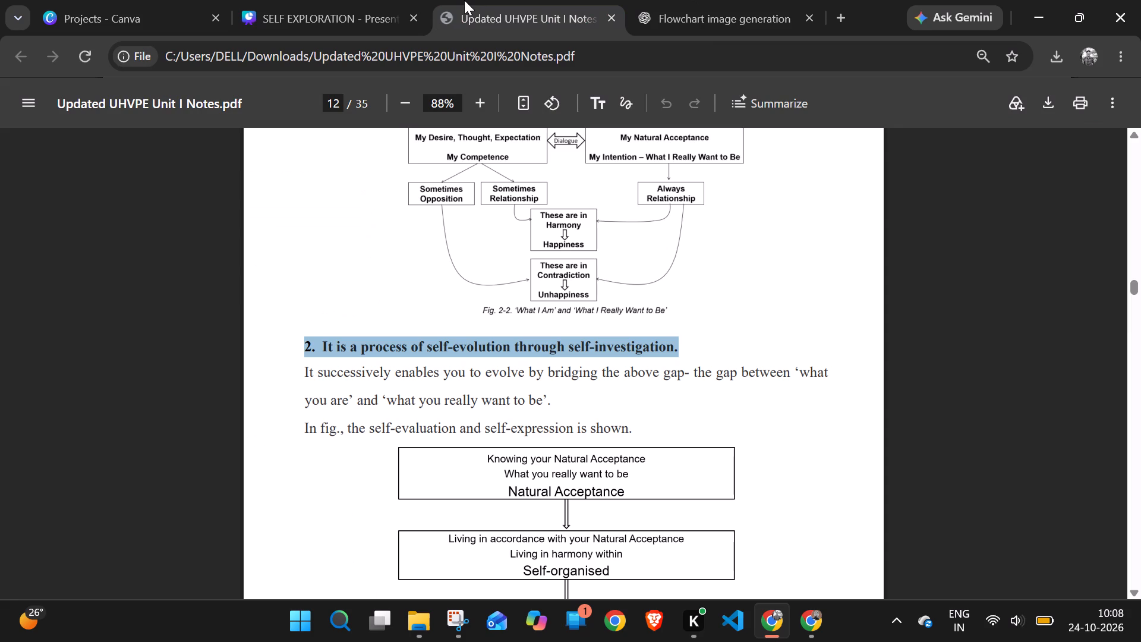
pyautogui.scroll(1, 528, 207)
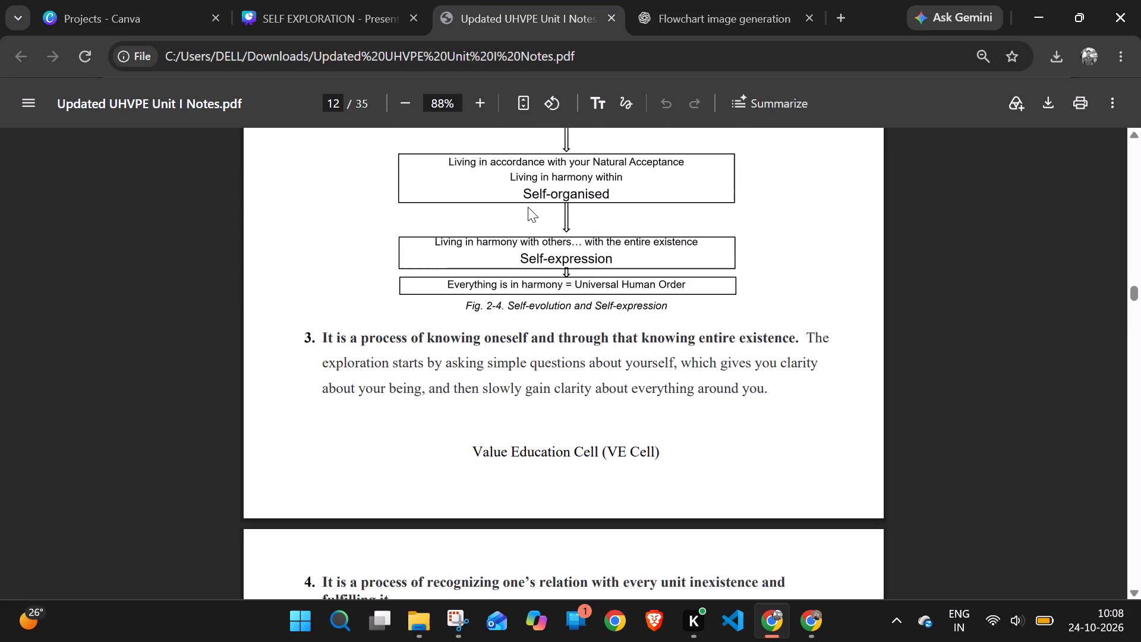
pyautogui.scroll(1, 528, 207)
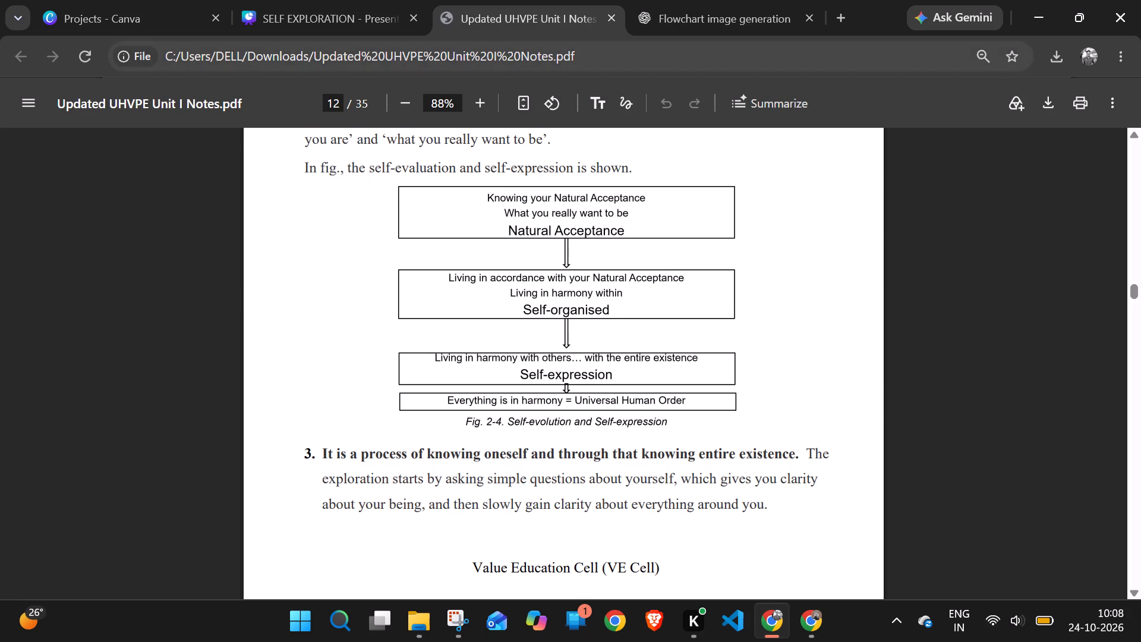
pyautogui.click(280, 0)
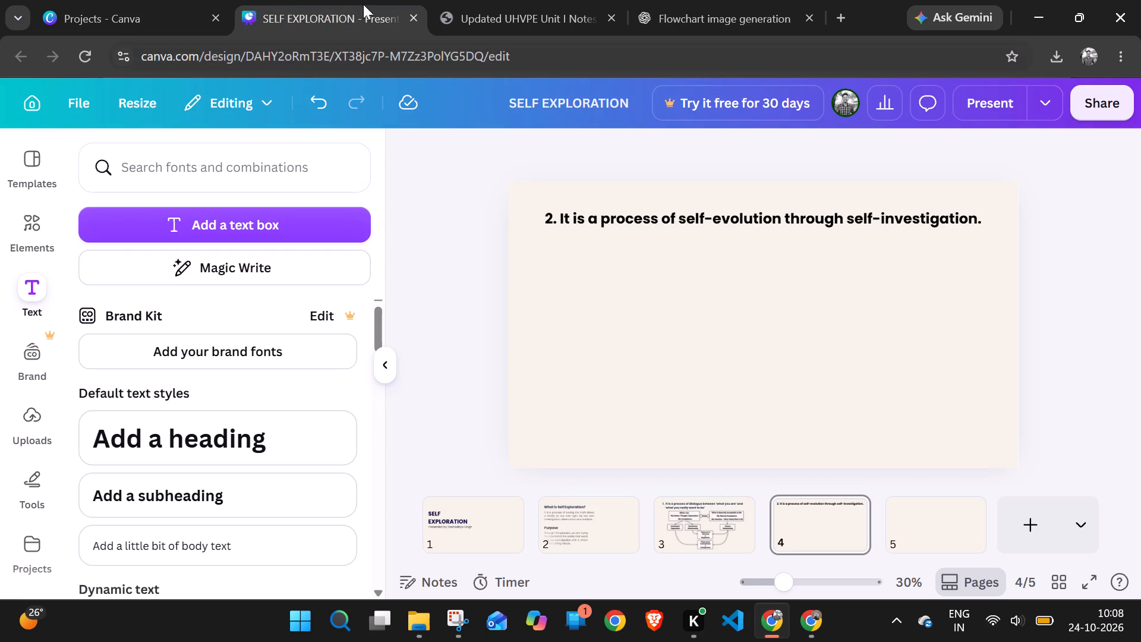
pyautogui.click(341, 0)
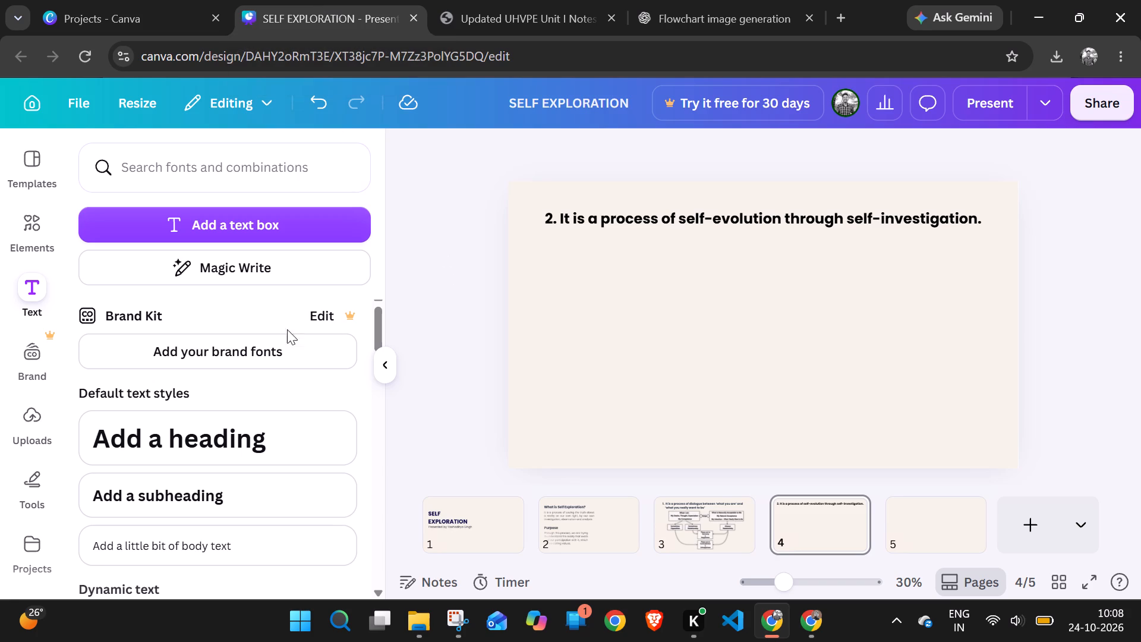
# Add a new text box below the heading on page 4 with font size 20.
pyautogui.moveTo(215, 202); pyautogui.dragTo(221, 231)
pyautogui.click(221, 231)
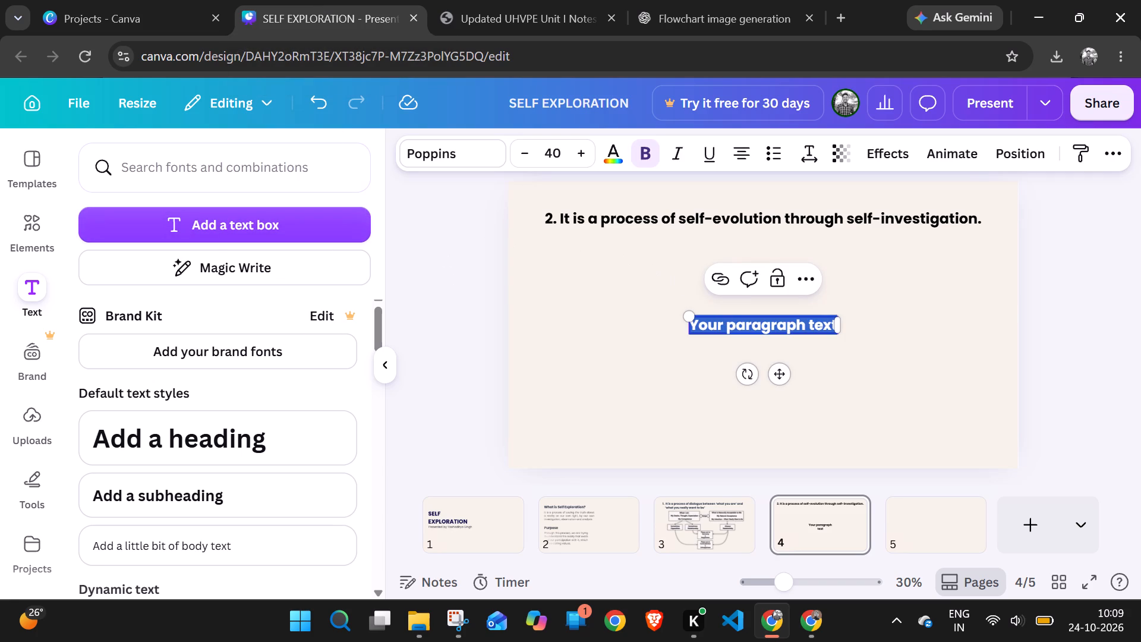
pyautogui.tripleClick(556, 155)
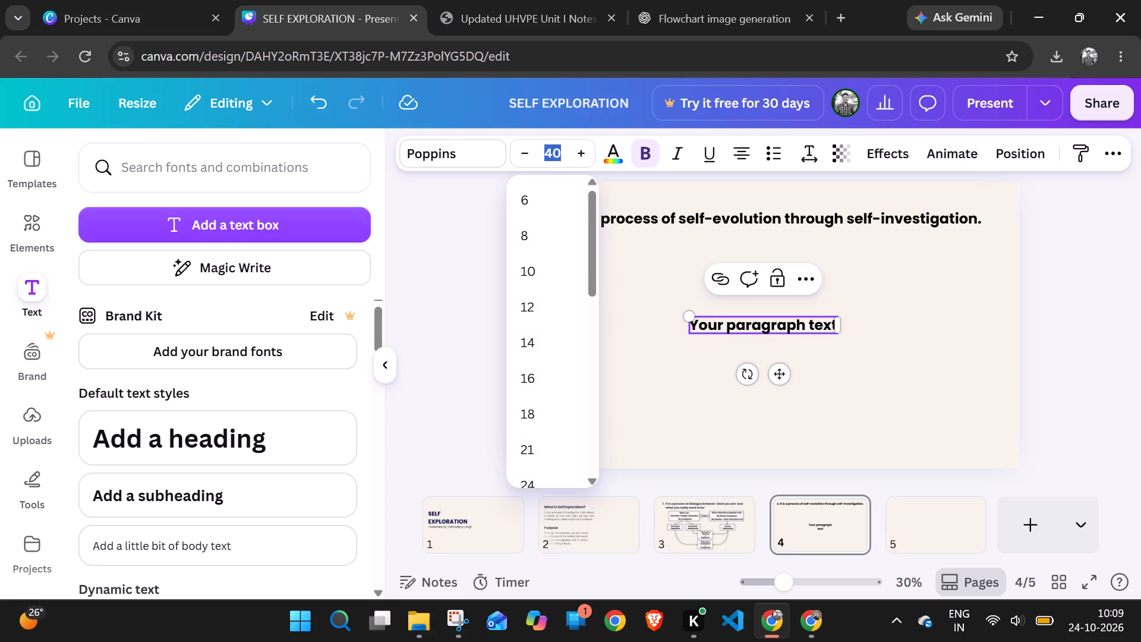
pyautogui.press('2')
pyautogui.press('0')
pyautogui.press('Return')
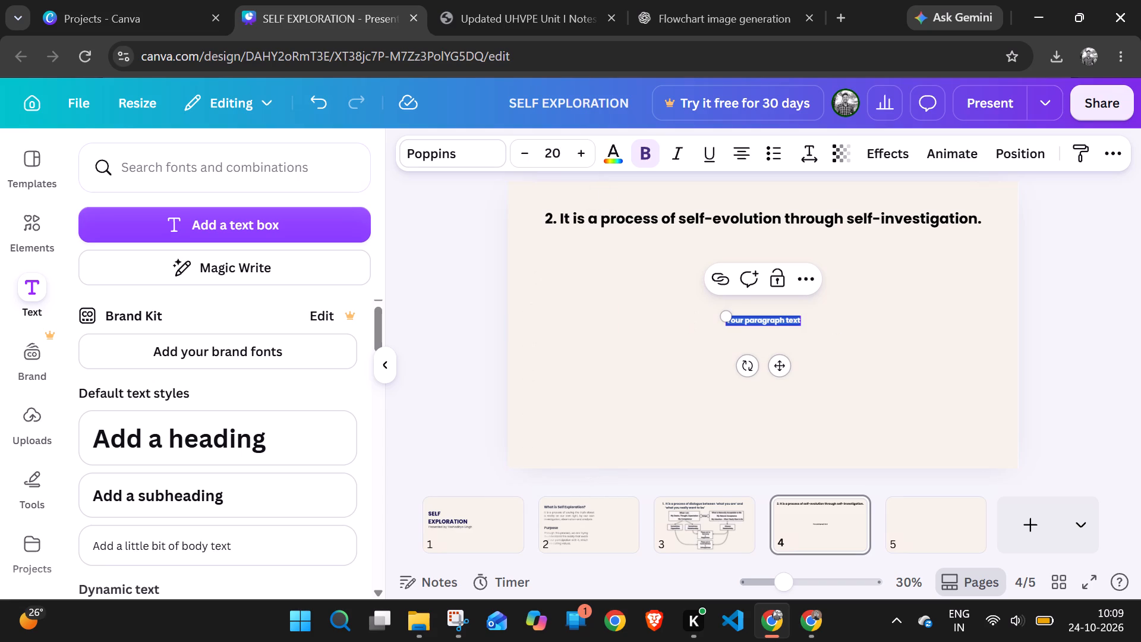
# Set the font size of the new placeholder text on page 4 to 30.
pyautogui.click(782, 324)
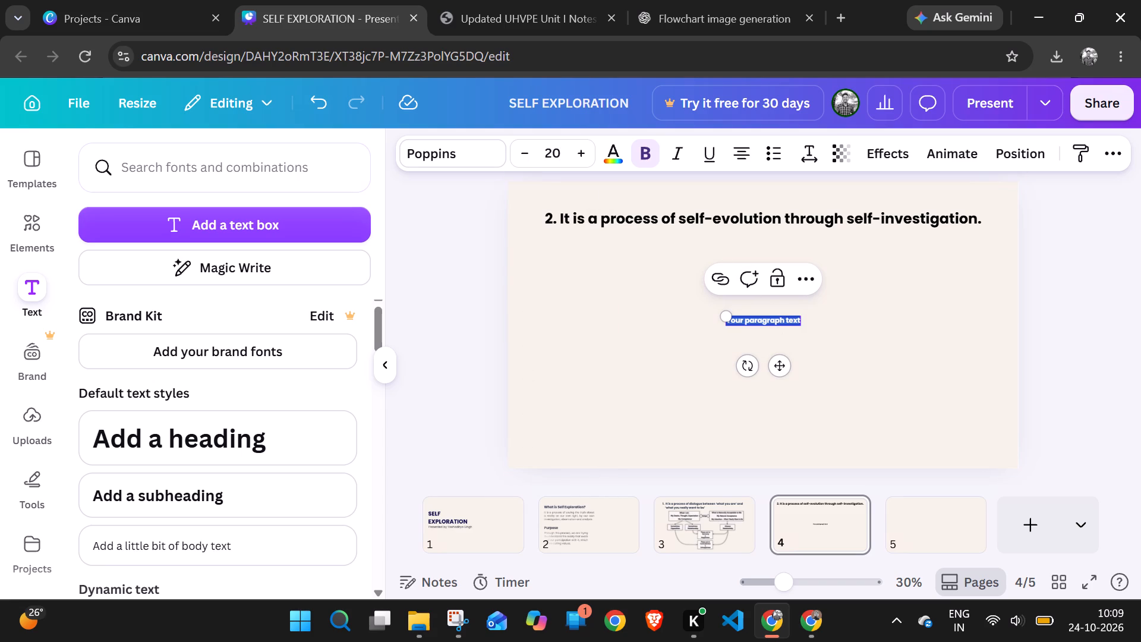
pyautogui.click(781, 319)
pyautogui.tripleClick(781, 319)
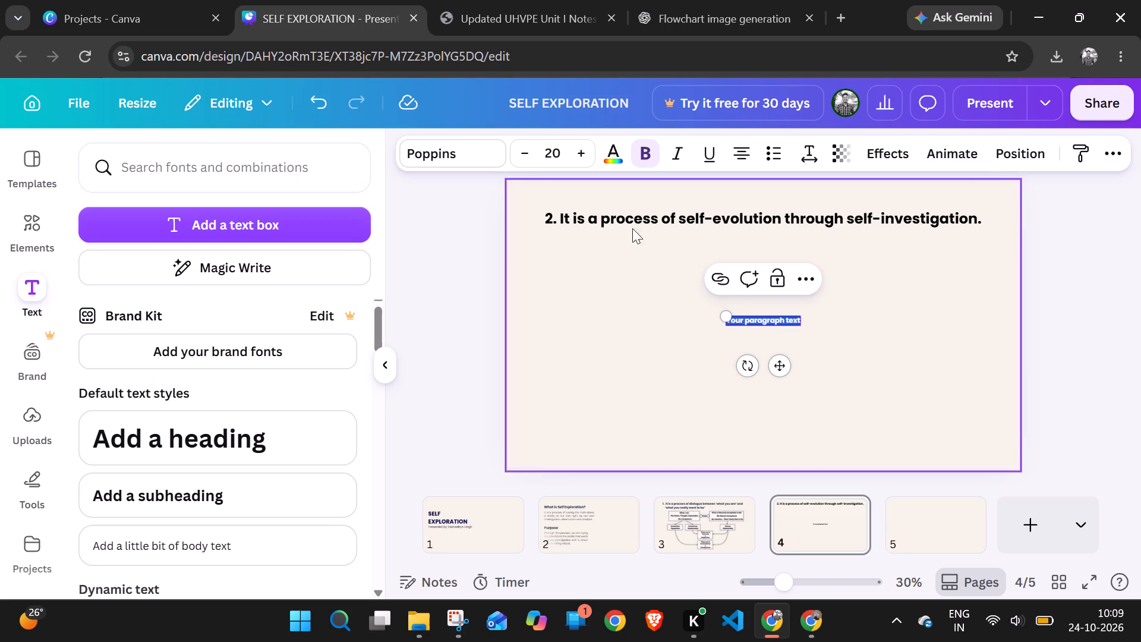
pyautogui.click(553, 154)
pyautogui.press('BackSpace')
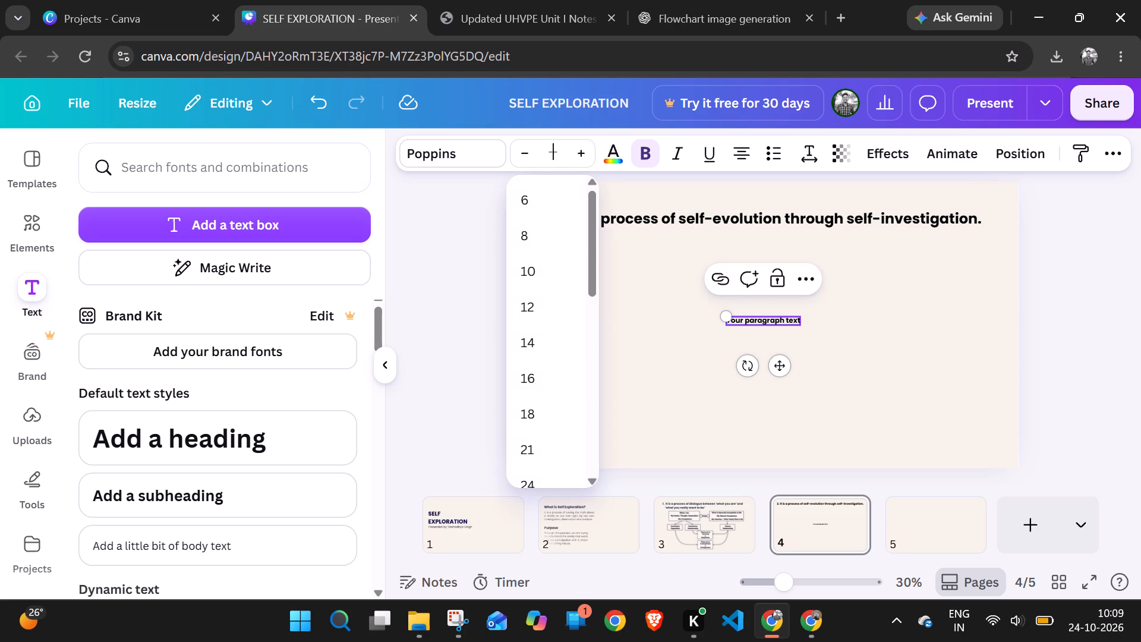
pyautogui.write('30')
pyautogui.press('Return')
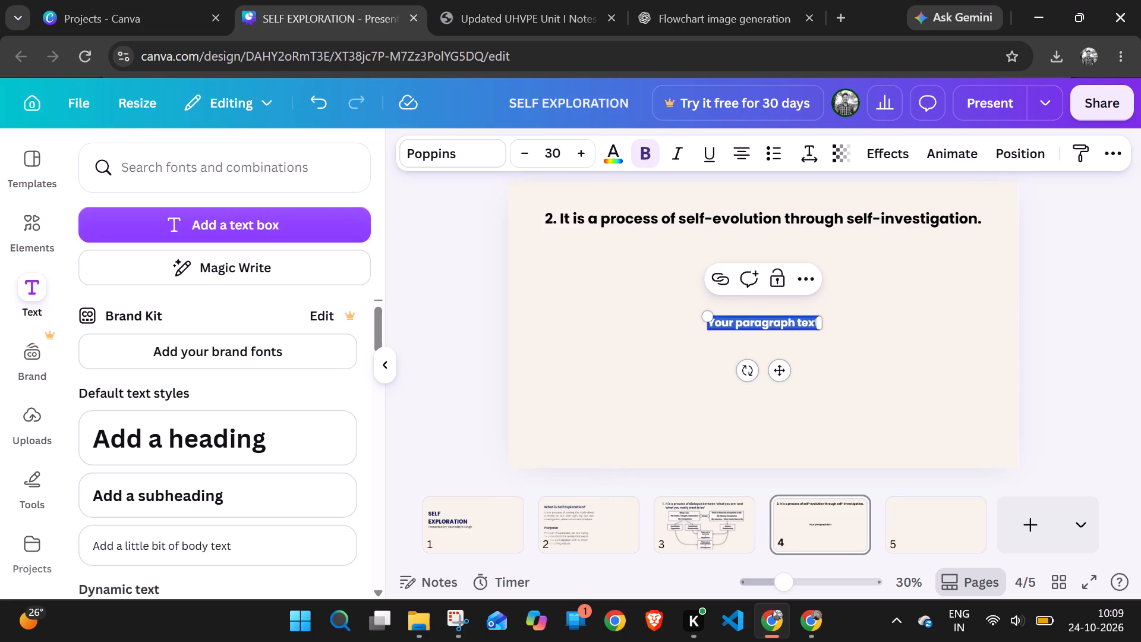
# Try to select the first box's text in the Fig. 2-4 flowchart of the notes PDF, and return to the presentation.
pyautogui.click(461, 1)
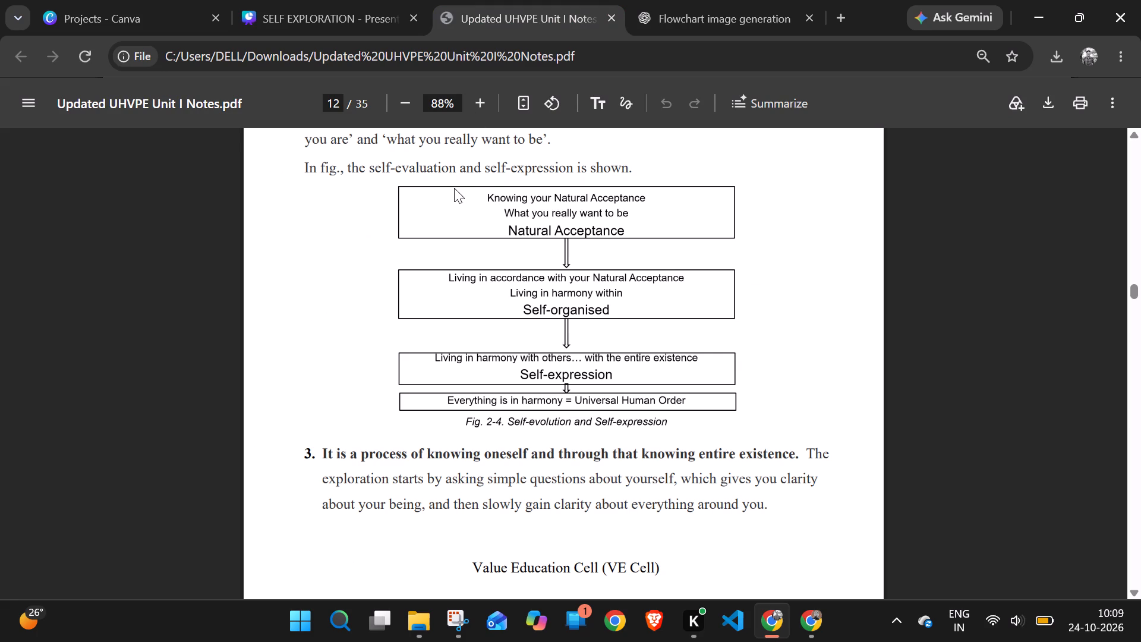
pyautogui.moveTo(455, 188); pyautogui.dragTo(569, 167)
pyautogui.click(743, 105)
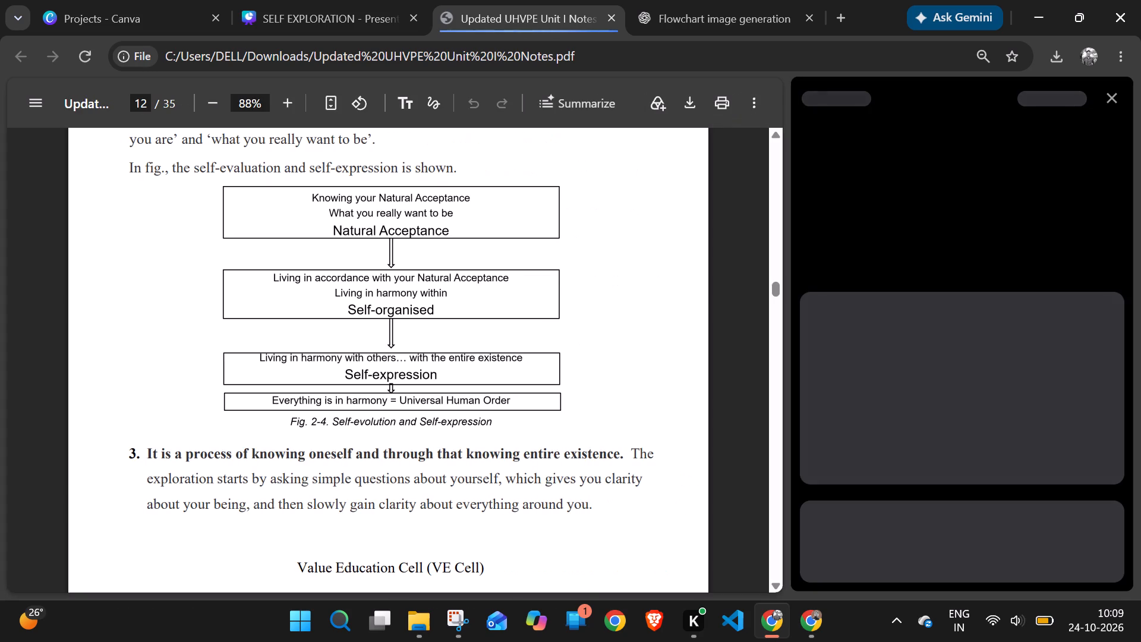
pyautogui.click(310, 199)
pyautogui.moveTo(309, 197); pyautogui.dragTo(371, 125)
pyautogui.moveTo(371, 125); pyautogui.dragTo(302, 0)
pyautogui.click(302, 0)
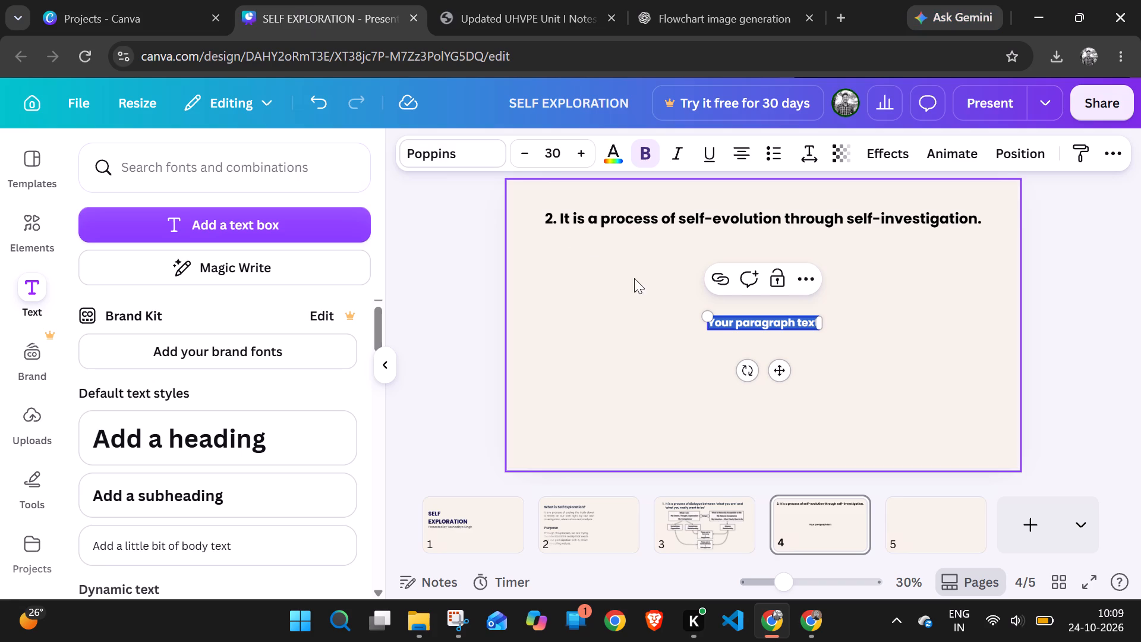
# Replace the page 4 placeholder text with the line "Knowing your natural Acceptance", checking the wording in the notes PDF.
pyautogui.write('Kno')
pyautogui.write('wing')
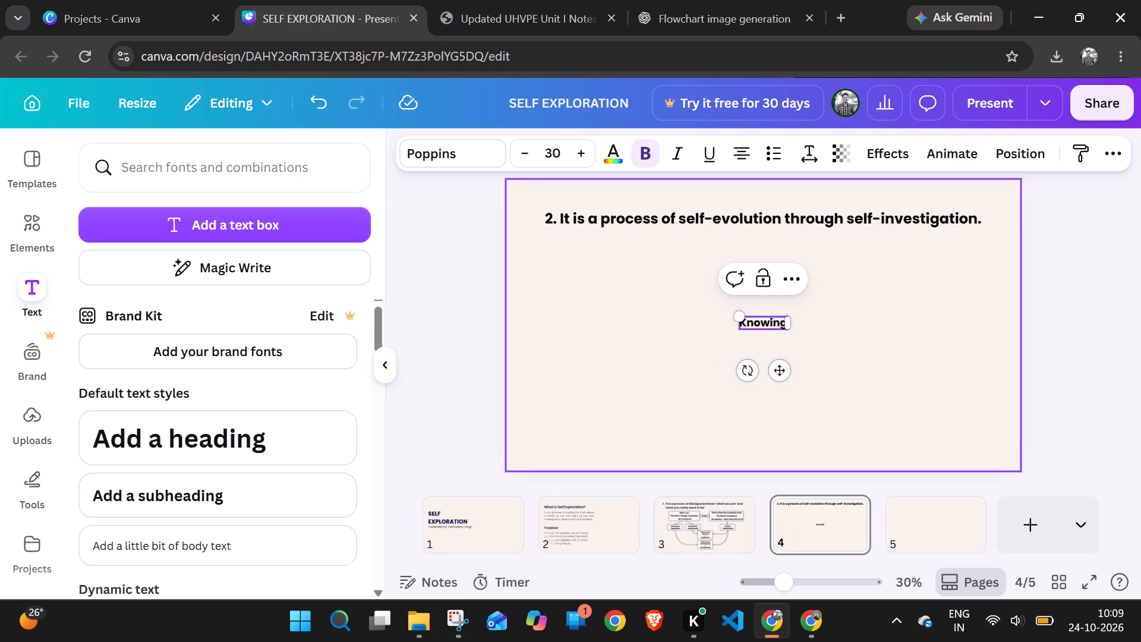
pyautogui.press('space')
pyautogui.click(559, 0)
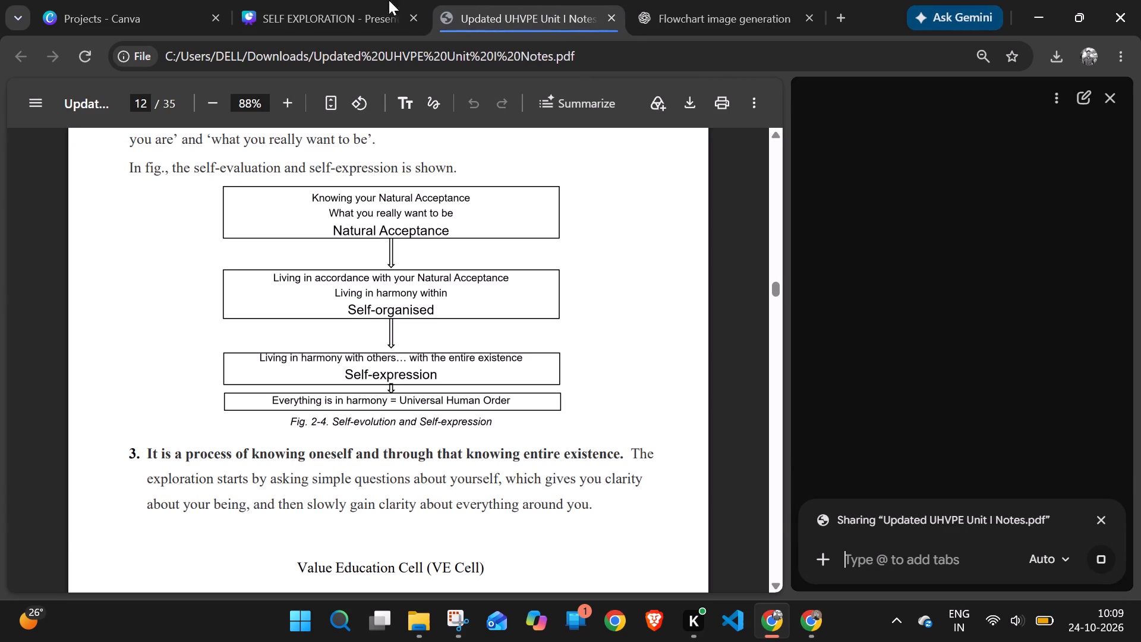
pyautogui.click(311, 0)
pyautogui.press('space')
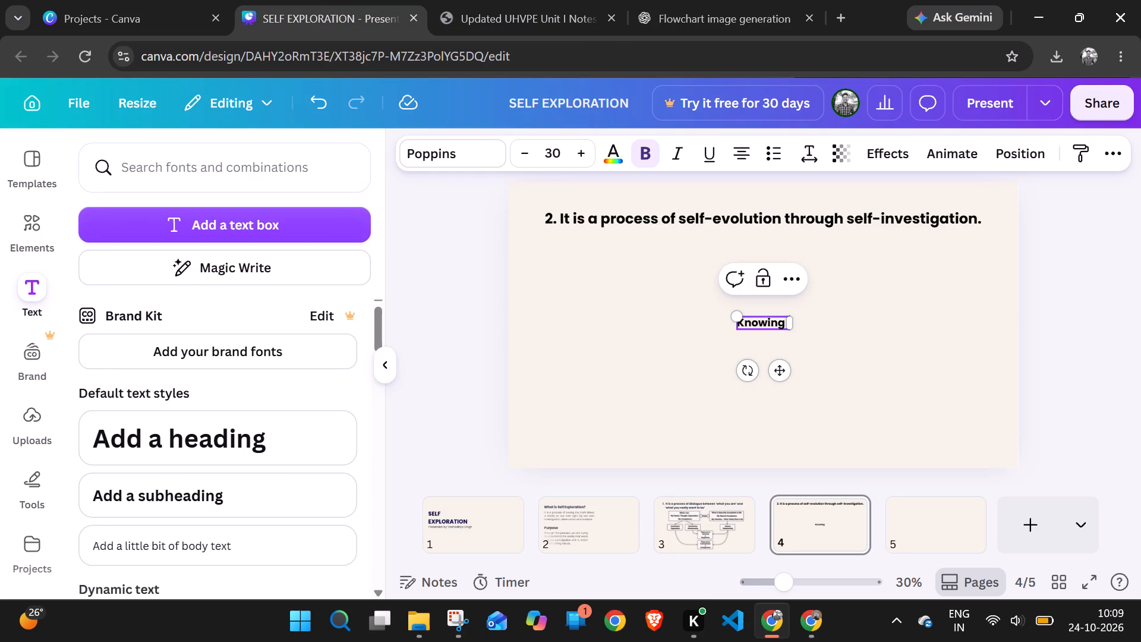
pyautogui.write('your natural')
pyautogui.press('space')
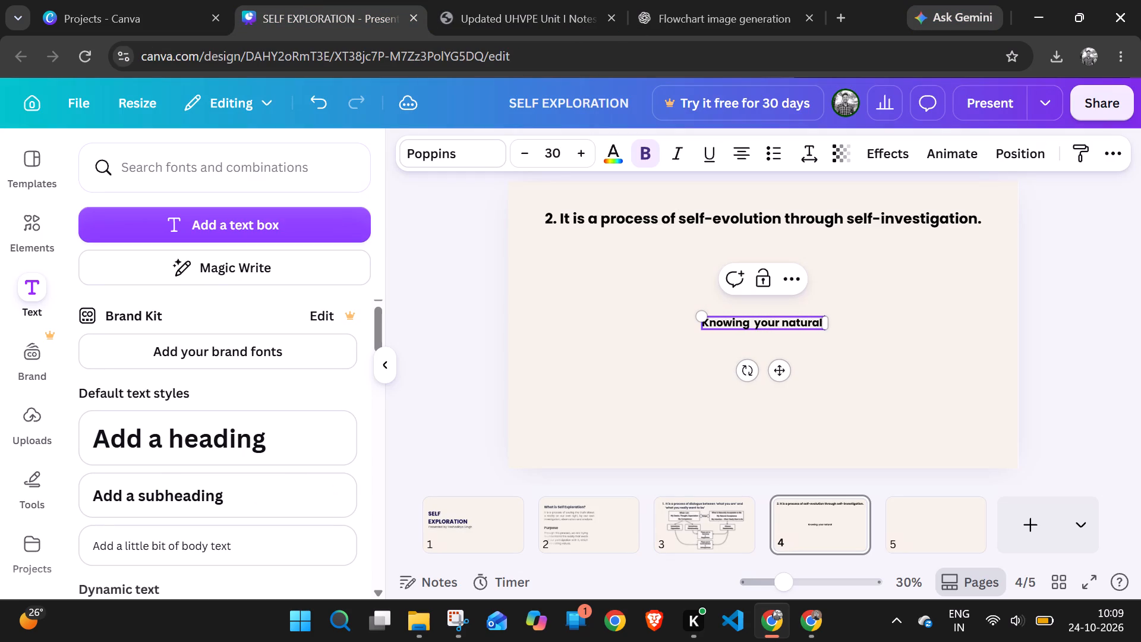
pyautogui.write('Ab')
pyautogui.press('BackSpace')
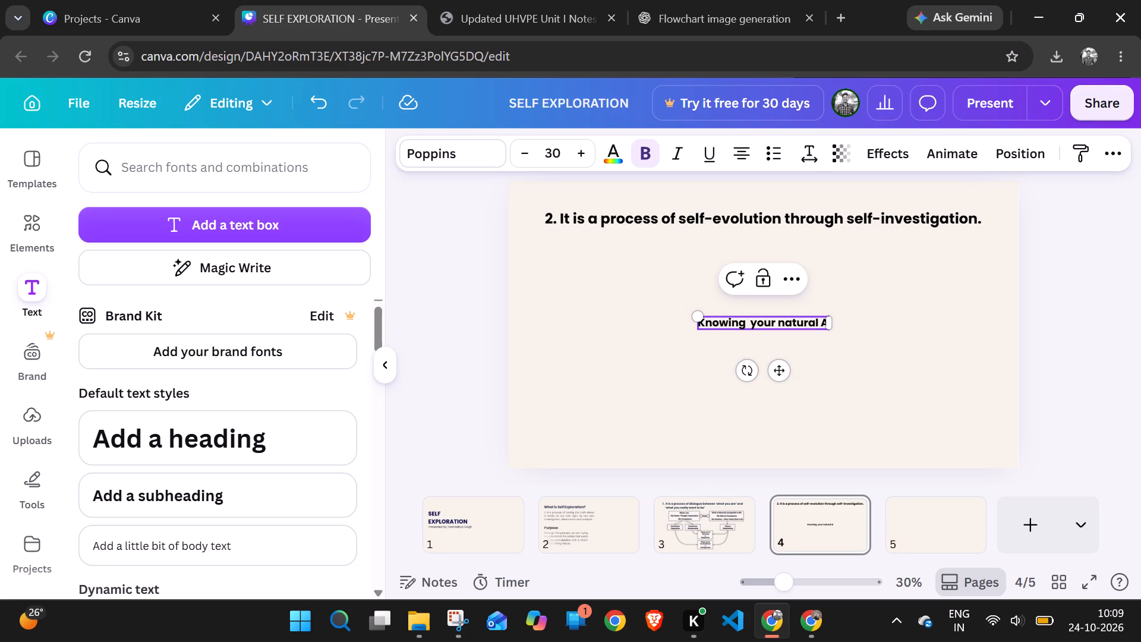
pyautogui.write('ac')
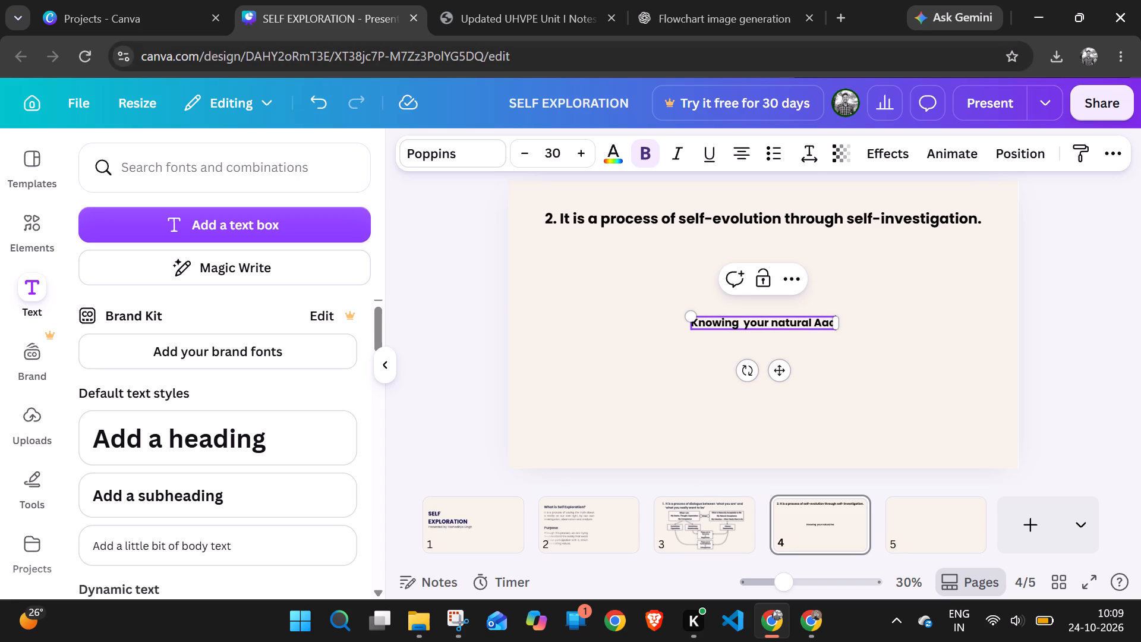
pyautogui.press('BackSpace')
pyautogui.press('BackSpace')
pyautogui.write('cceptance')
pyautogui.press('Return')
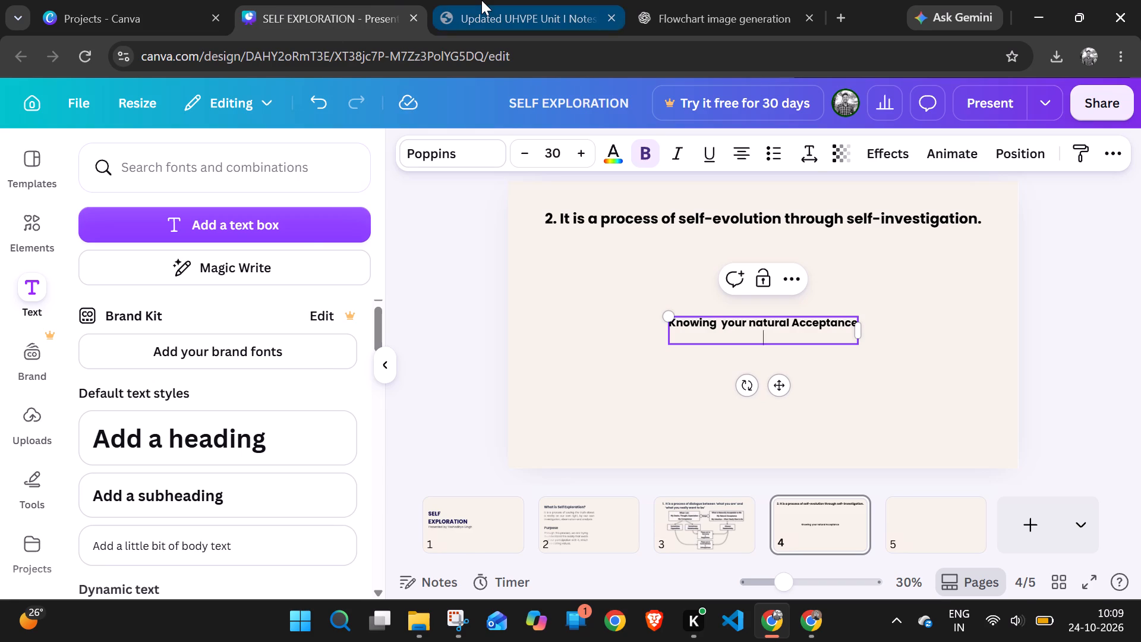
# Add the lines "What you really want to be" and "Natural Acceptance" below the first line, following the notes PDF flowchart.
pyautogui.click(481, 0)
pyautogui.click(343, 0)
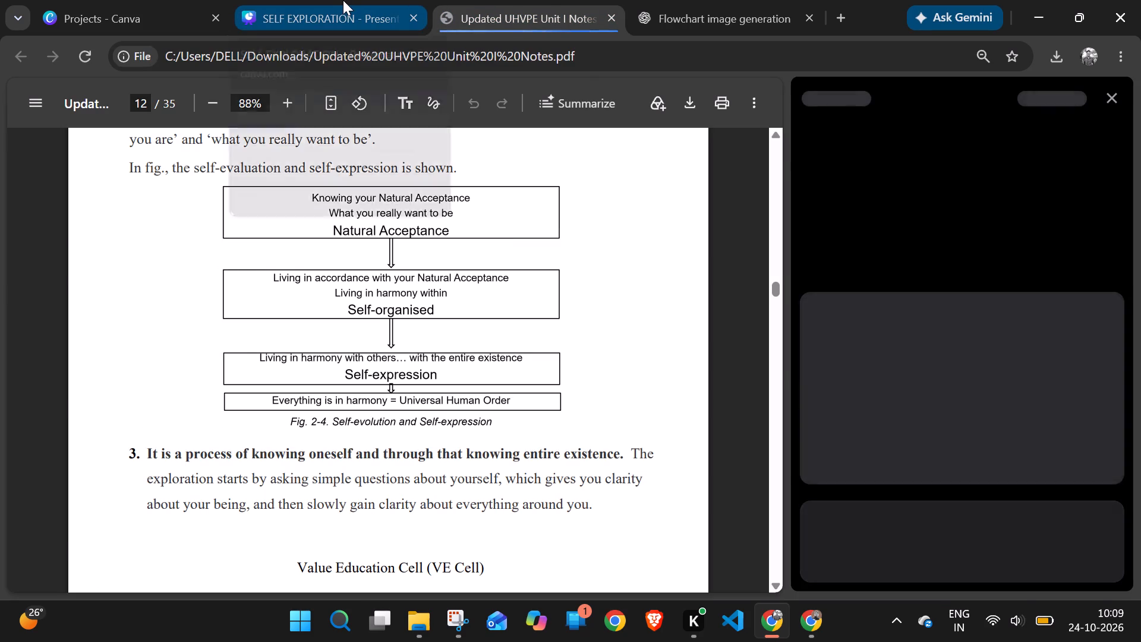
pyautogui.write('What')
pyautogui.press('space')
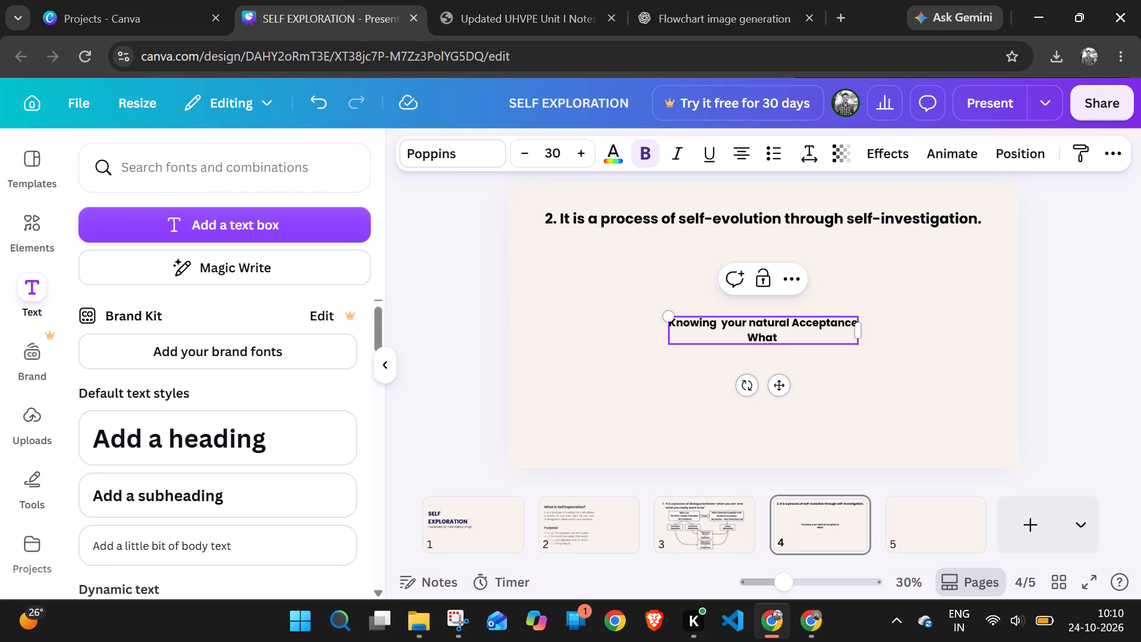
pyautogui.write('you reall')
pyautogui.write('y want to be')
pyautogui.press('Return')
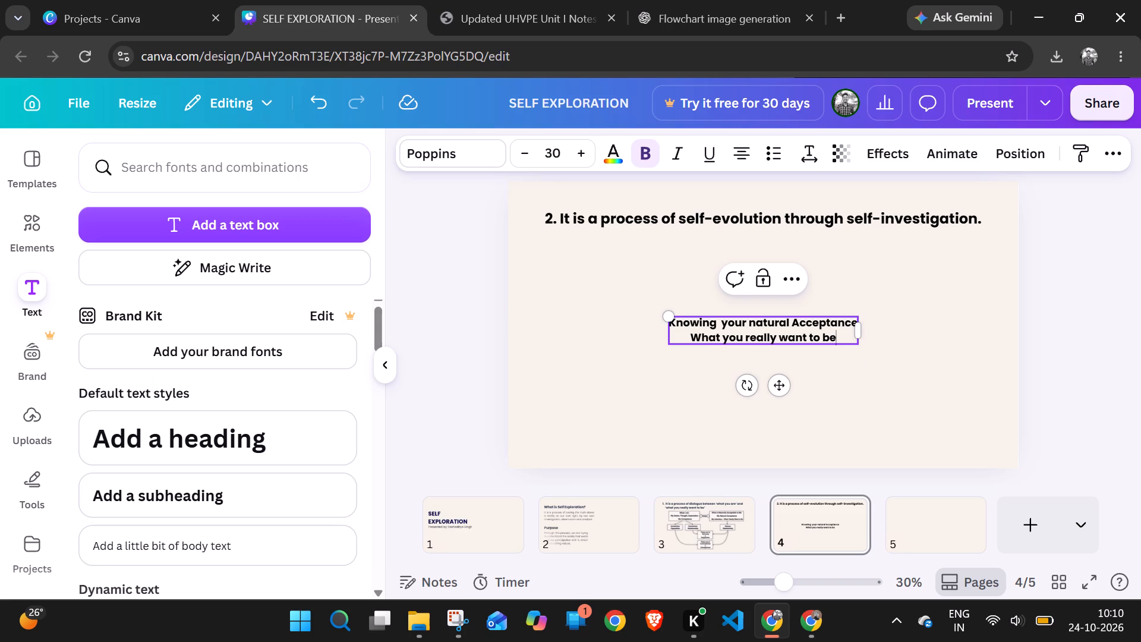
pyautogui.hotkey('shift', 'n')
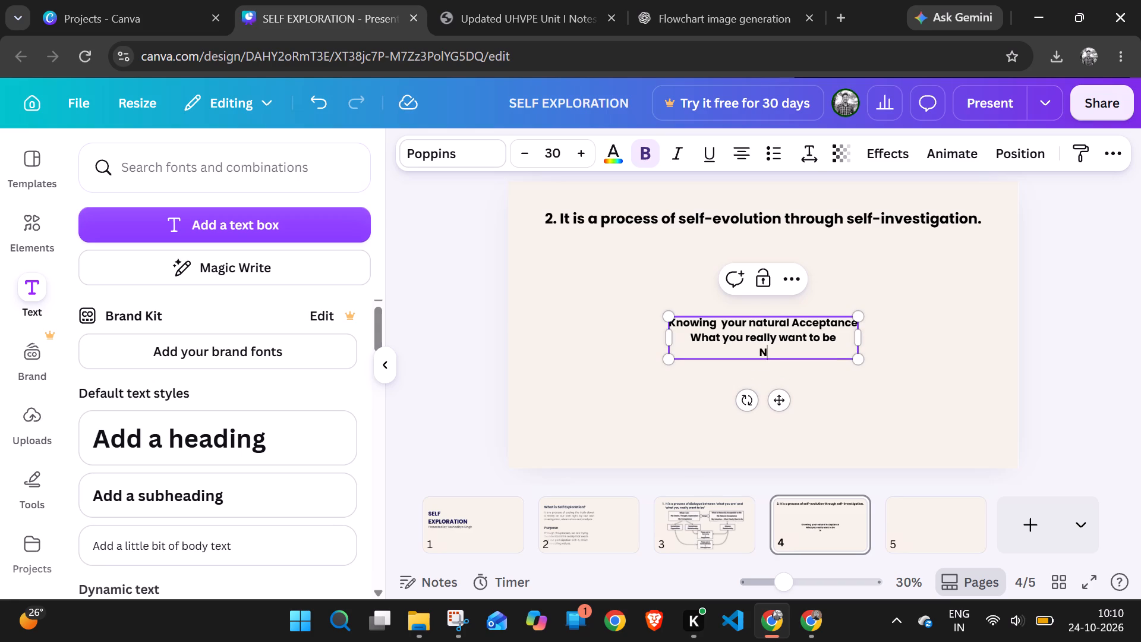
pyautogui.write('atural Acceptance')
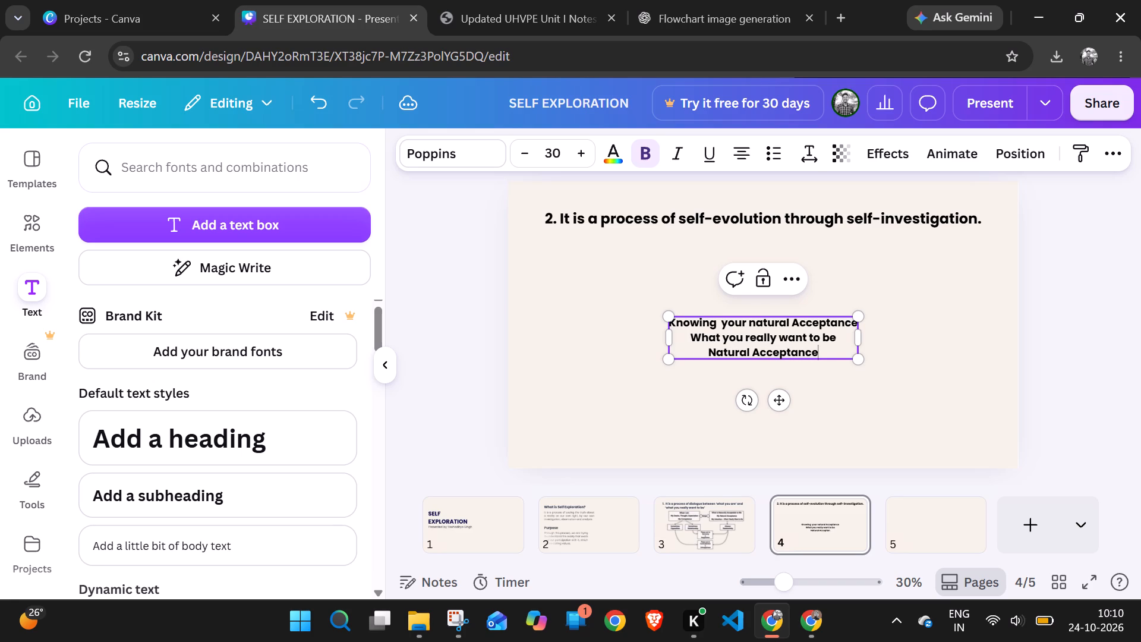
# Capitalise the word "natural" in the first line of the flowchart text as "Natural".
pyautogui.rightClick(757, 326)
pyautogui.click(757, 326)
pyautogui.press('BackSpace')
pyautogui.hotkey('shift', 'n')
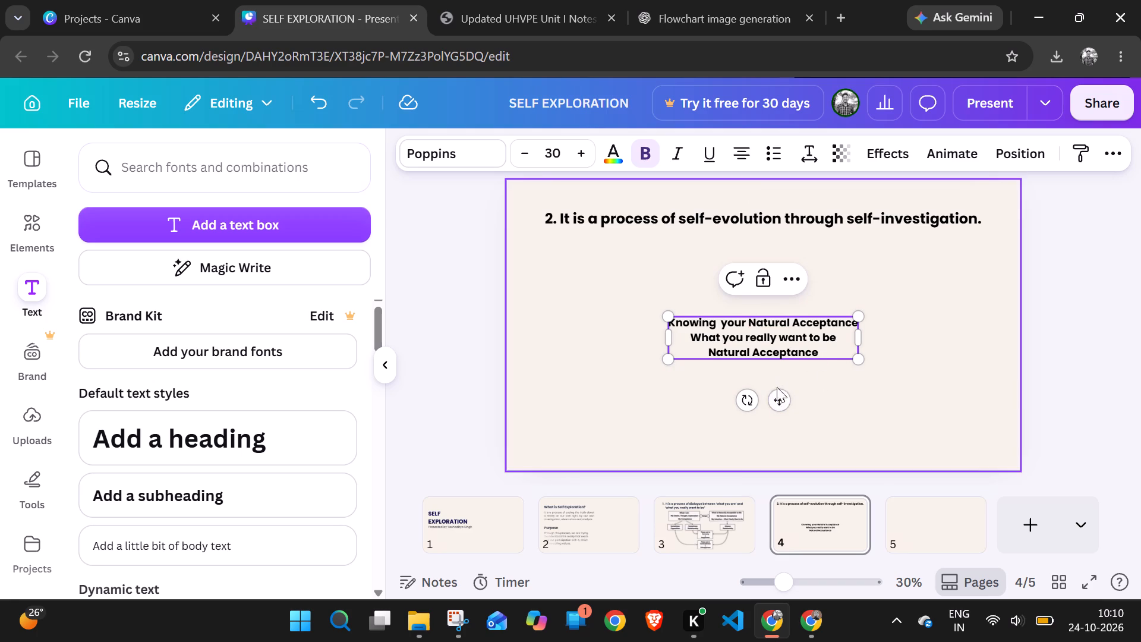
# Move the three-line text box up to just beneath the heading on page 4.
pyautogui.moveTo(777, 393); pyautogui.dragTo(774, 319)
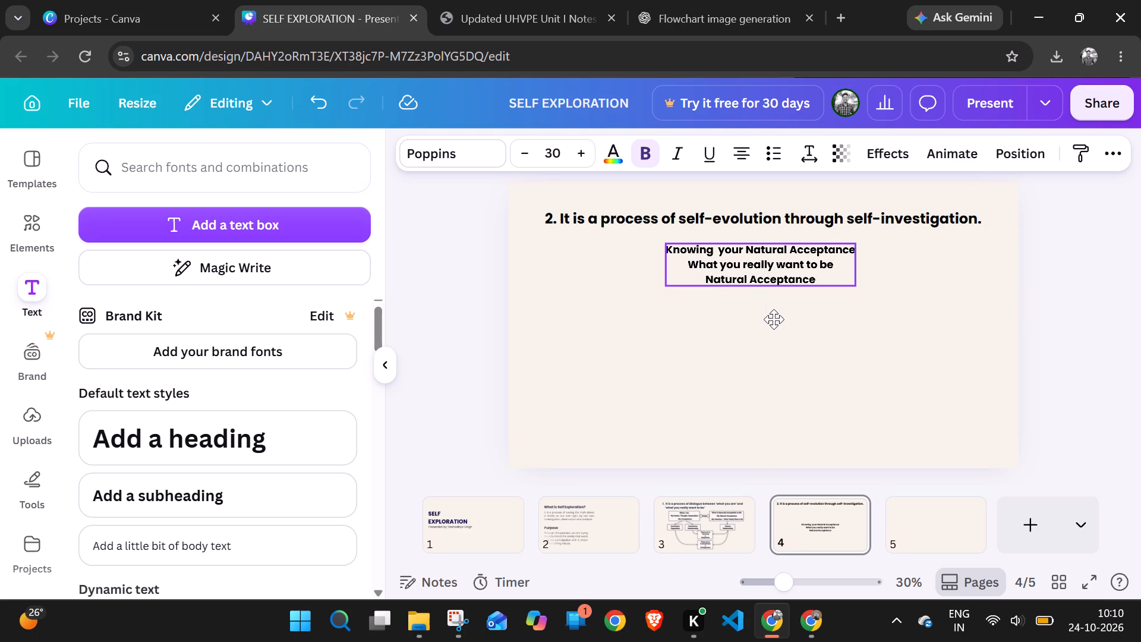
pyautogui.moveTo(774, 319); pyautogui.dragTo(769, 317)
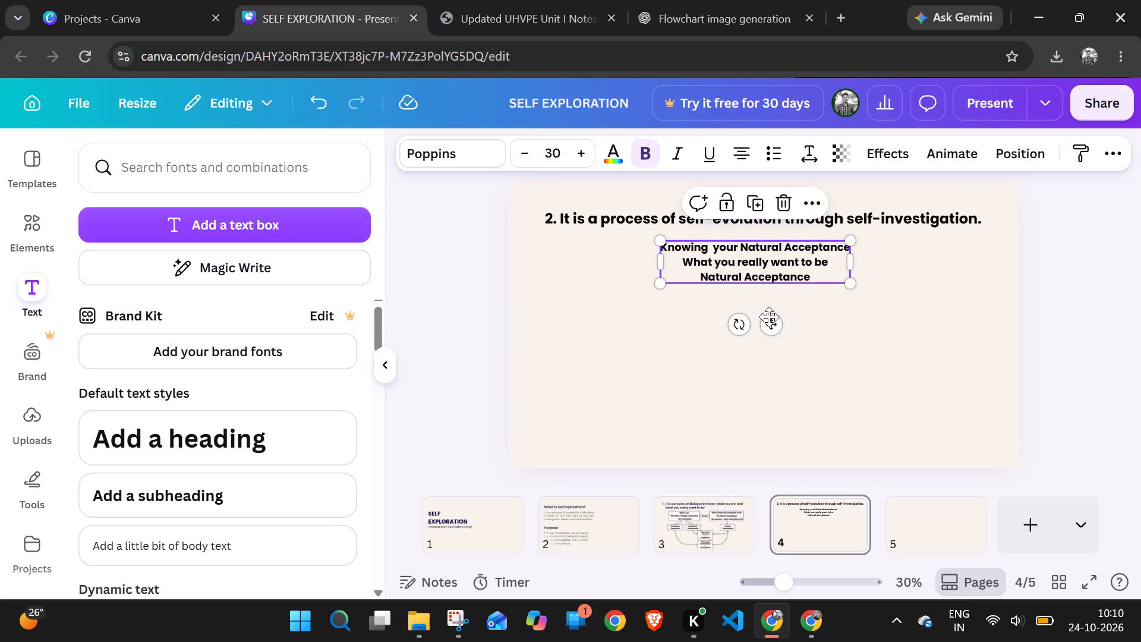
# Remove bold from the lines "Knowing your Natural Acceptance" and "What you really want to be".
pyautogui.click(773, 263)
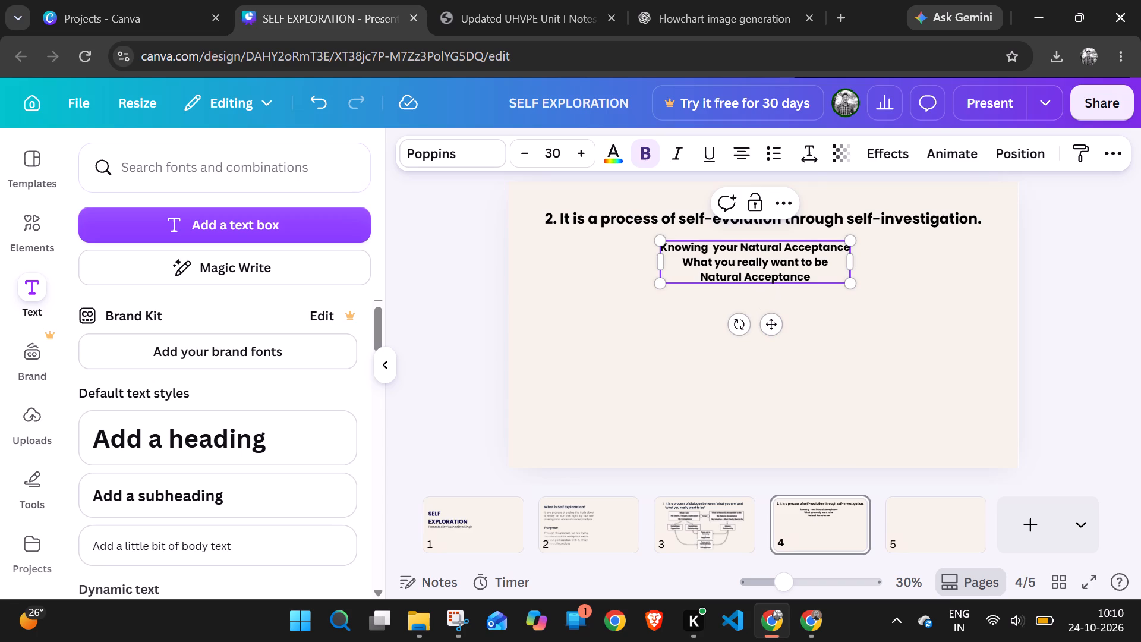
pyautogui.rightClick(831, 260)
pyautogui.click(676, 242)
pyautogui.moveTo(676, 242); pyautogui.dragTo(828, 261)
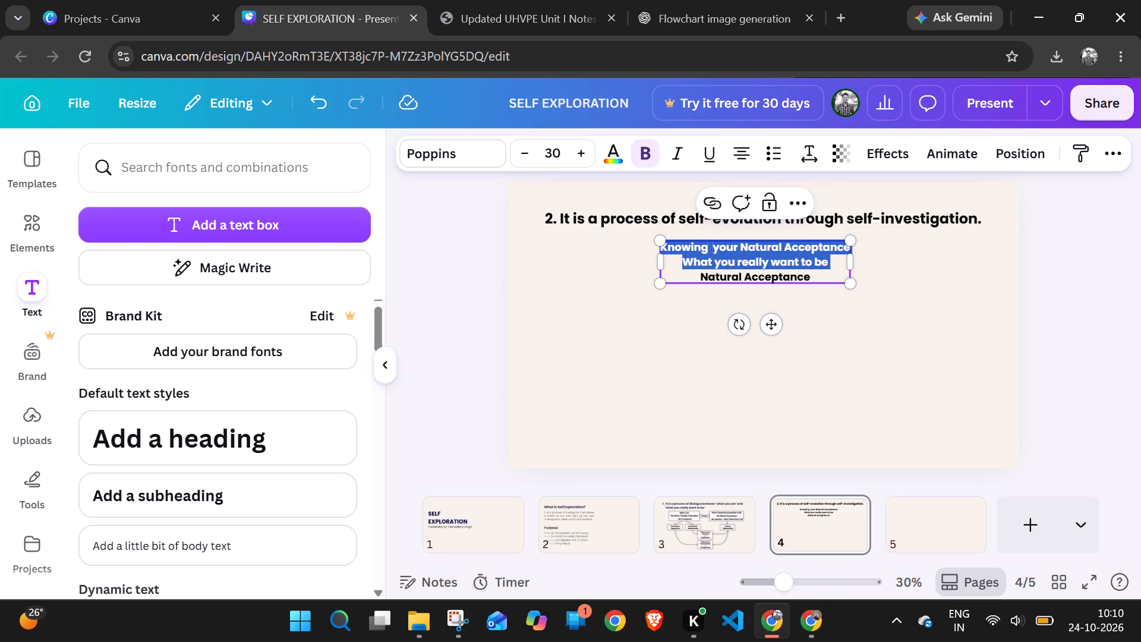
pyautogui.click(644, 155)
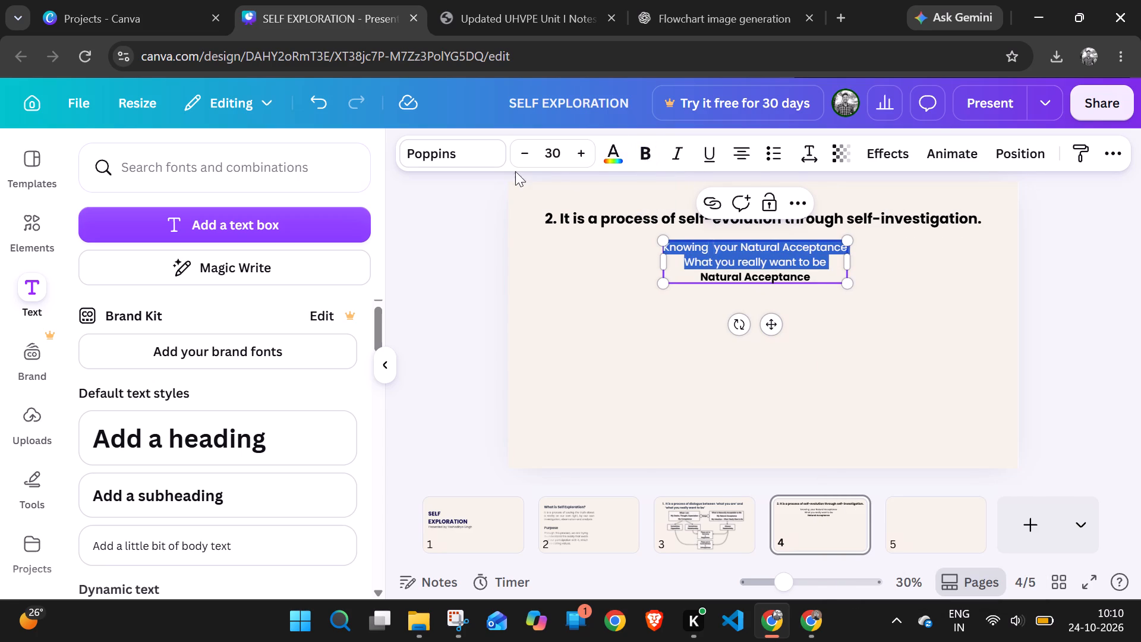
pyautogui.click(466, 156)
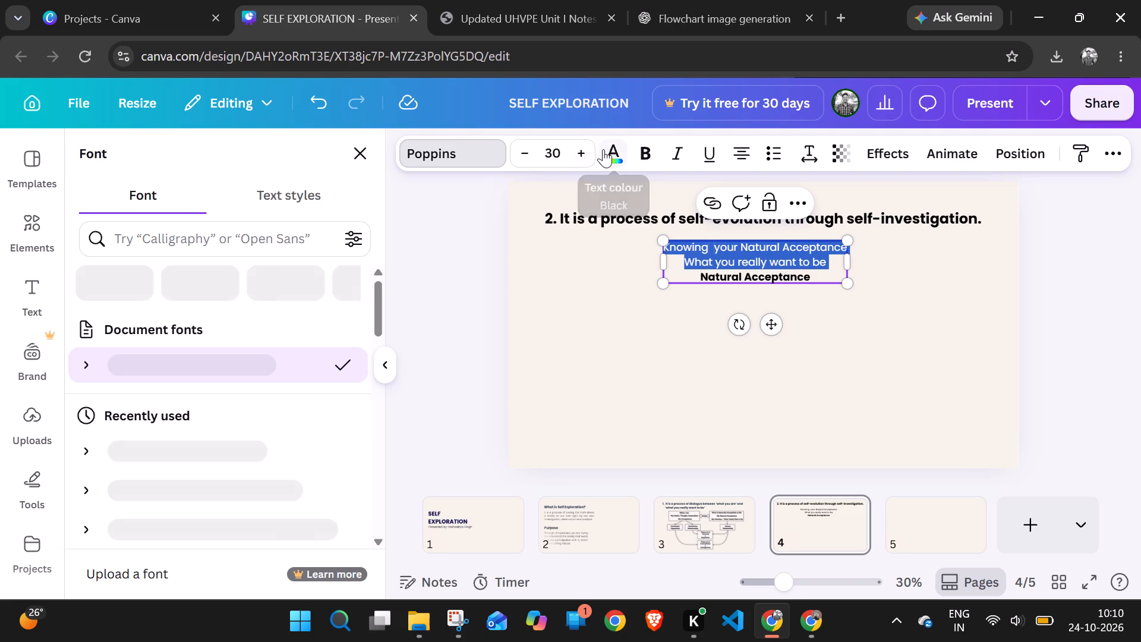
pyautogui.click(605, 151)
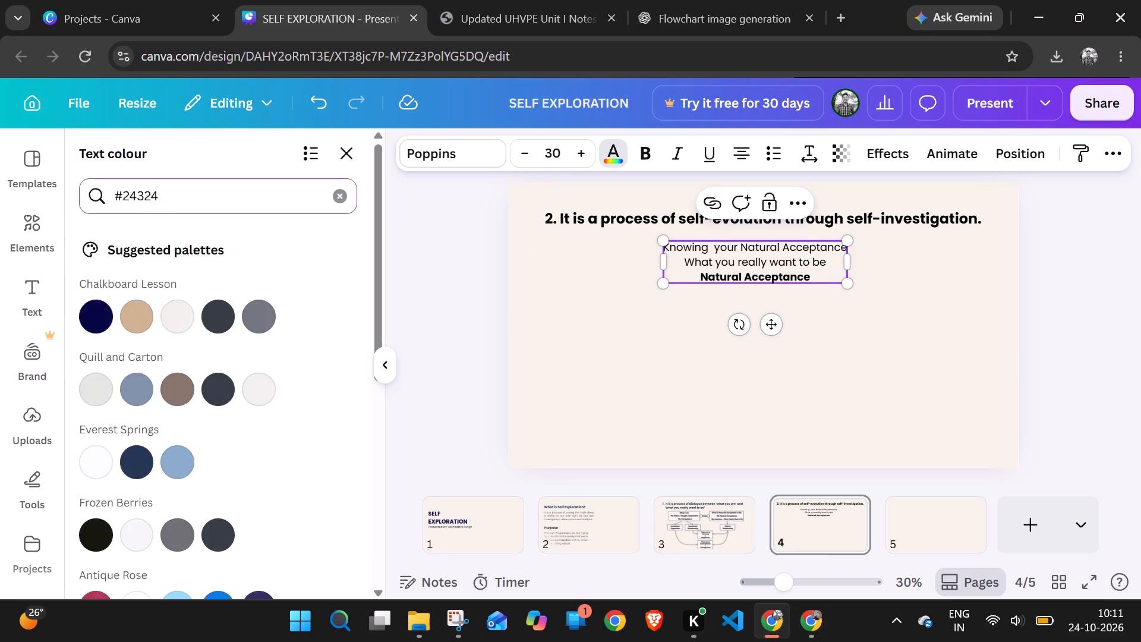
pyautogui.hotkey('ctrl', 'v')
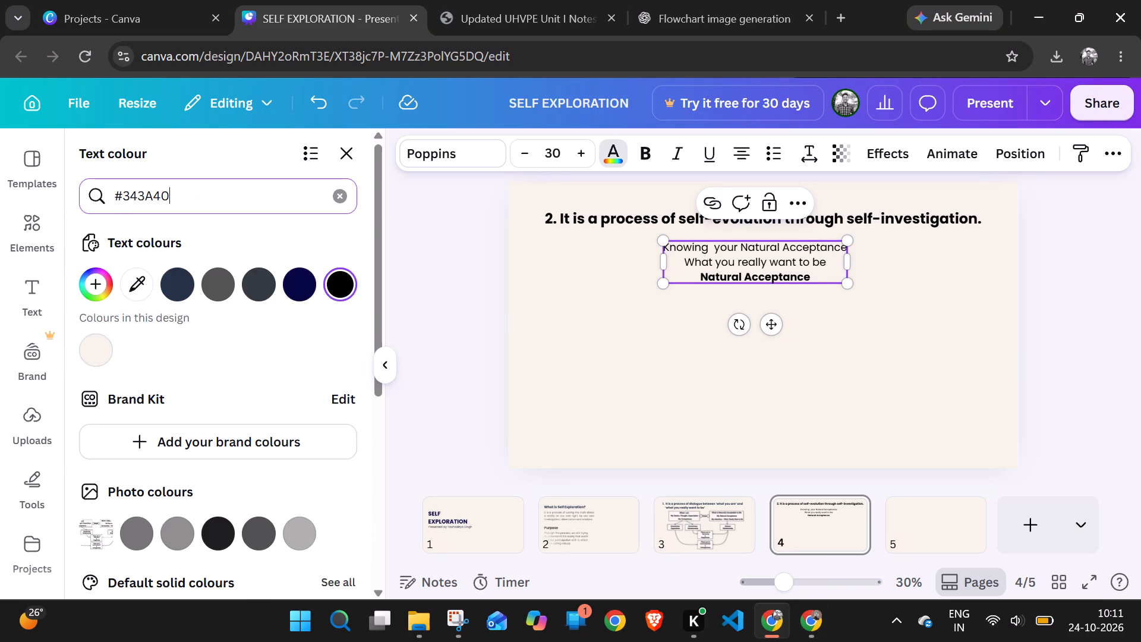
pyautogui.click(102, 272)
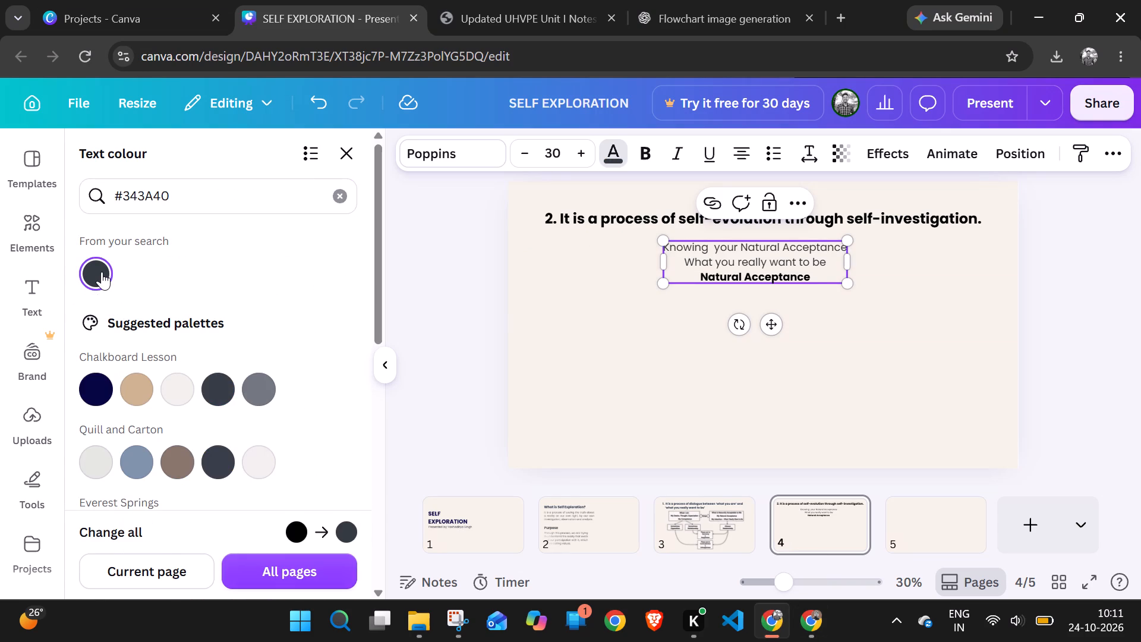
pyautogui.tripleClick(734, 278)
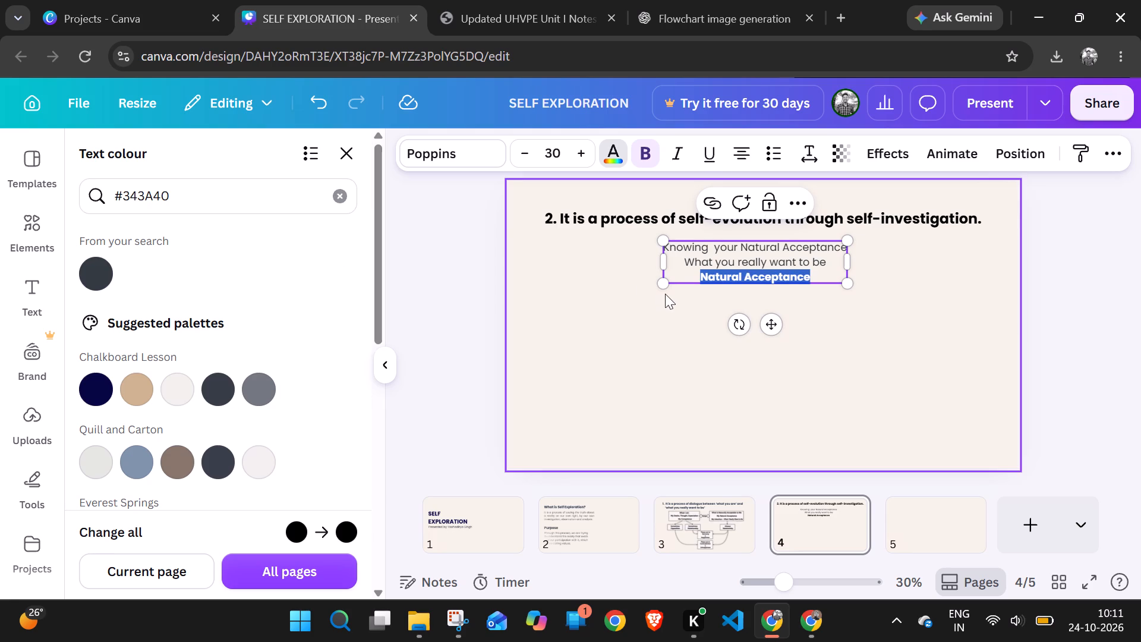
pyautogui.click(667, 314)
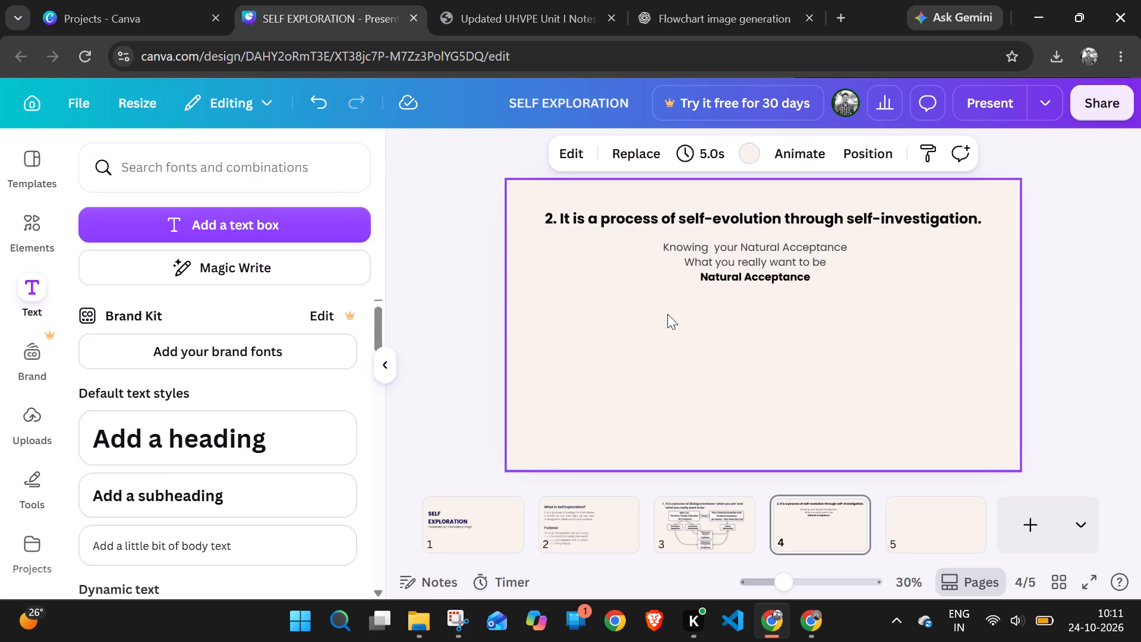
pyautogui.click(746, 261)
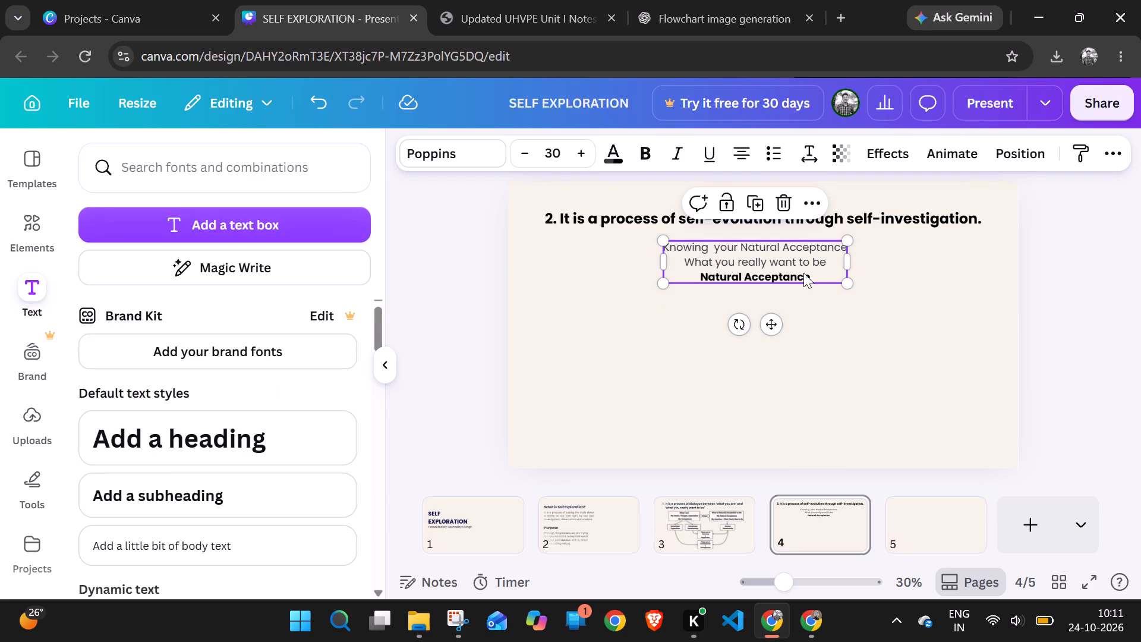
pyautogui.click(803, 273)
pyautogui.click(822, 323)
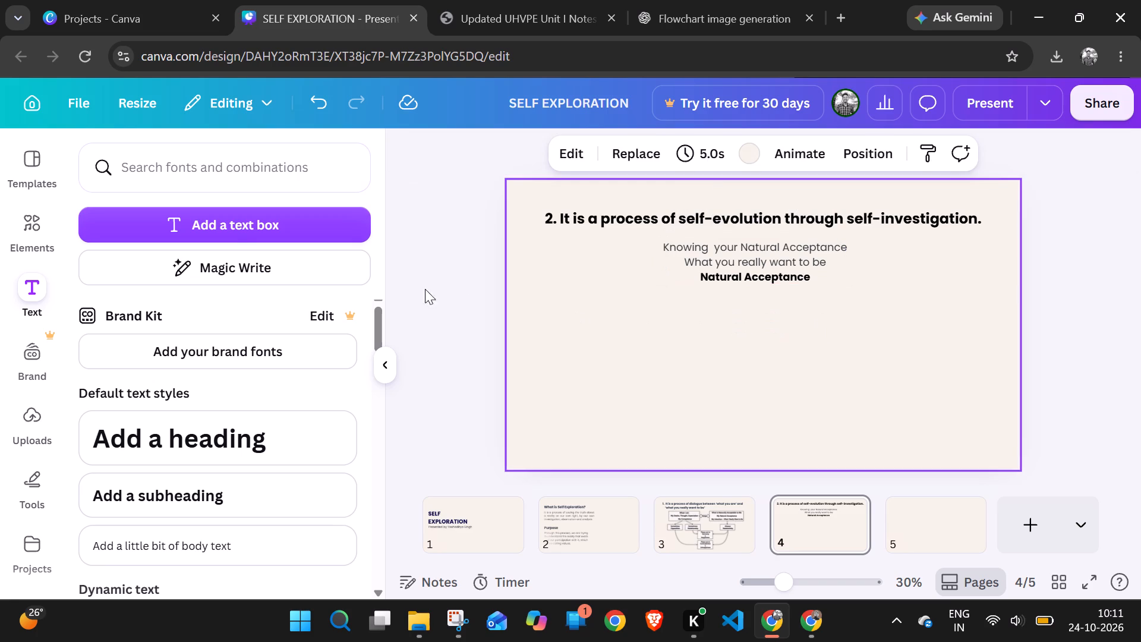
# Add a new text box on page 4 and set its font size to 30.
pyautogui.click(240, 231)
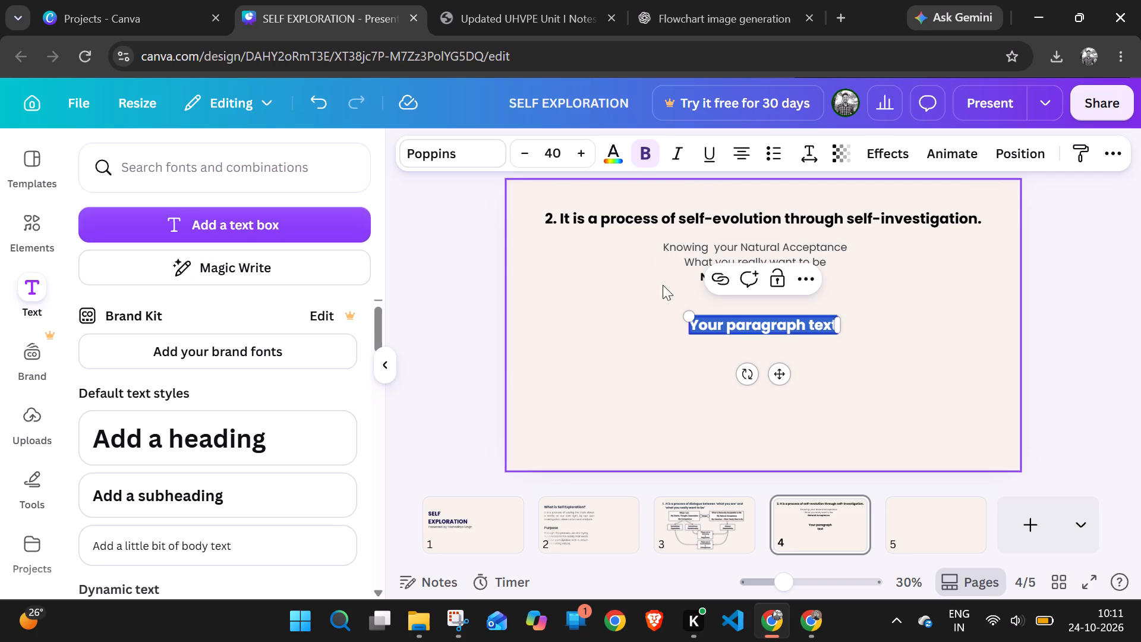
pyautogui.click(754, 329)
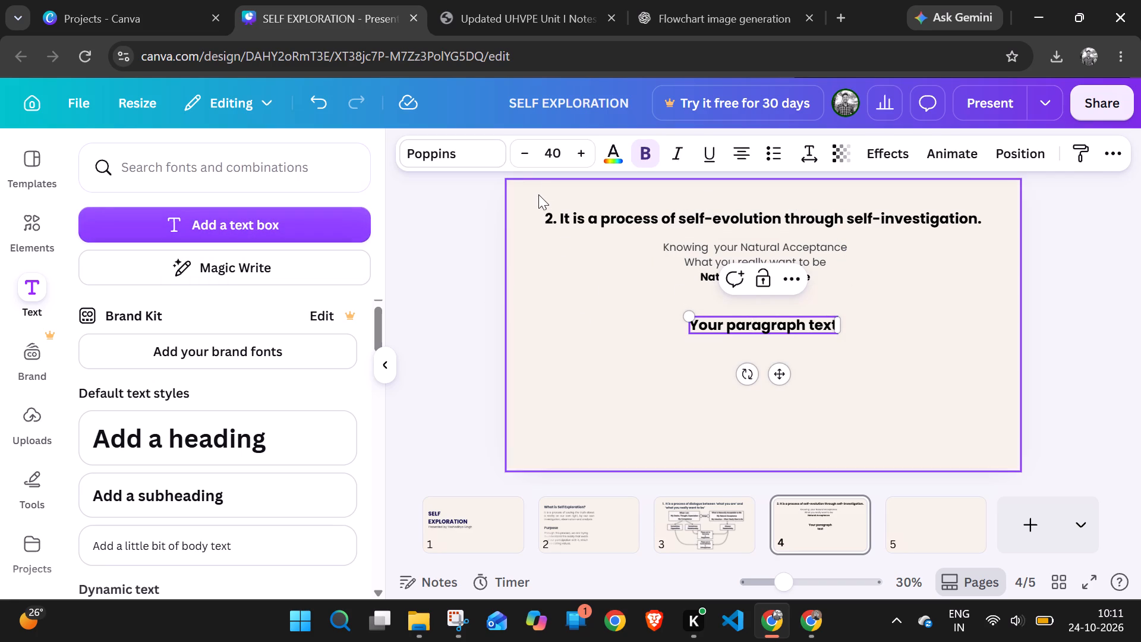
pyautogui.doubleClick(551, 159)
pyautogui.press('BackSpace')
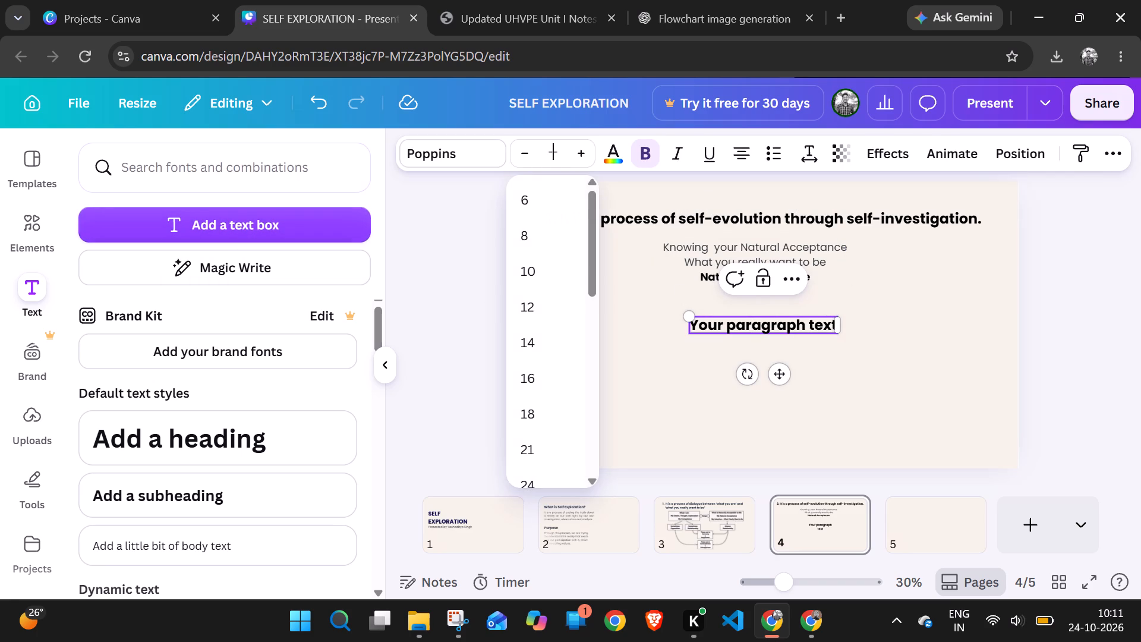
pyautogui.write('30')
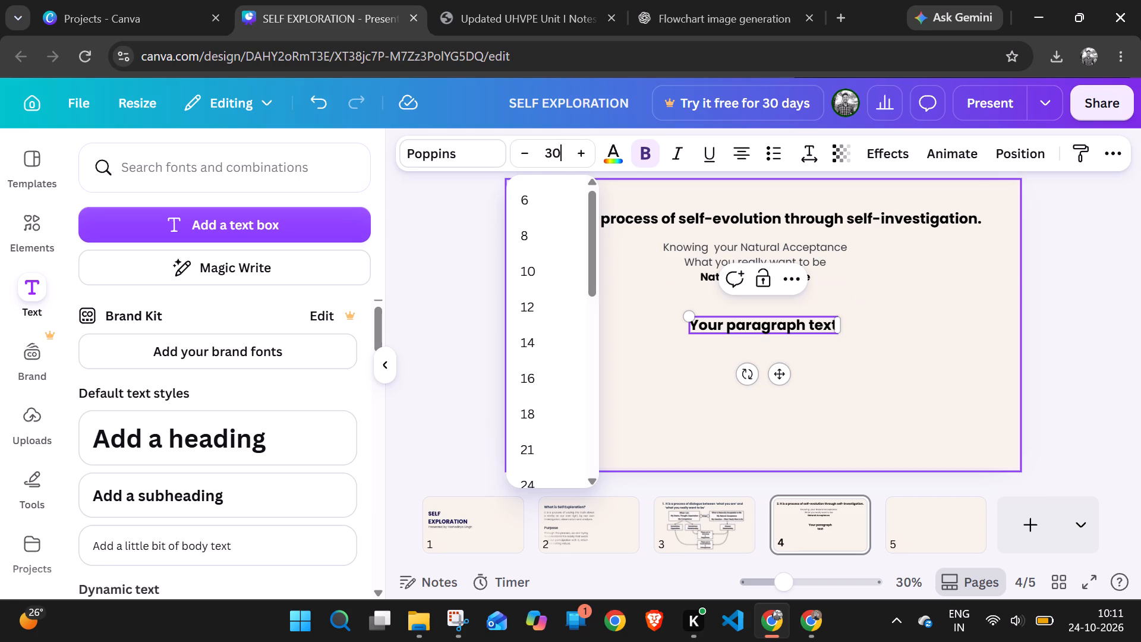
# Check the flowchart wording in the UHVPE notes and replace the placeholder text with "Living in accordance with your Natural Acceptance".
pyautogui.doubleClick(814, 323)
pyautogui.doubleClick(814, 323)
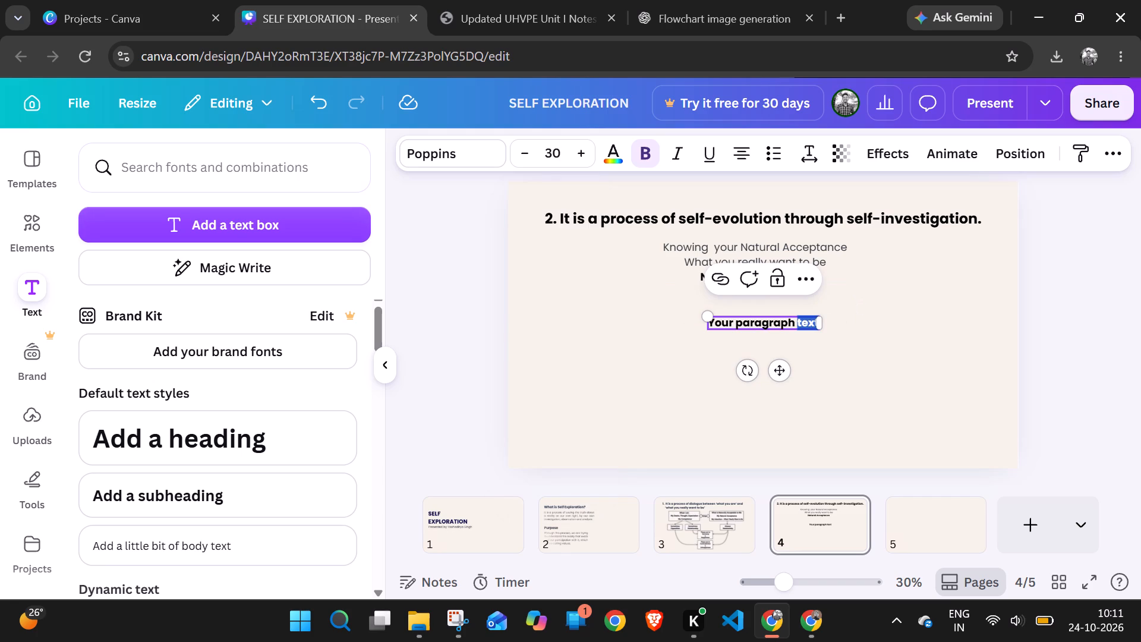
pyautogui.tripleClick(814, 323)
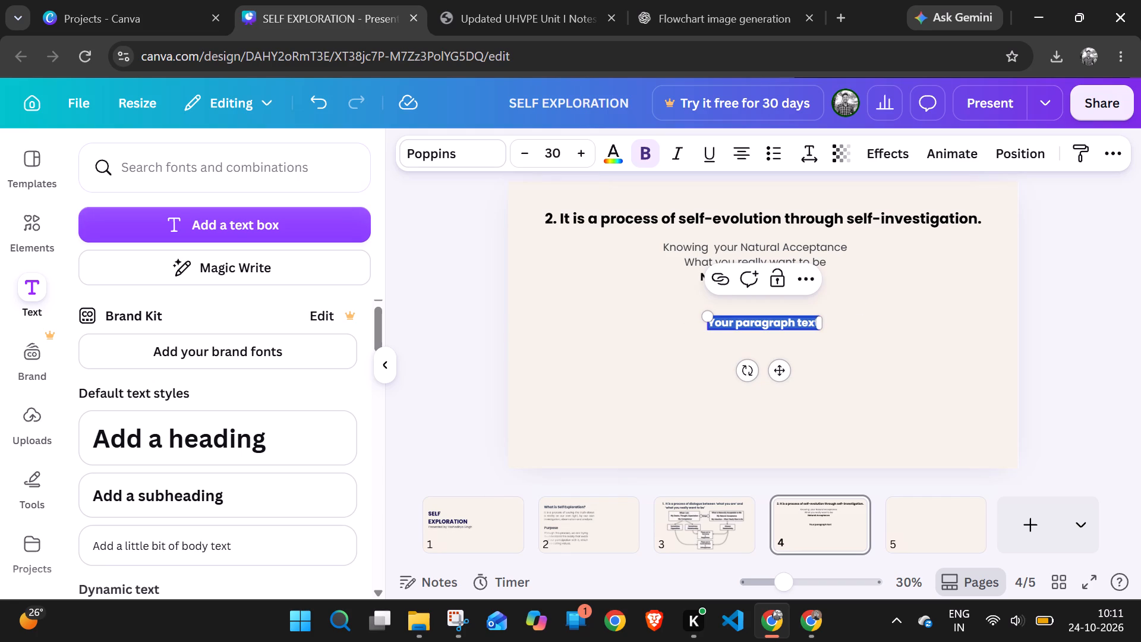
pyautogui.click(822, 635)
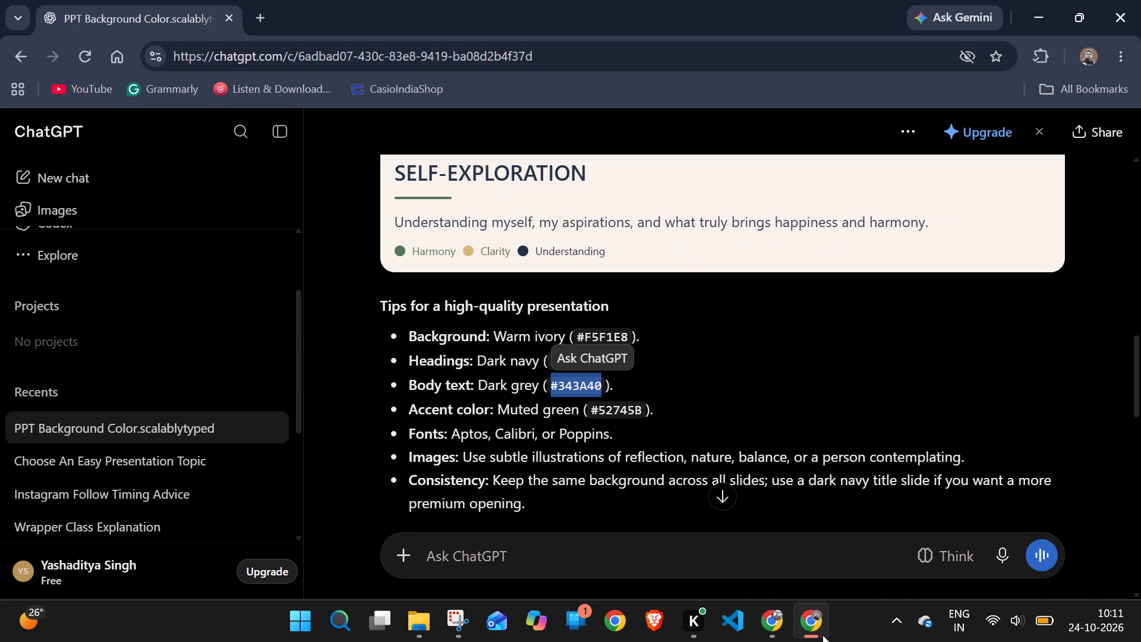
pyautogui.click(774, 614)
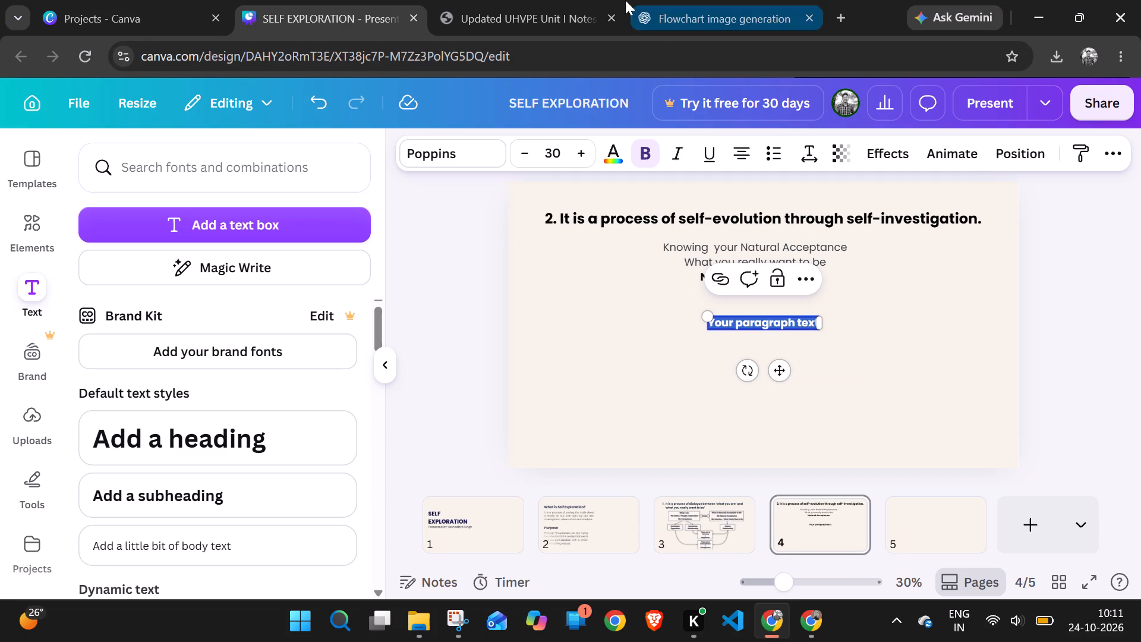
pyautogui.click(531, 0)
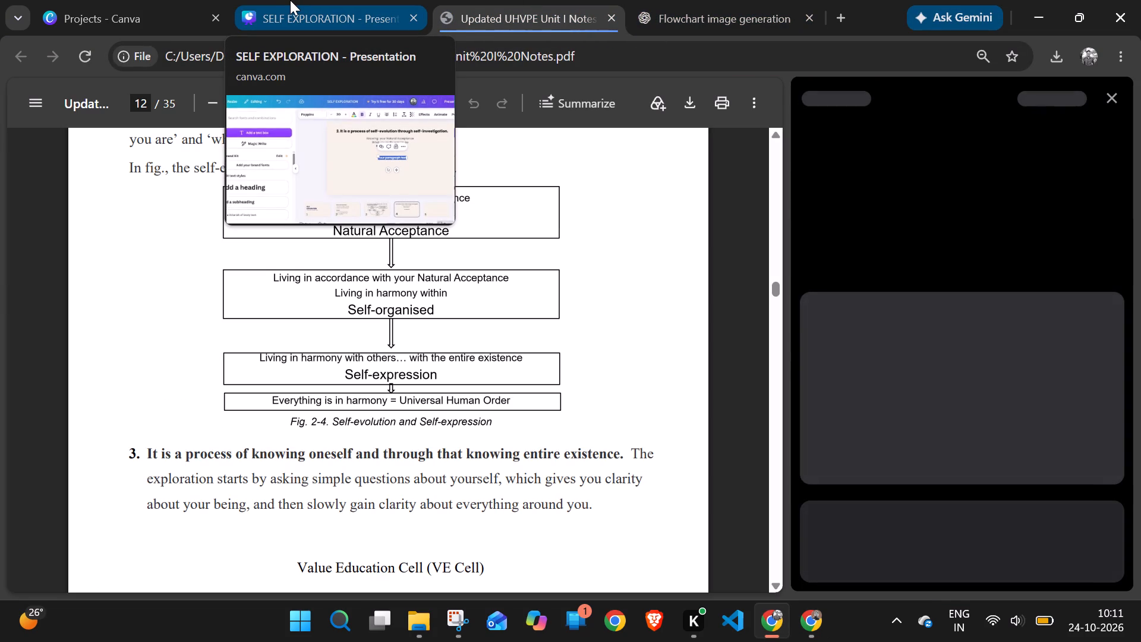
pyautogui.click(290, 0)
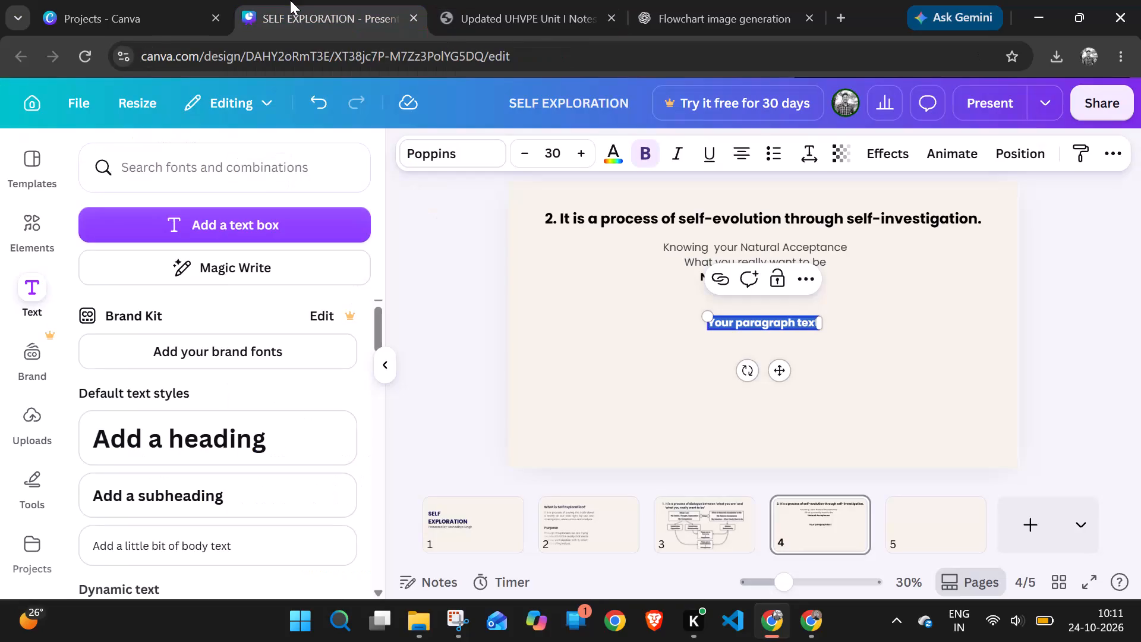
pyautogui.press('l')
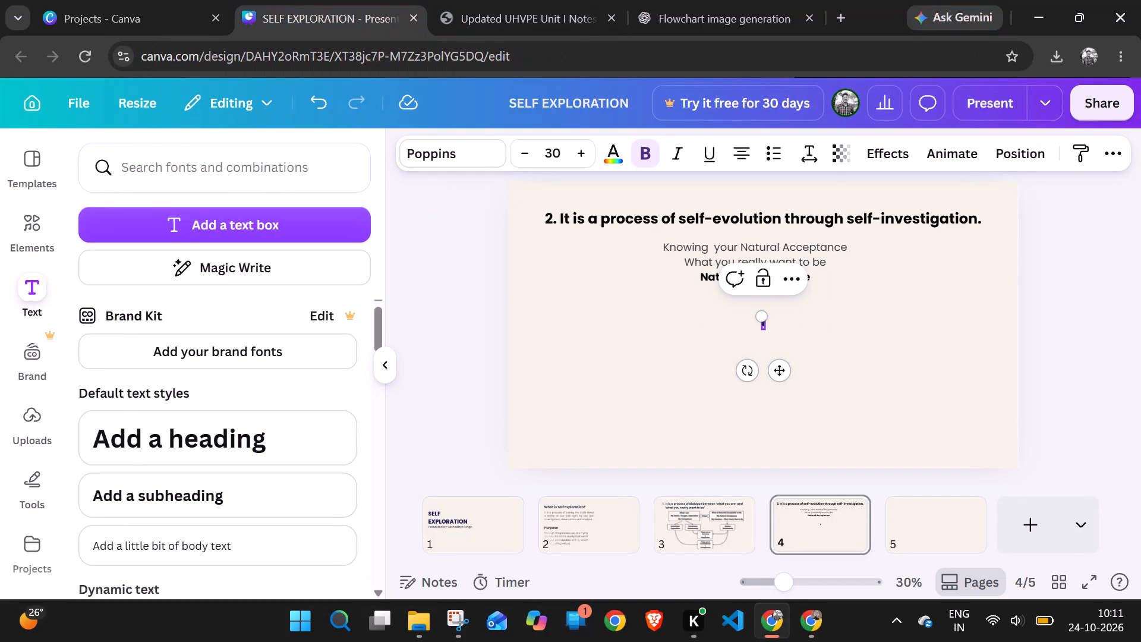
pyautogui.press('BackSpace')
pyautogui.write('Liv')
pyautogui.write('ing in acc')
pyautogui.write('ordance with your Nat')
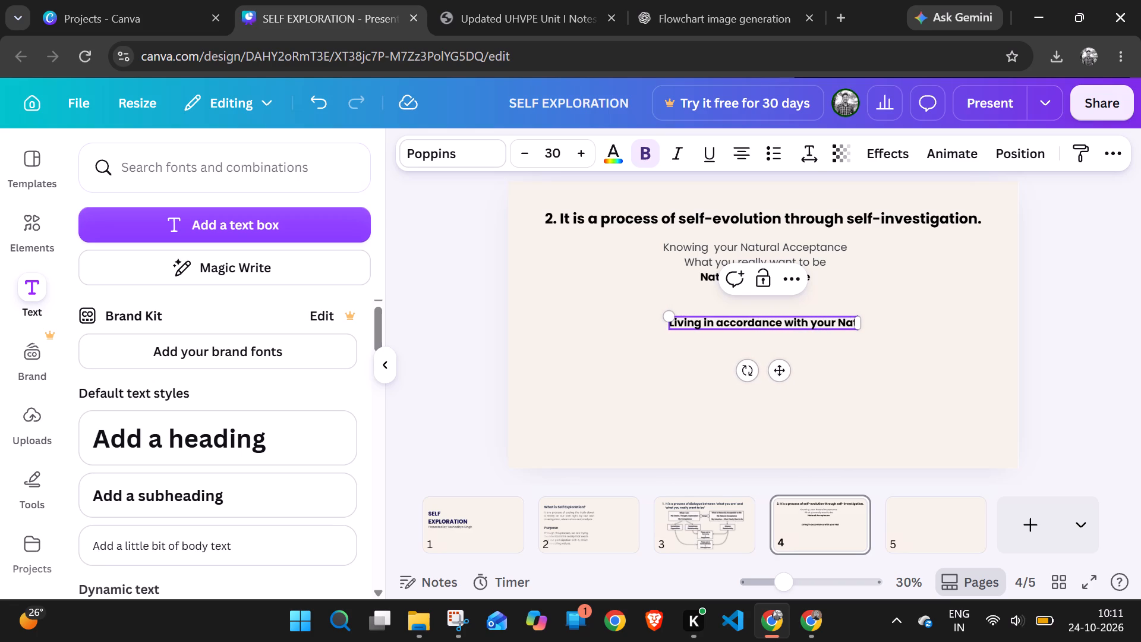
pyautogui.write('ural Acceptance')
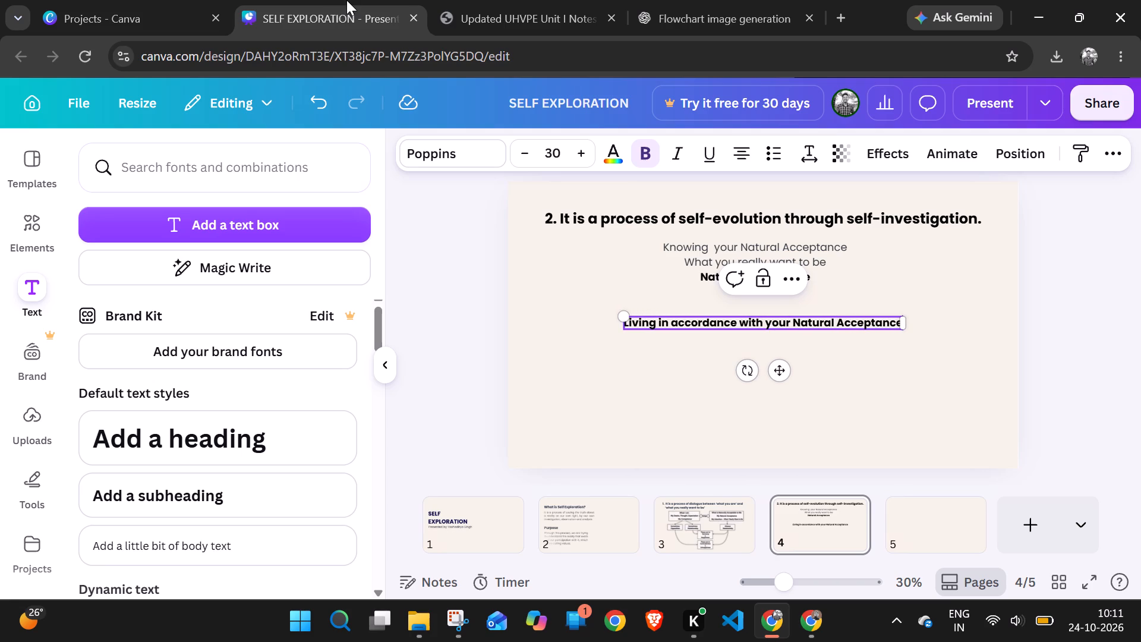
# Consult the notes' flowchart again and add the second line "Living in harmony with" to the new text box.
pyautogui.click(462, 0)
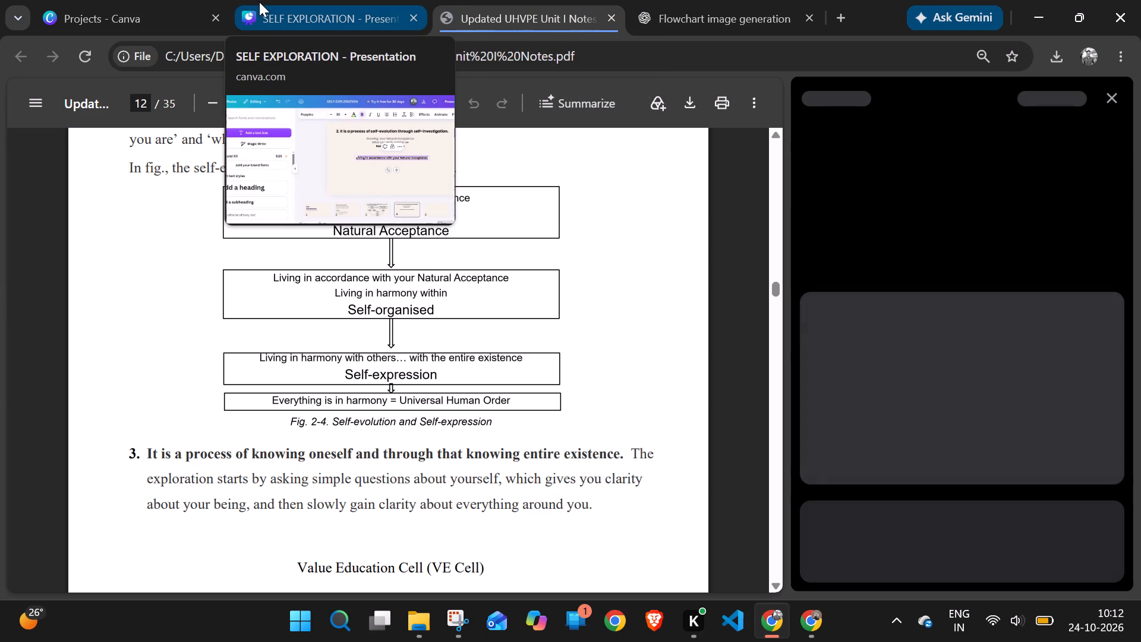
pyautogui.rightClick(259, 2)
pyautogui.click(259, 2)
pyautogui.click(259, 2)
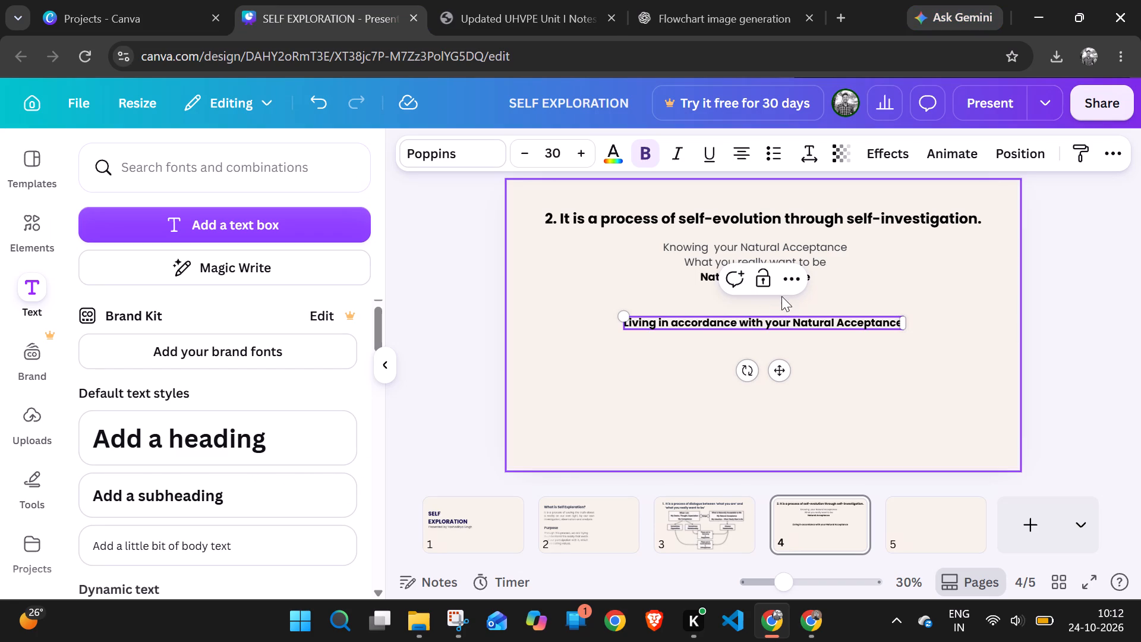
pyautogui.press('Return')
pyautogui.write('Living in')
pyautogui.press('space')
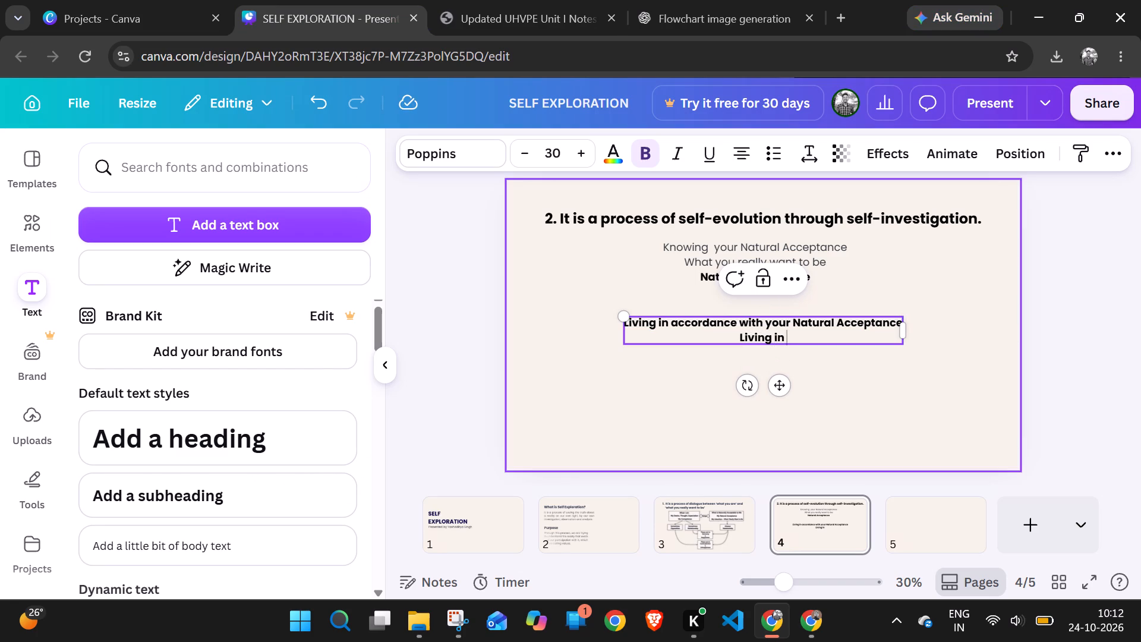
pyautogui.hotkey('ctrl', 'Tab')
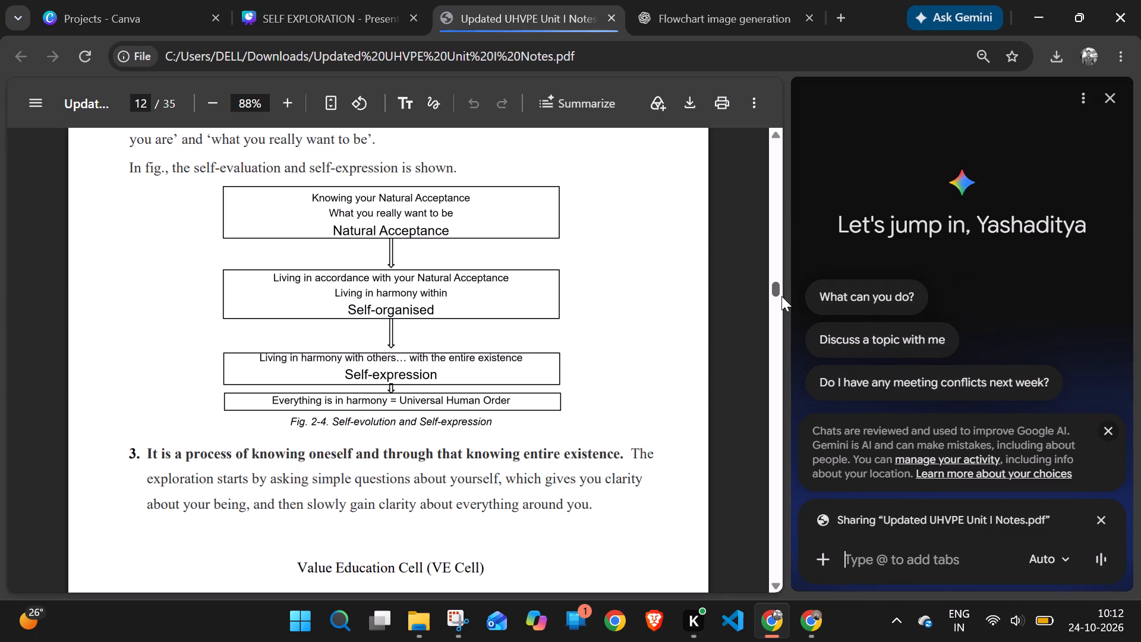
pyautogui.click(342, 0)
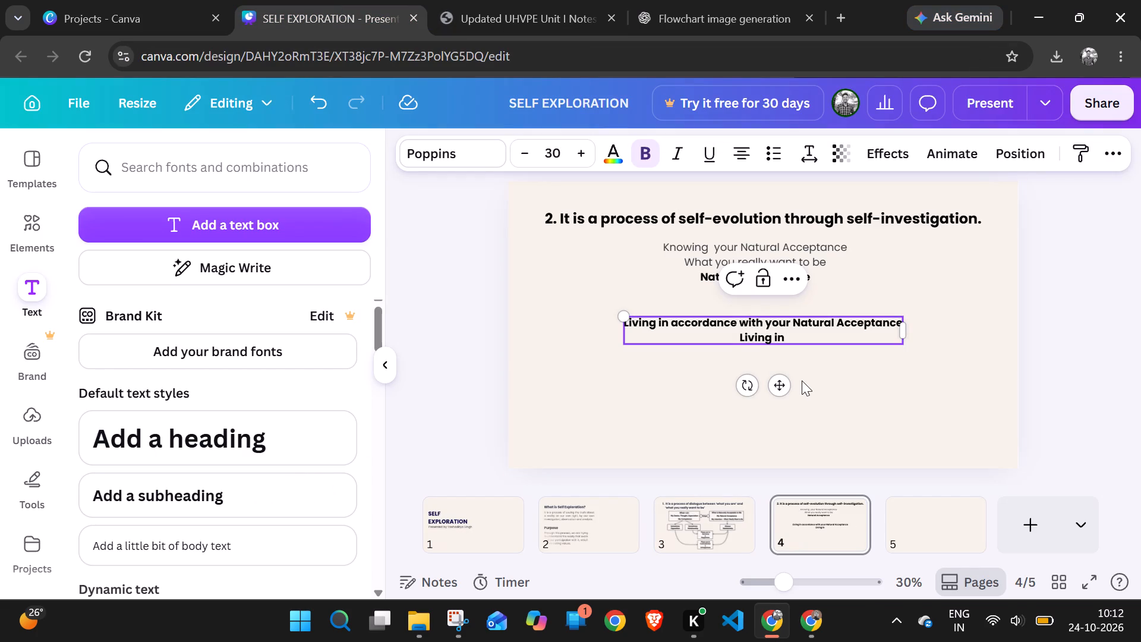
pyautogui.write('han')
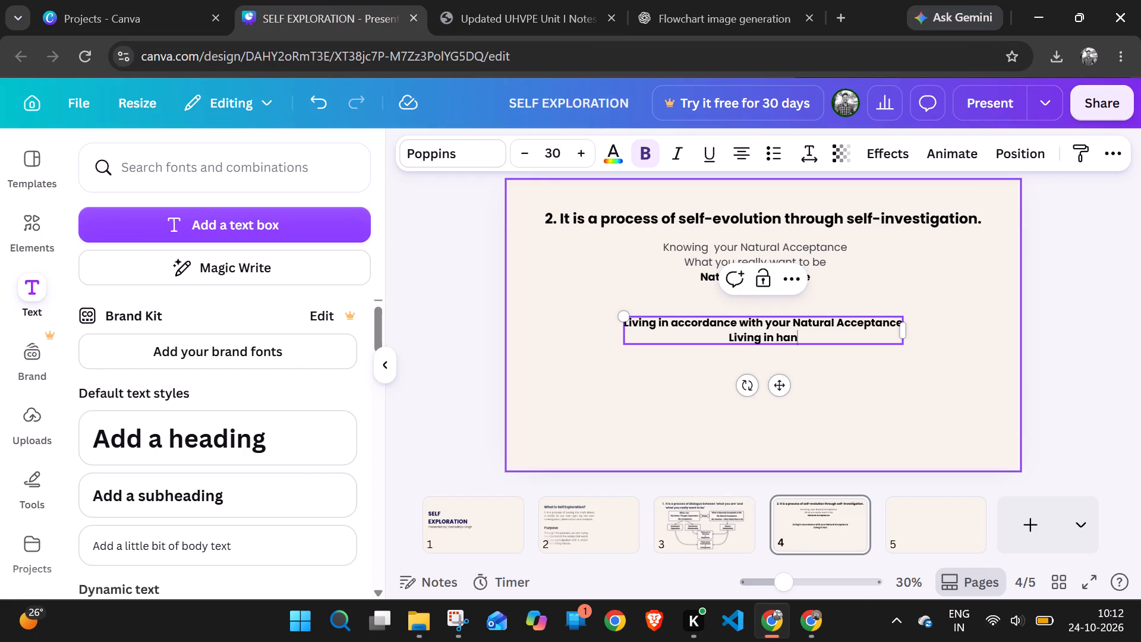
pyautogui.press('BackSpace')
pyautogui.write('rmony with')
pyautogui.press('space')
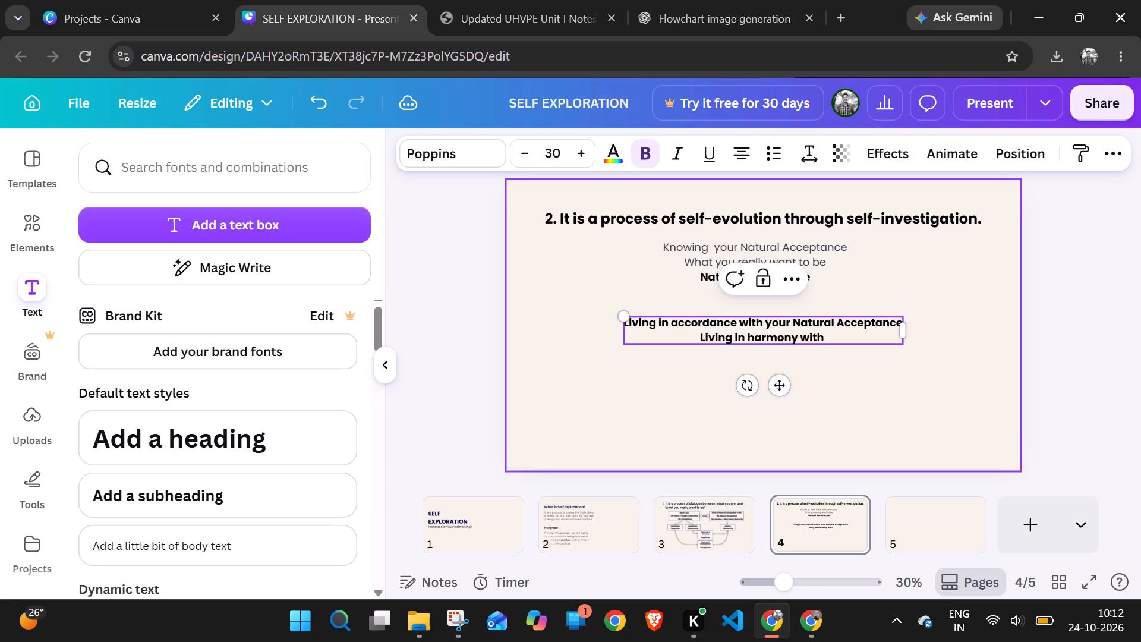
# Add "Self Organised" as the third line of the new text box.
pyautogui.hotkey('shift', 'Return')
pyautogui.write('SE')
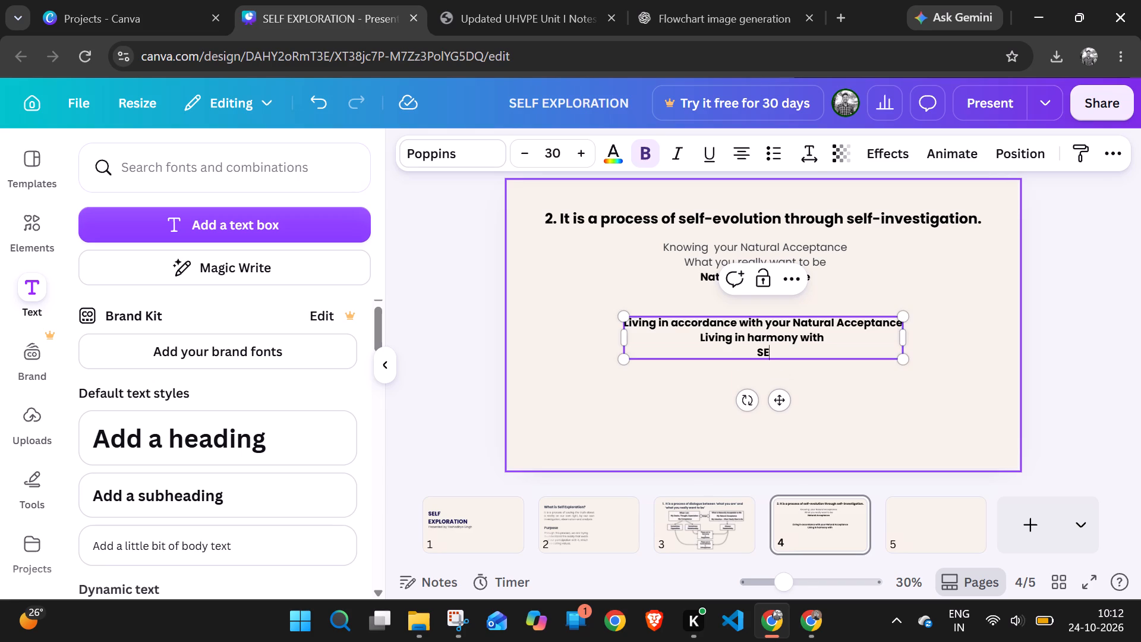
pyautogui.press('BackSpace')
pyautogui.write('elf')
pyautogui.press('space')
pyautogui.hotkey('shift', 'o')
pyautogui.write('rga')
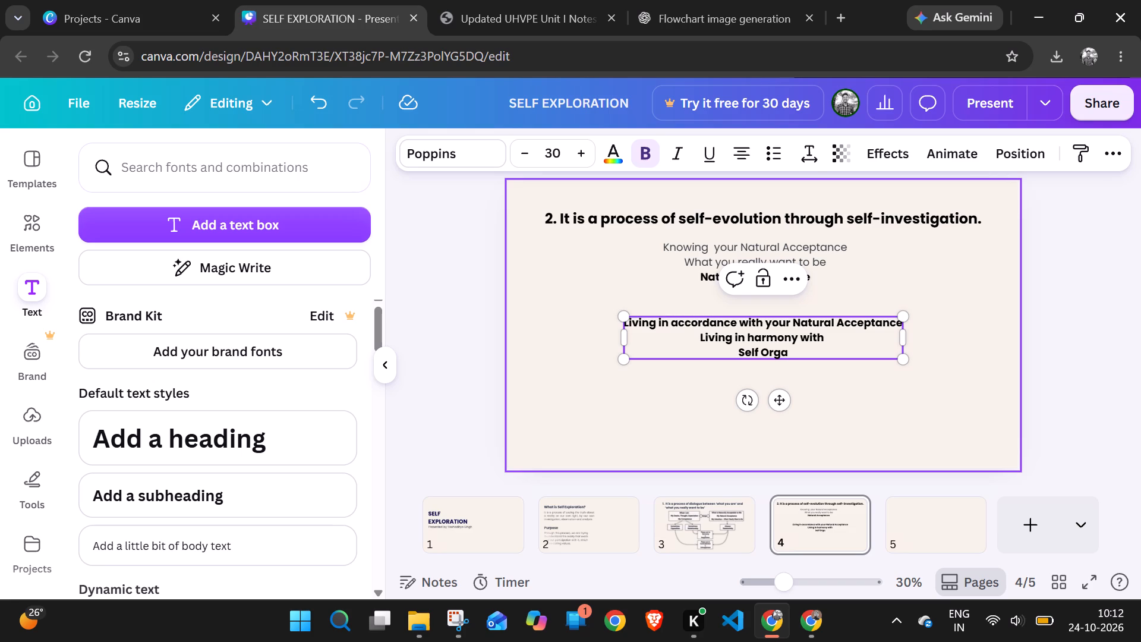
pyautogui.write('nised')
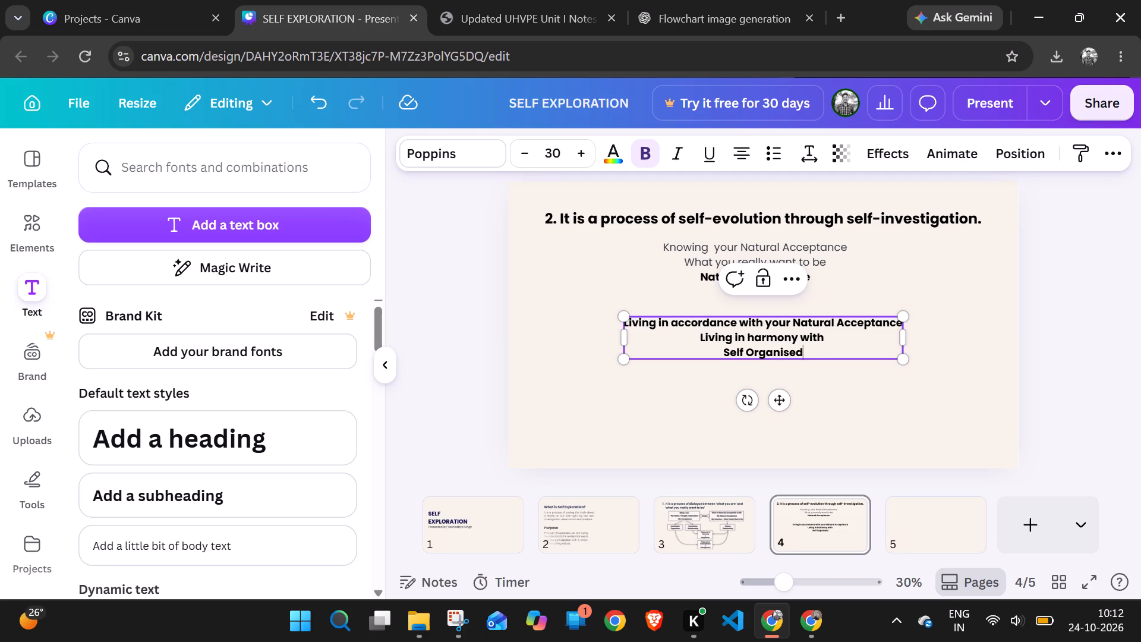
# Remove bold from the lines "Living in accordance with your Natural Acceptance" and "Living in harmony with".
pyautogui.moveTo(824, 335); pyautogui.dragTo(625, 323)
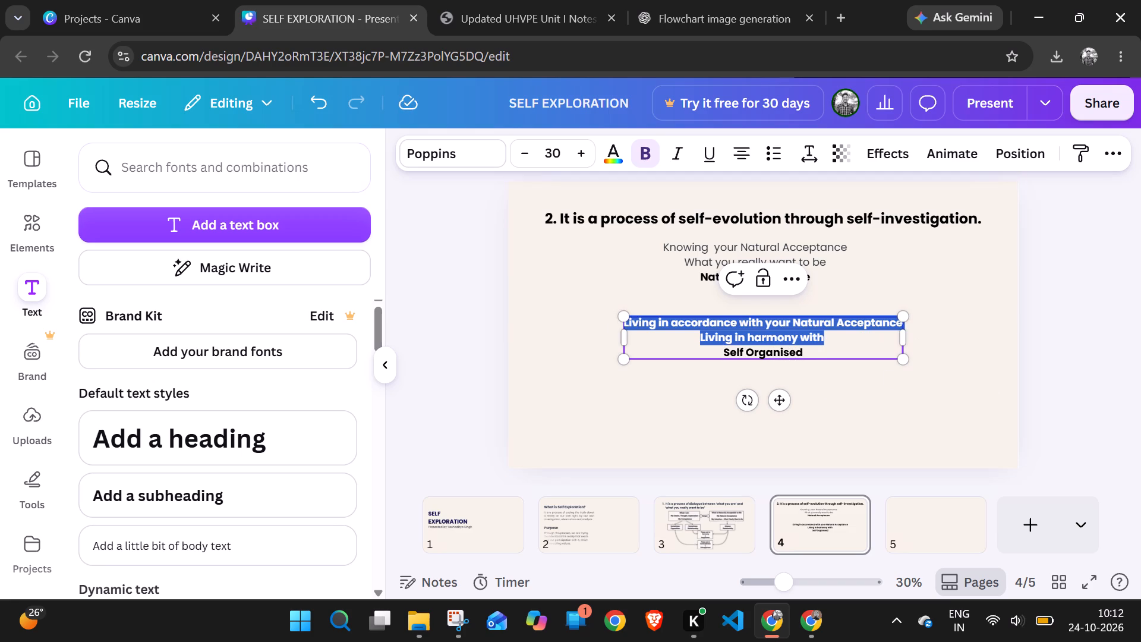
pyautogui.moveTo(625, 323); pyautogui.dragTo(625, 323)
pyautogui.click(638, 150)
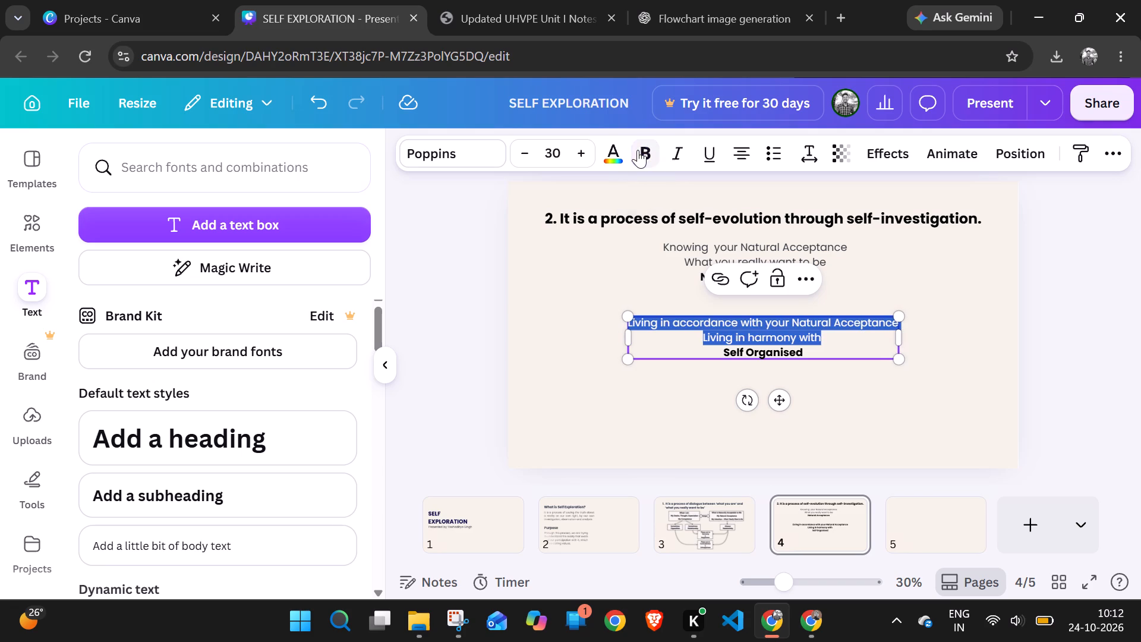
# Apply text colour #343A40 to the first two lines of the new text box.
pyautogui.click(610, 150)
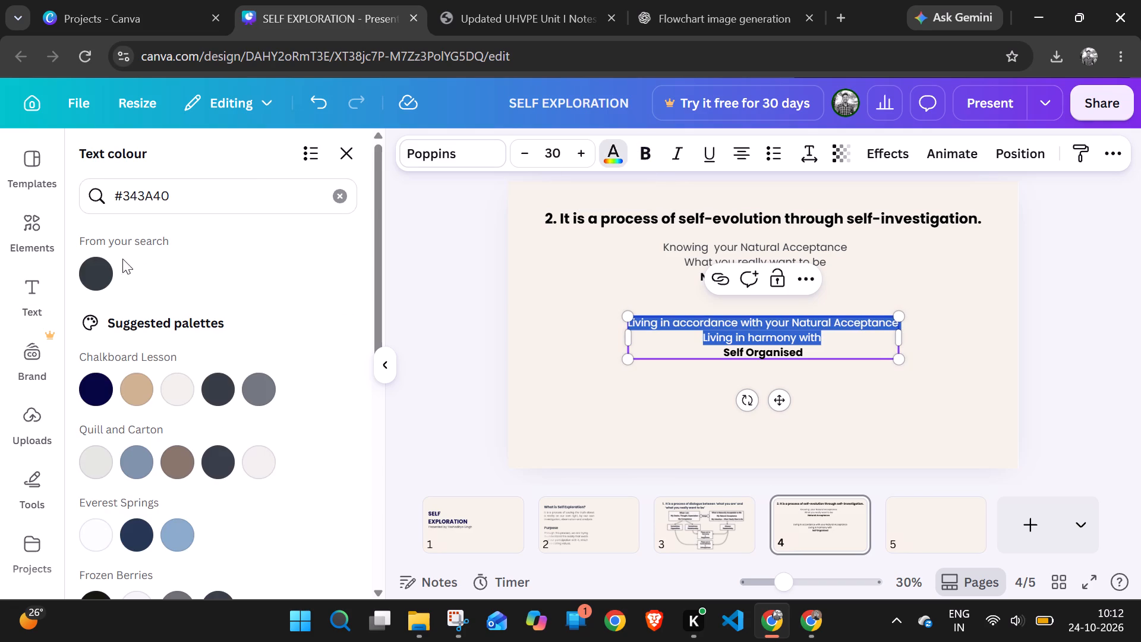
pyautogui.click(179, 207)
pyautogui.click(101, 284)
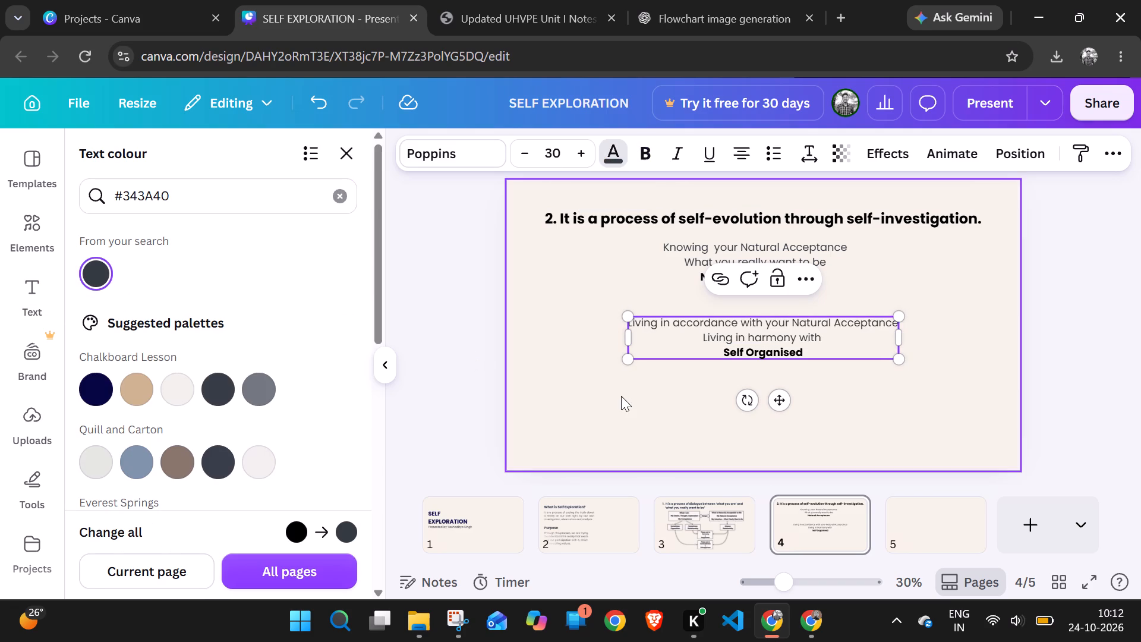
pyautogui.click(784, 398)
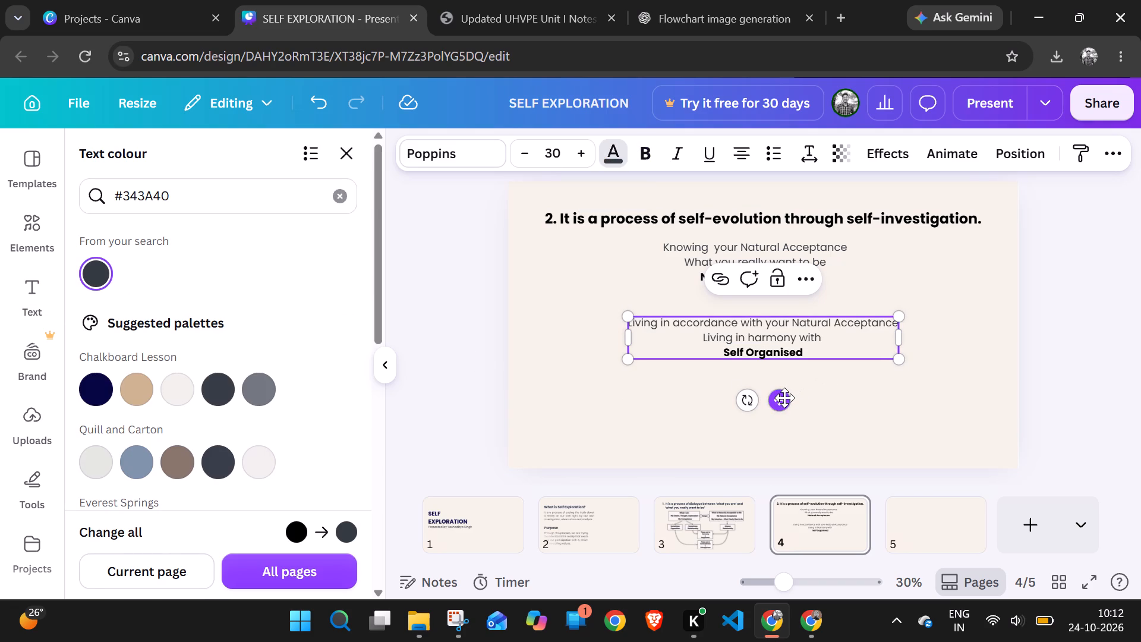
pyautogui.click(784, 391)
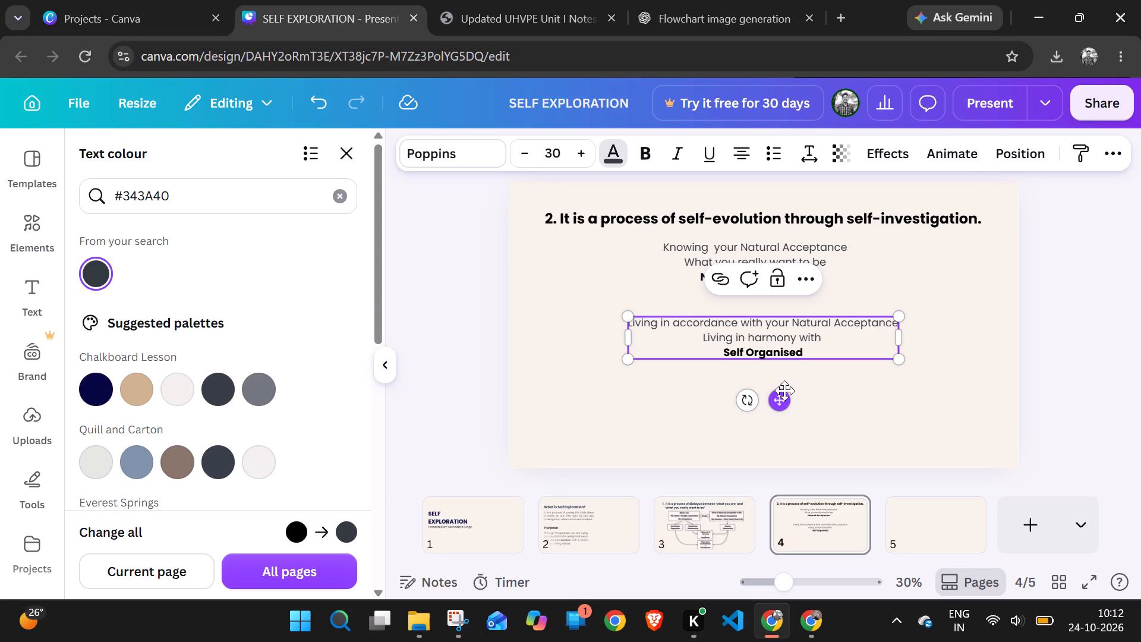
pyautogui.click(784, 391)
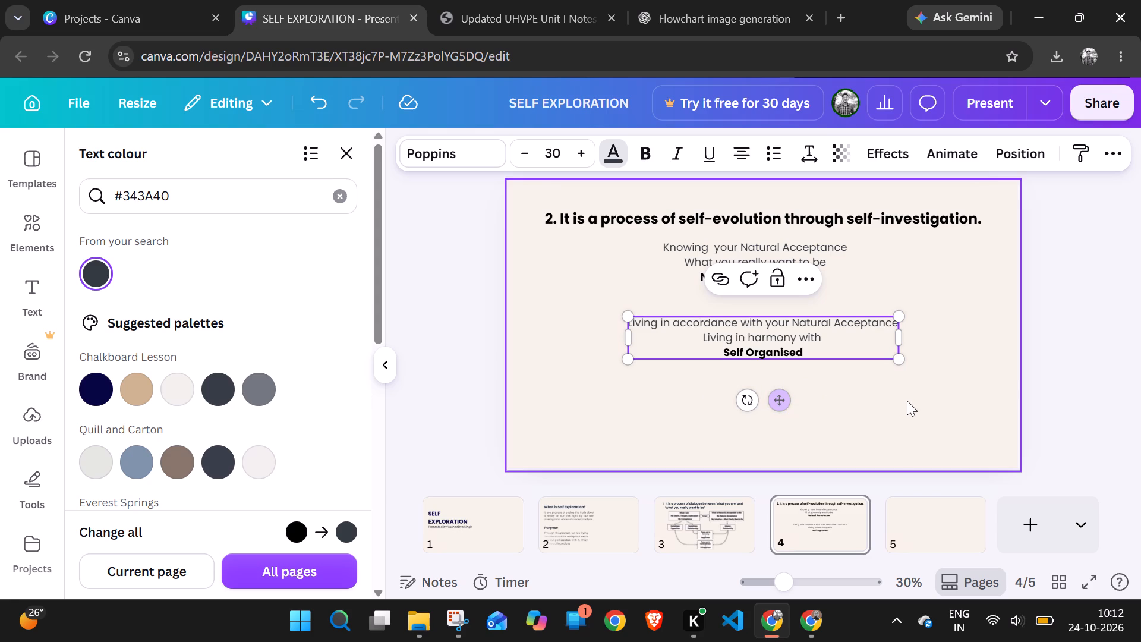
pyautogui.click(907, 401)
pyautogui.click(799, 333)
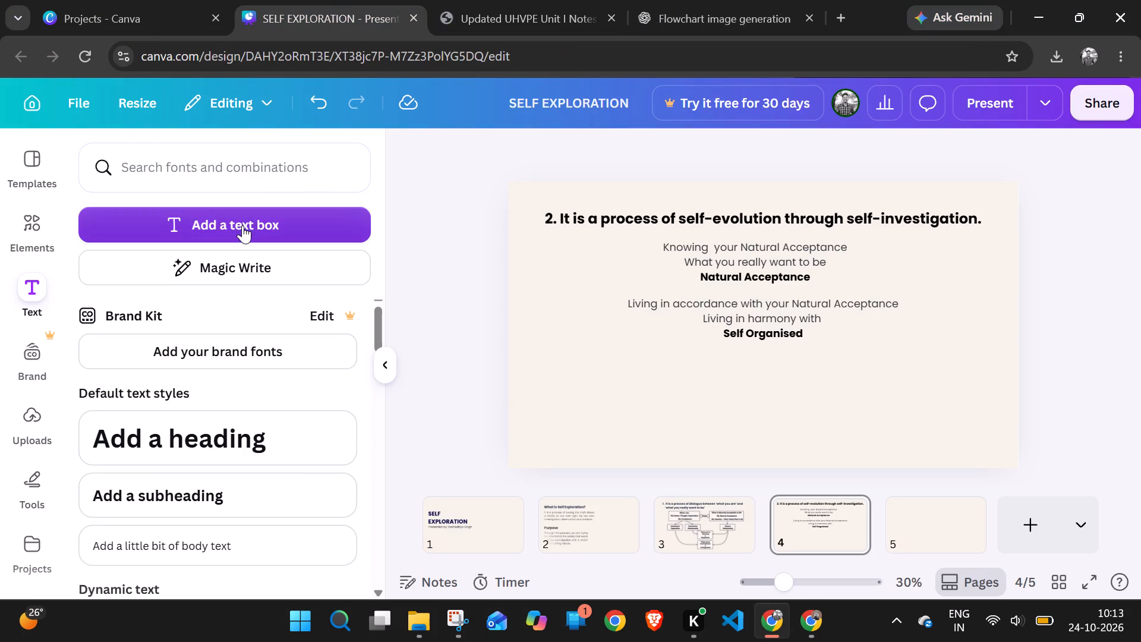
pyautogui.click(242, 225)
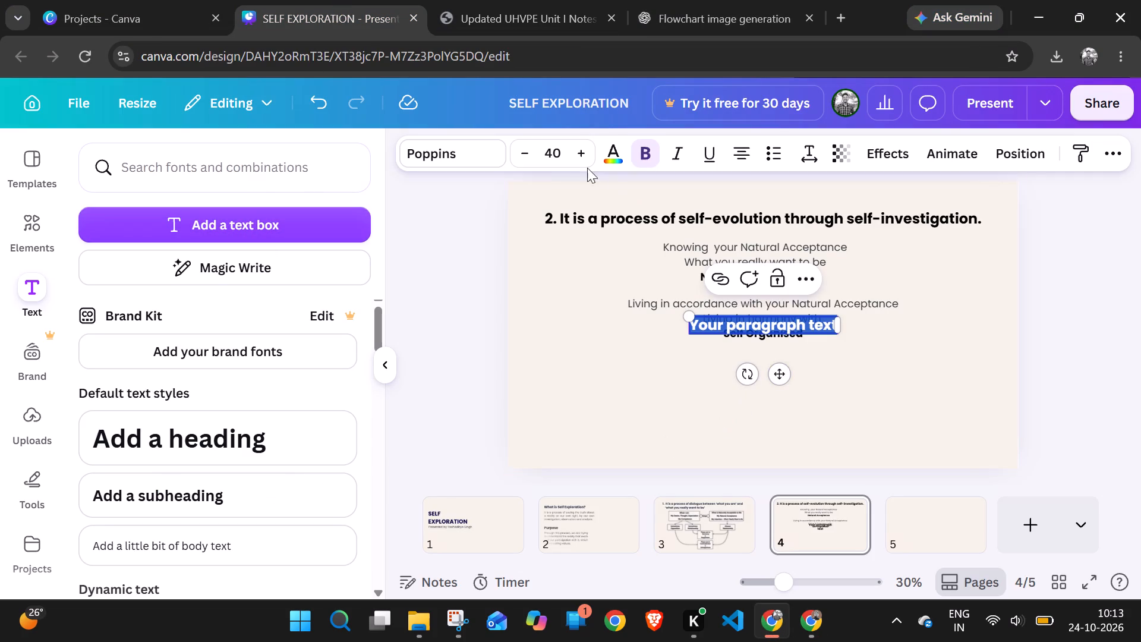
pyautogui.doubleClick(563, 155)
pyautogui.press('BackSpace')
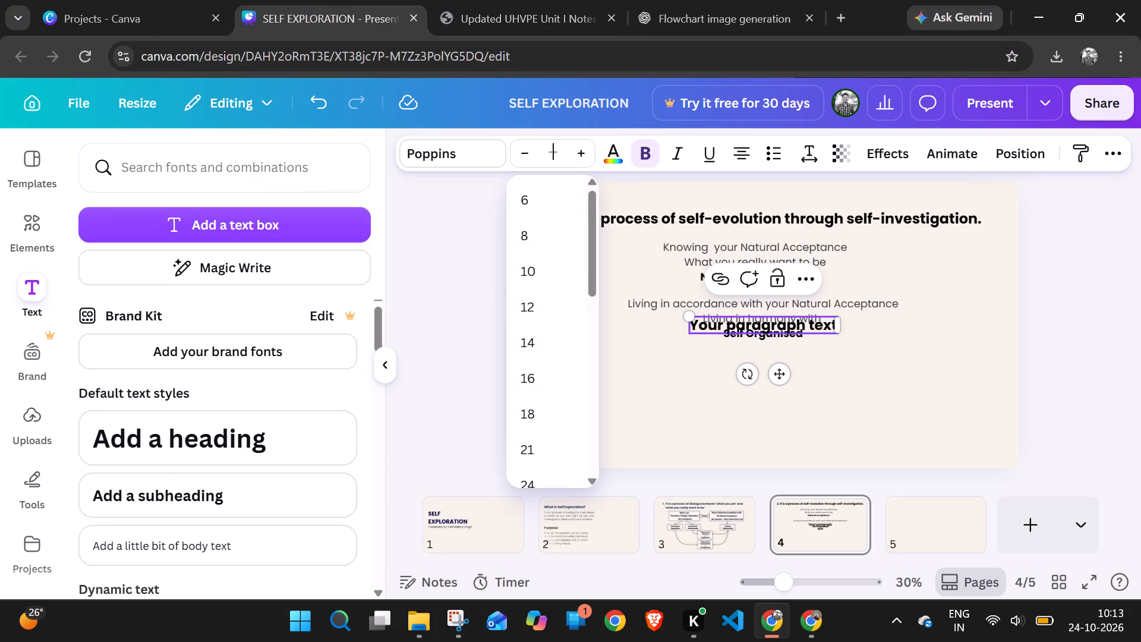
pyautogui.write('30')
pyautogui.moveTo(777, 368); pyautogui.dragTo(777, 401)
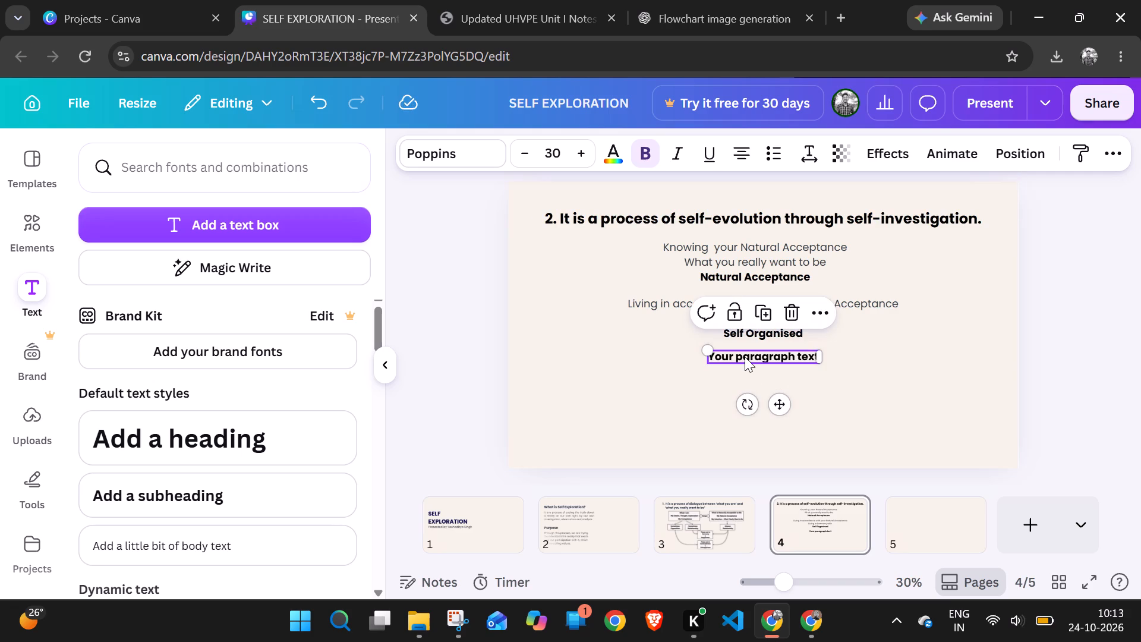
# Replace the new text box's placeholder with "Living in harmony with others... with entire existence".
pyautogui.tripleClick(745, 357)
pyautogui.press('BackSpace')
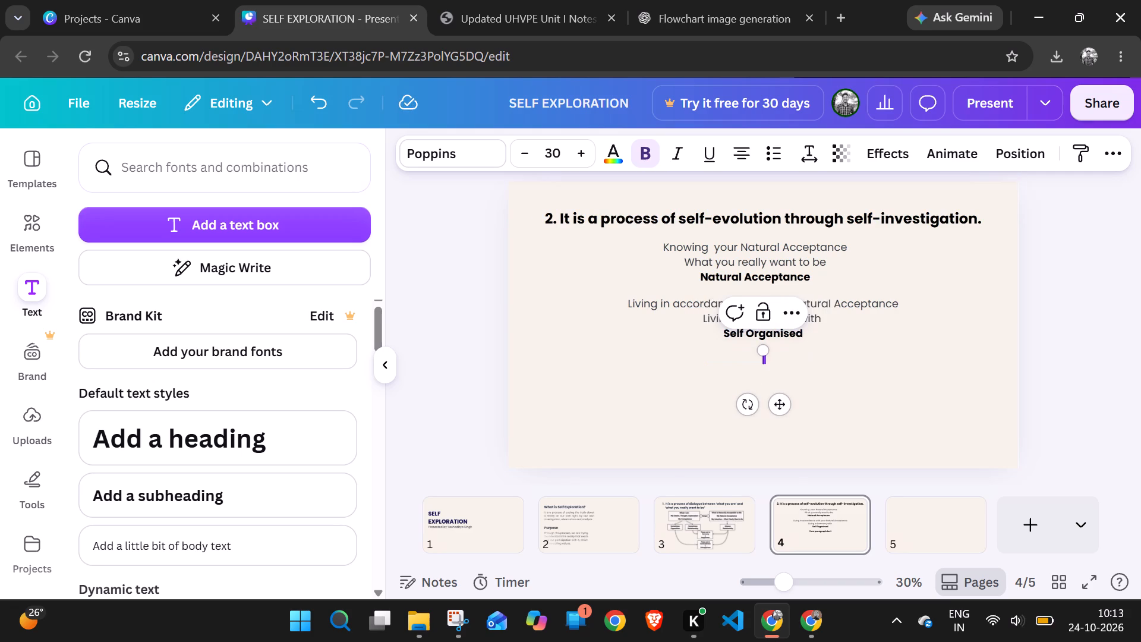
pyautogui.write('Livo')
pyautogui.press('BackSpace')
pyautogui.write('ing in')
pyautogui.press('space')
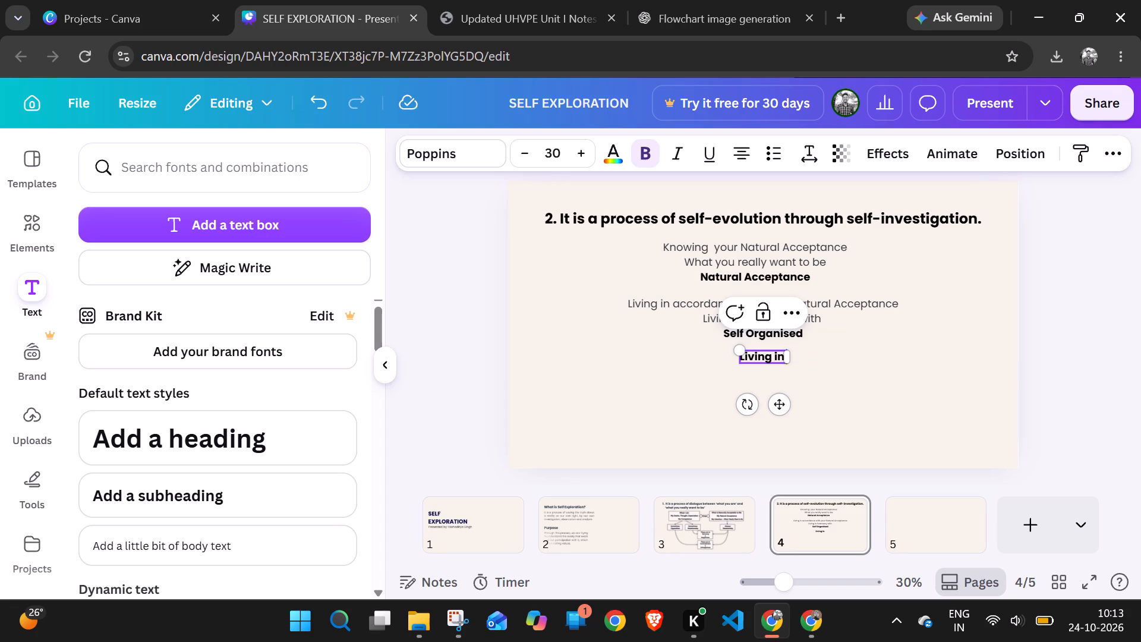
pyautogui.press('Right')
pyautogui.press('Right')
pyautogui.press('h')
pyautogui.press('a')
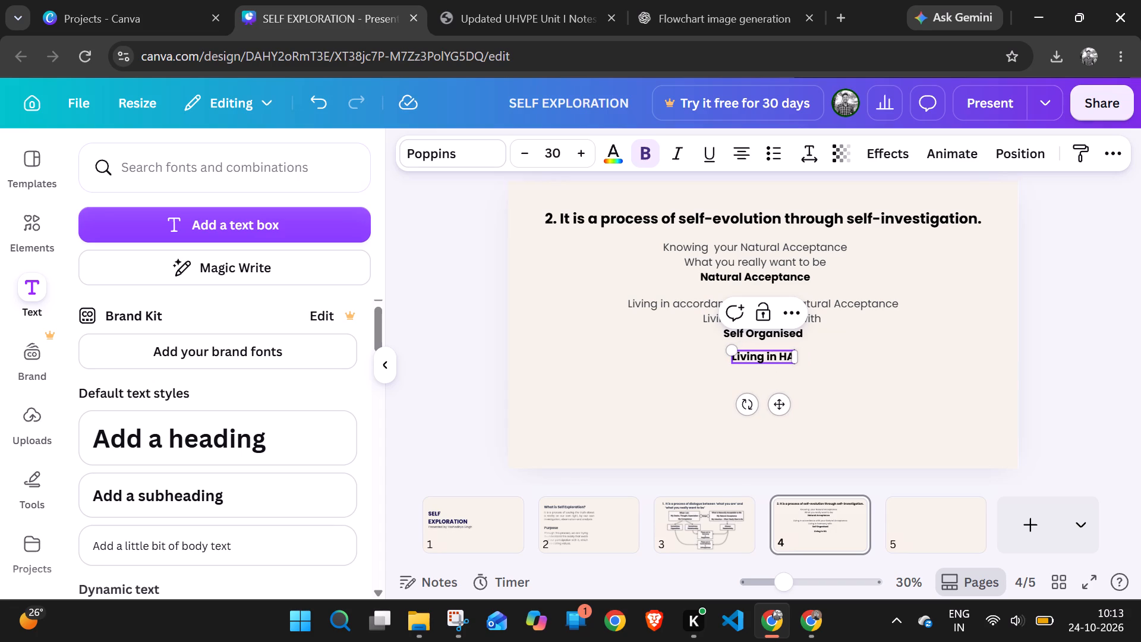
pyautogui.press('BackSpace')
pyautogui.press('h')
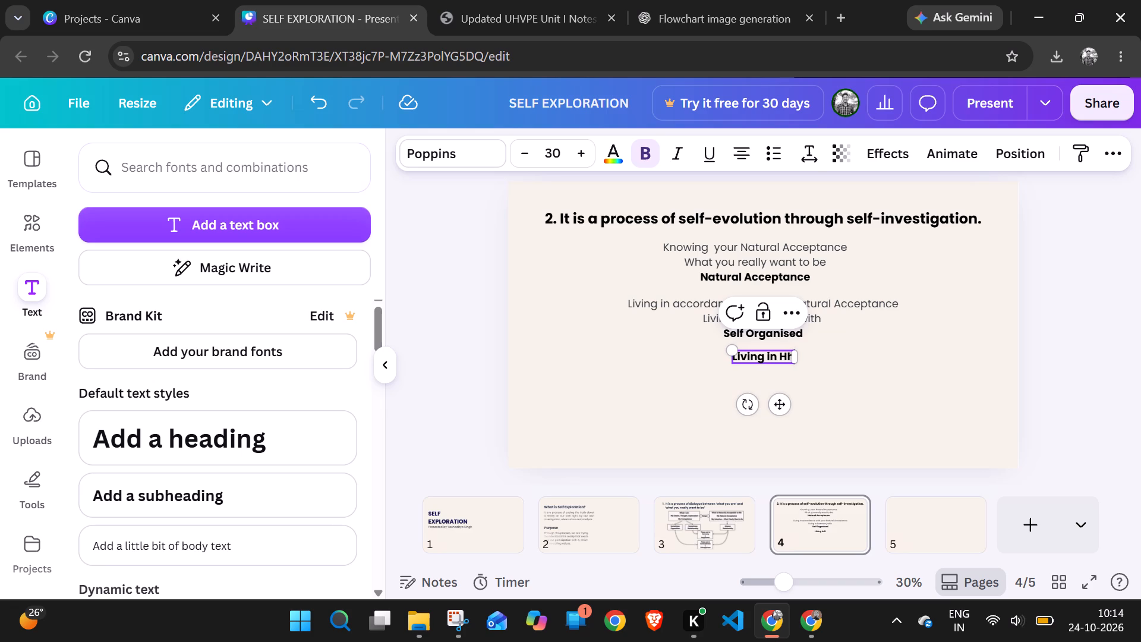
pyautogui.press('BackSpace')
pyautogui.press('BackSpace')
pyautogui.press('h')
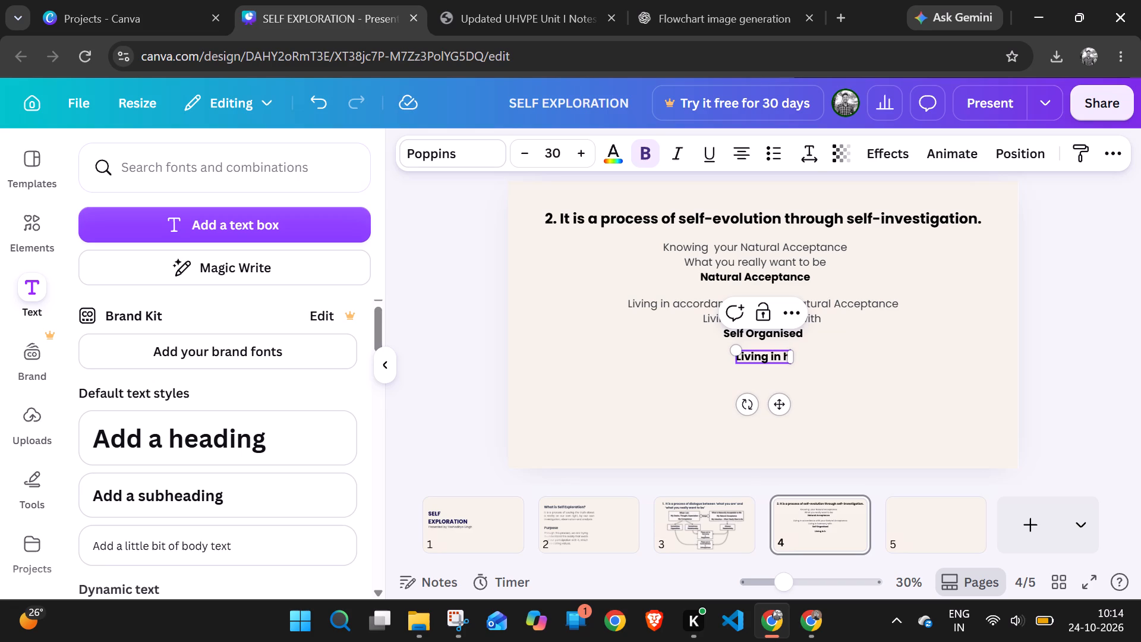
pyautogui.press('a')
pyautogui.write('rmony with others...')
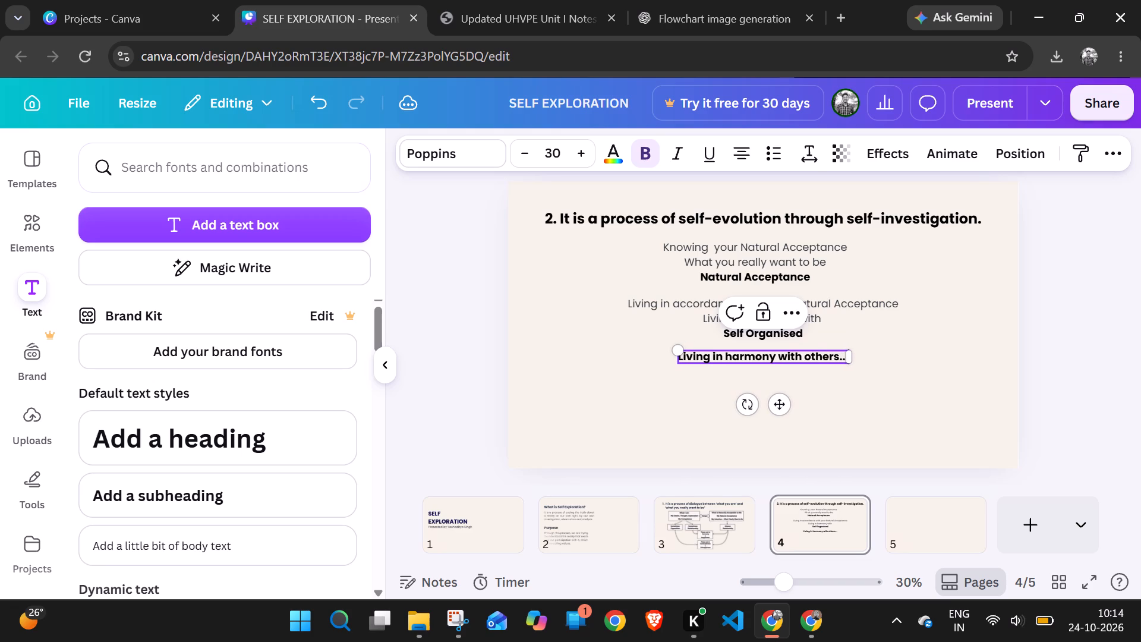
pyautogui.press('space')
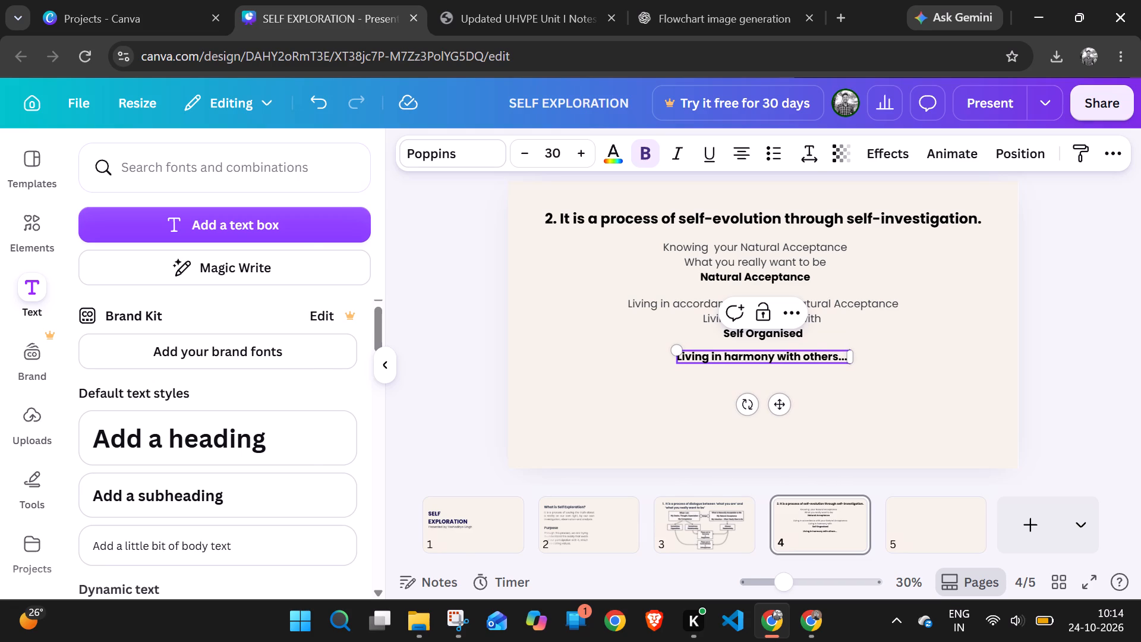
pyautogui.hotkey('ctrl', 'Tab')
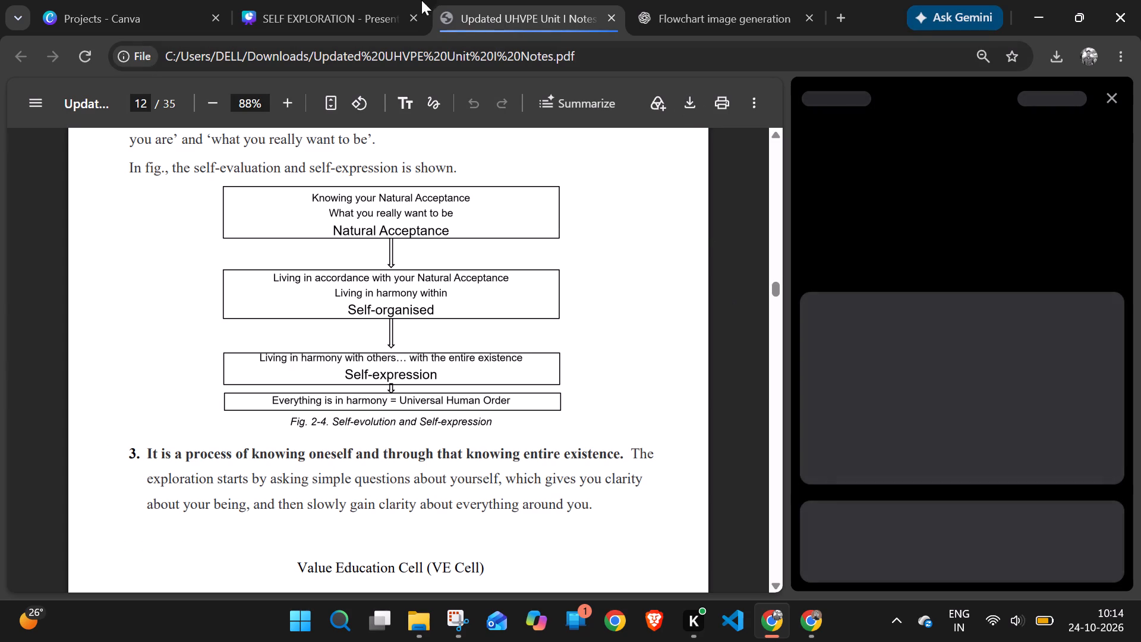
pyautogui.click(313, 0)
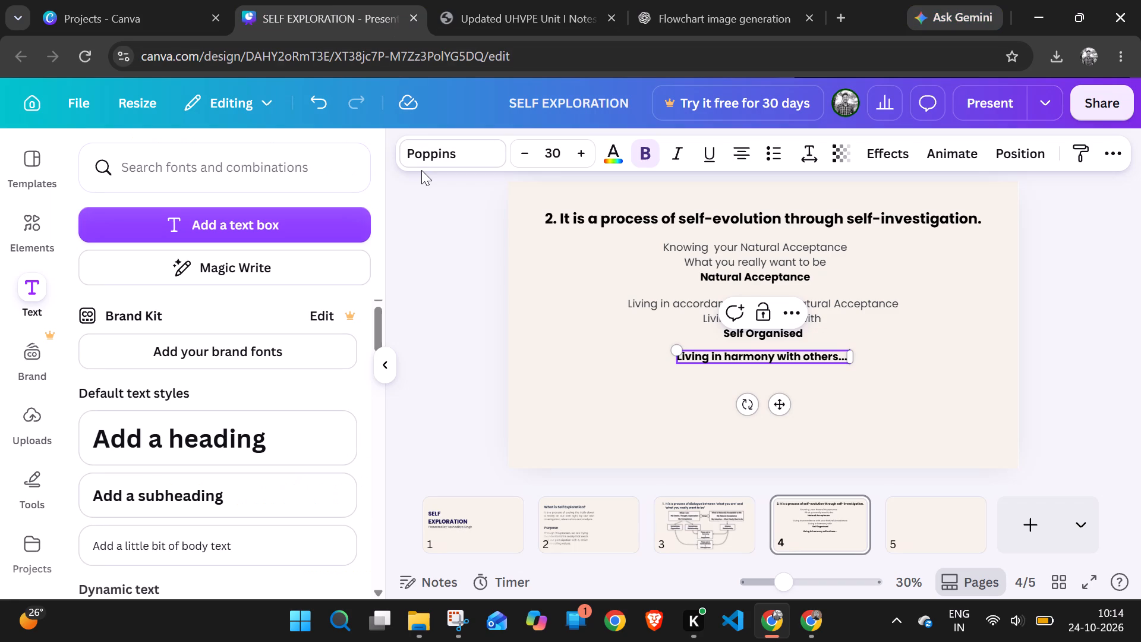
pyautogui.write('with')
pyautogui.press('space')
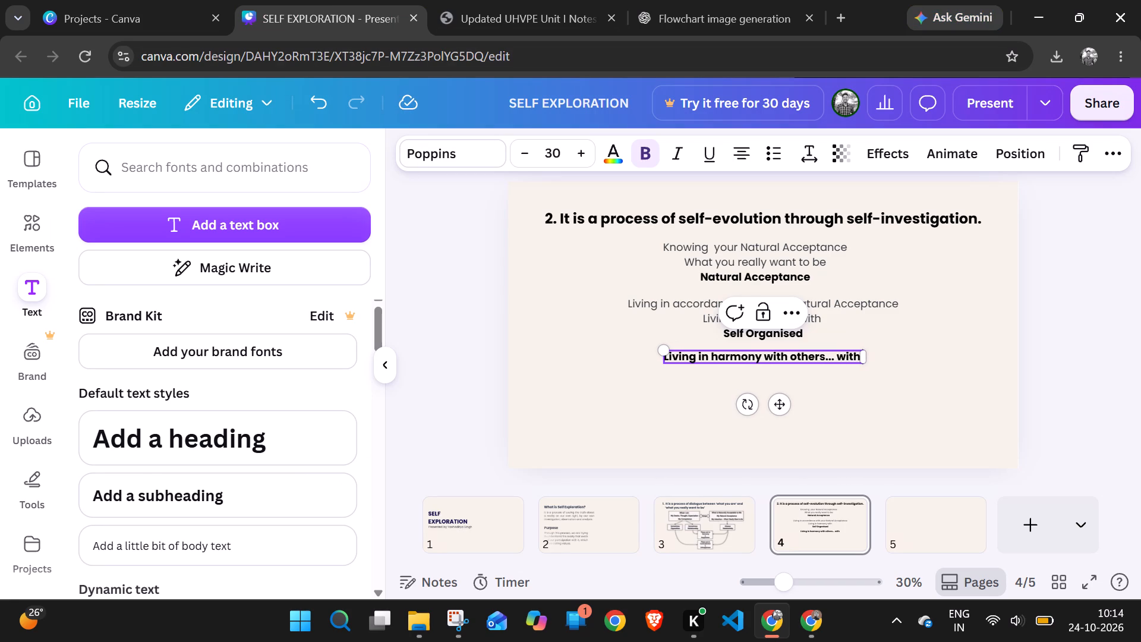
pyautogui.write('entire existence')
# Add "Self-Expression" as the second line of the new text box, following the flowchart in the notes.
pyautogui.hotkey('shift', 'Return')
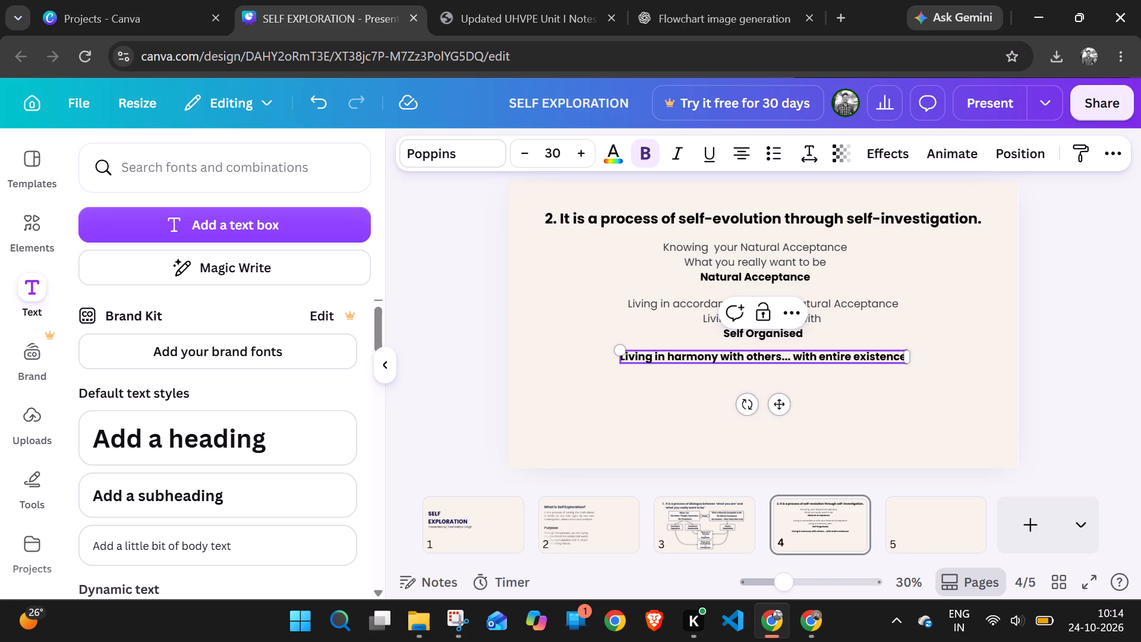
pyautogui.click(465, 0)
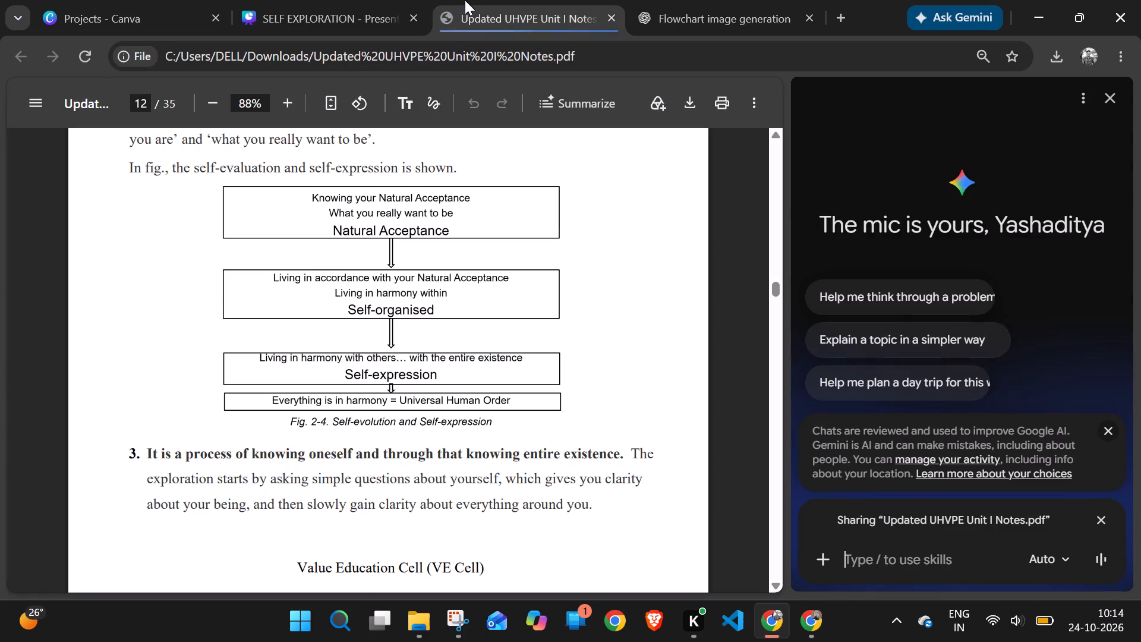
pyautogui.click(359, 0)
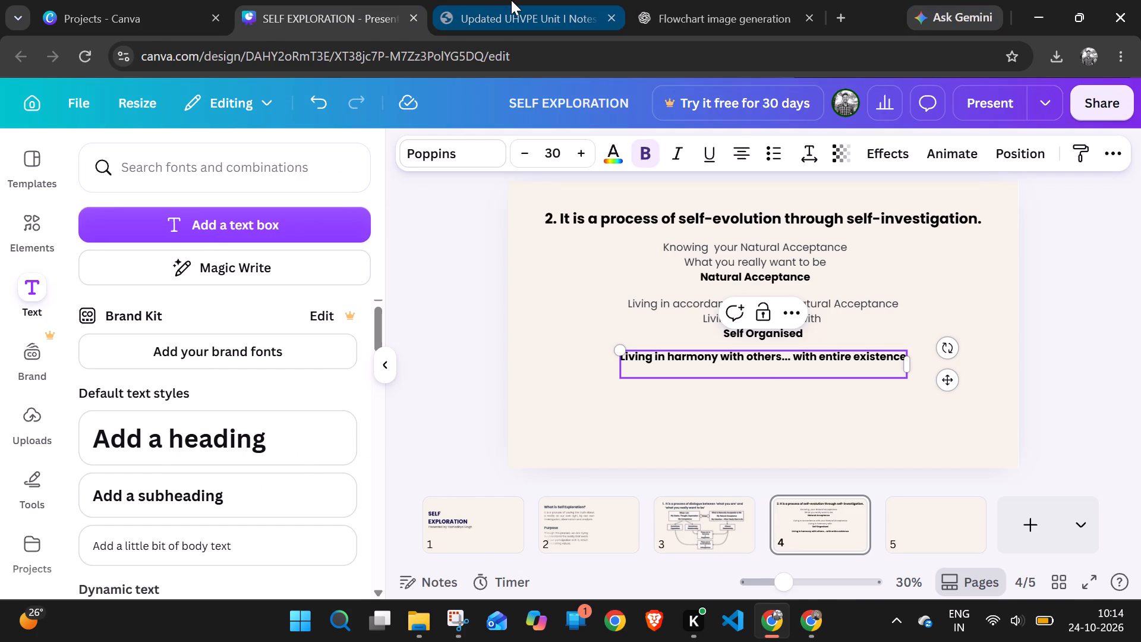
pyautogui.click(511, 0)
pyautogui.click(377, 0)
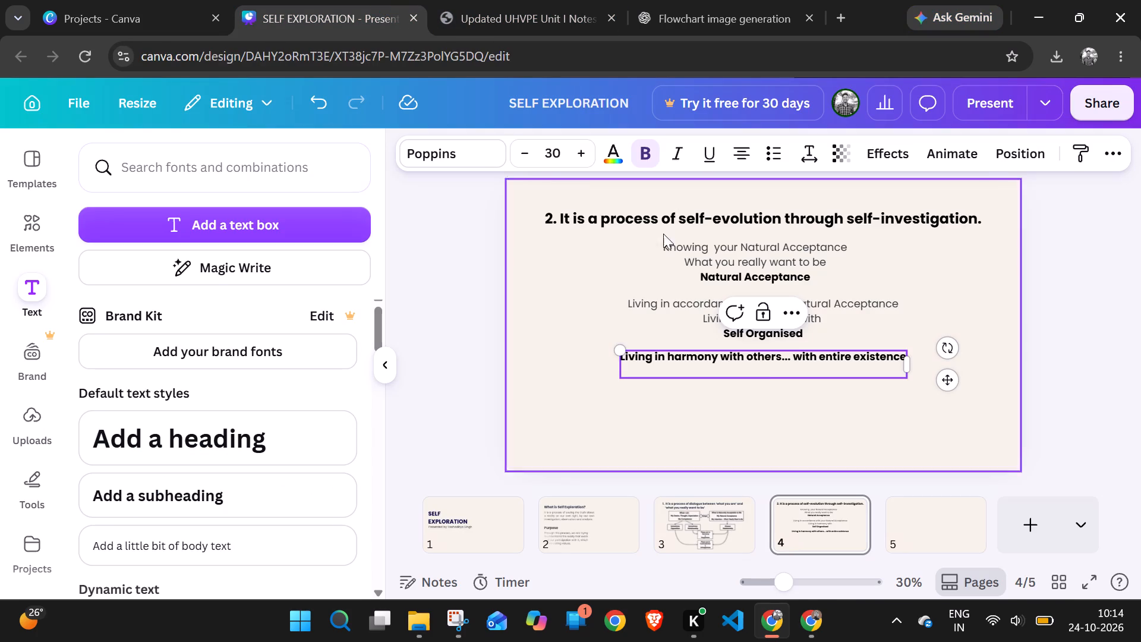
pyautogui.write('SW')
pyautogui.press('BackSpace')
pyautogui.write('elf')
pyautogui.write('-E')
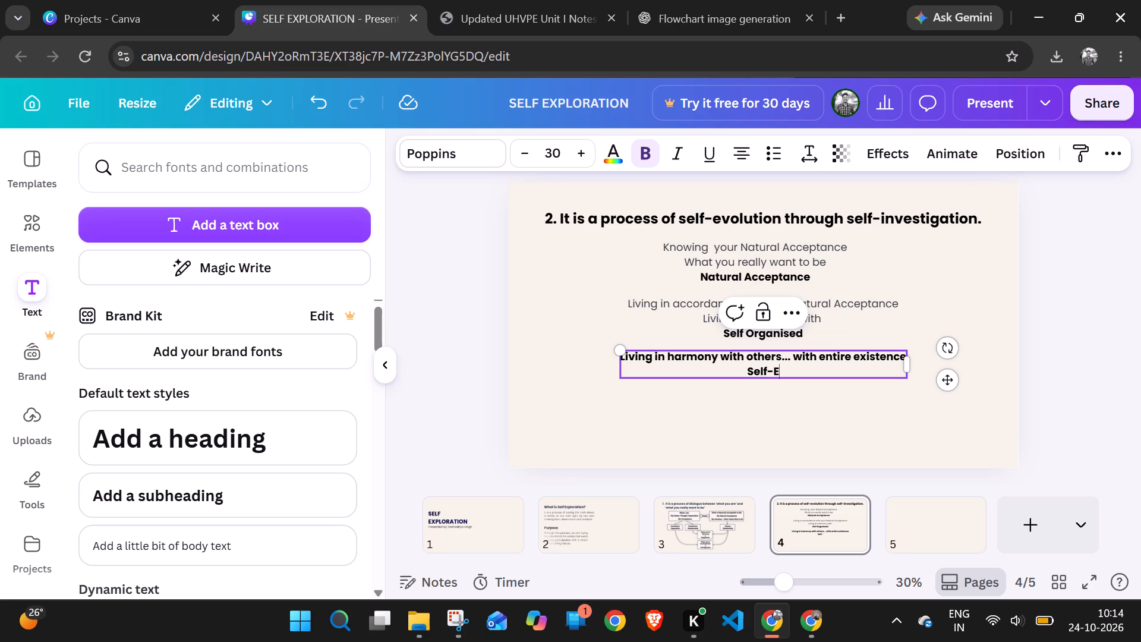
pyautogui.write('xpression')
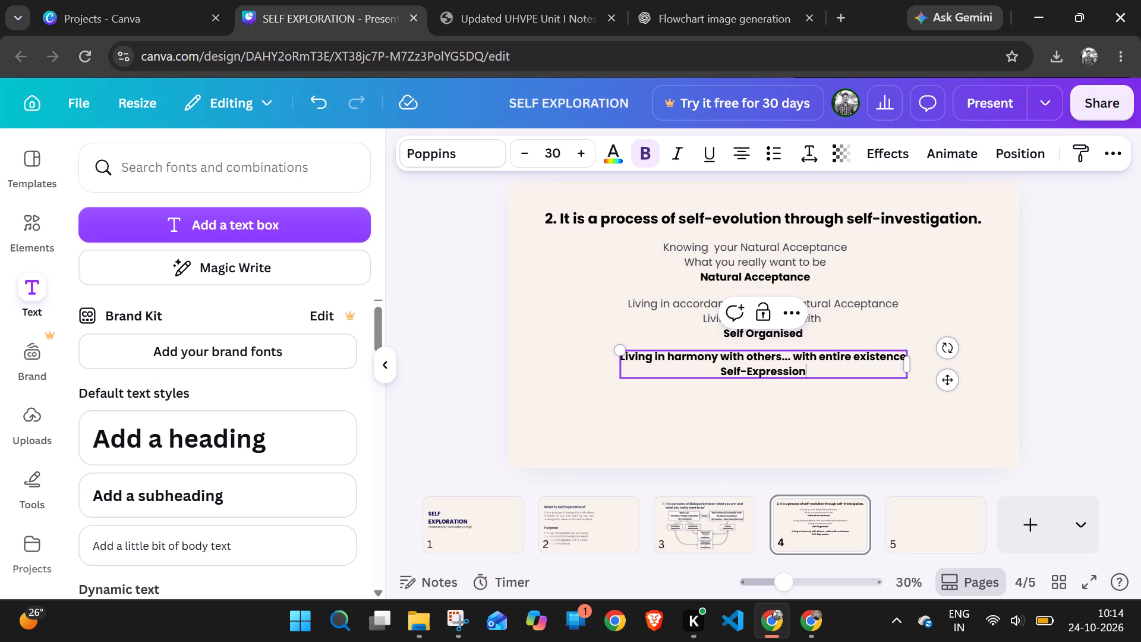
# Remove bold from the line "Living in harmony with others... with entire existence" and colour it #343A40.
pyautogui.tripleClick(727, 357)
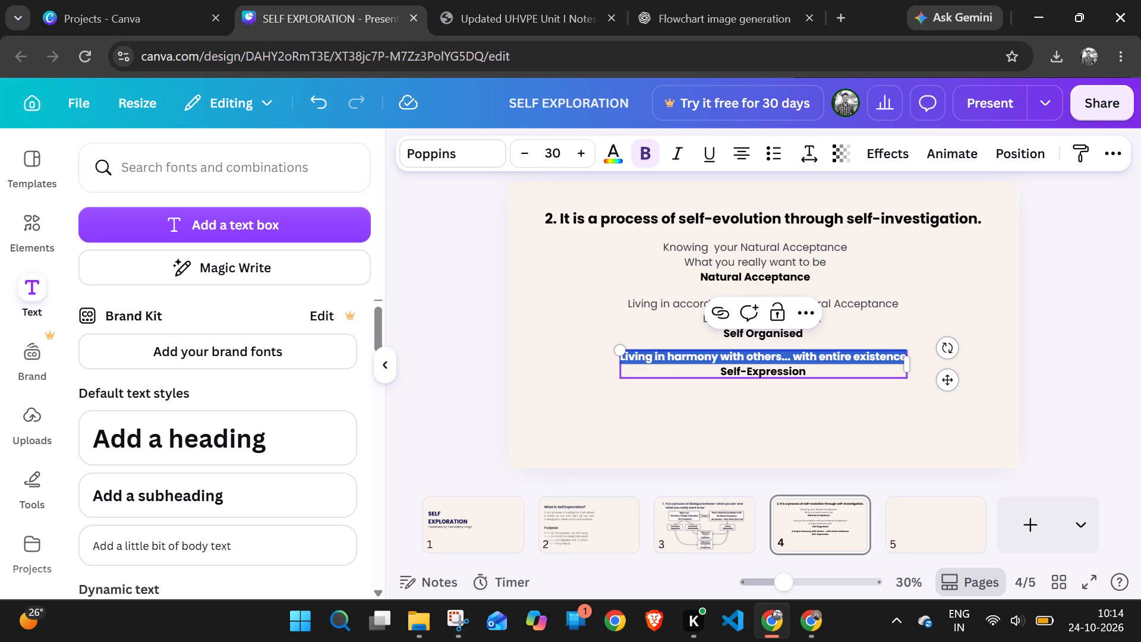
pyautogui.click(641, 150)
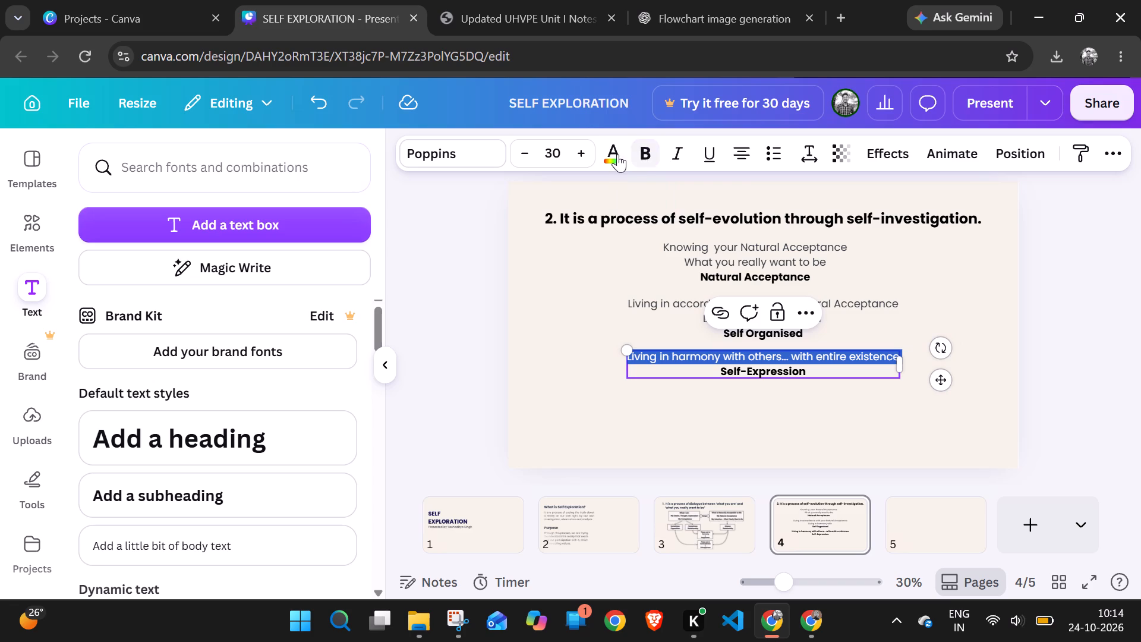
pyautogui.click(614, 155)
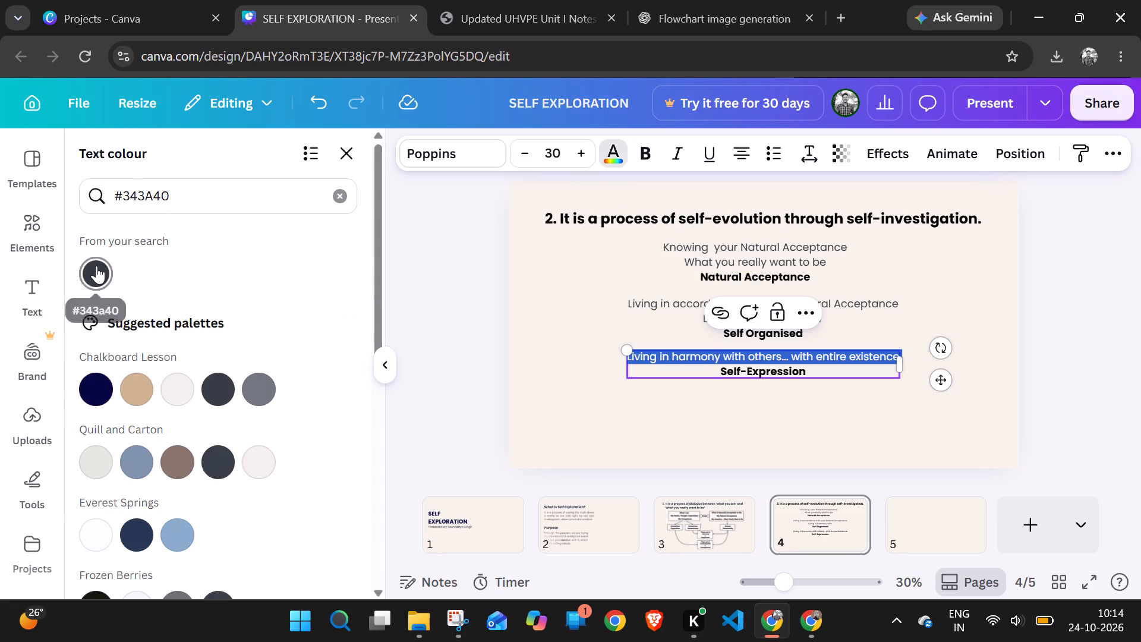
pyautogui.click(96, 266)
pyautogui.click(613, 416)
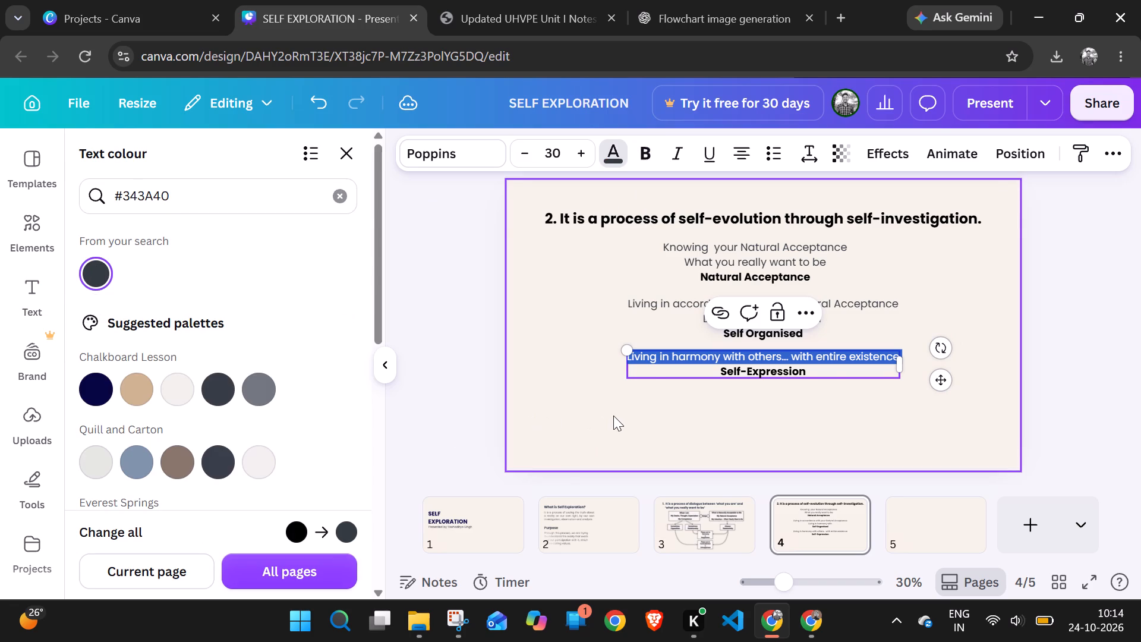
pyautogui.click(809, 388)
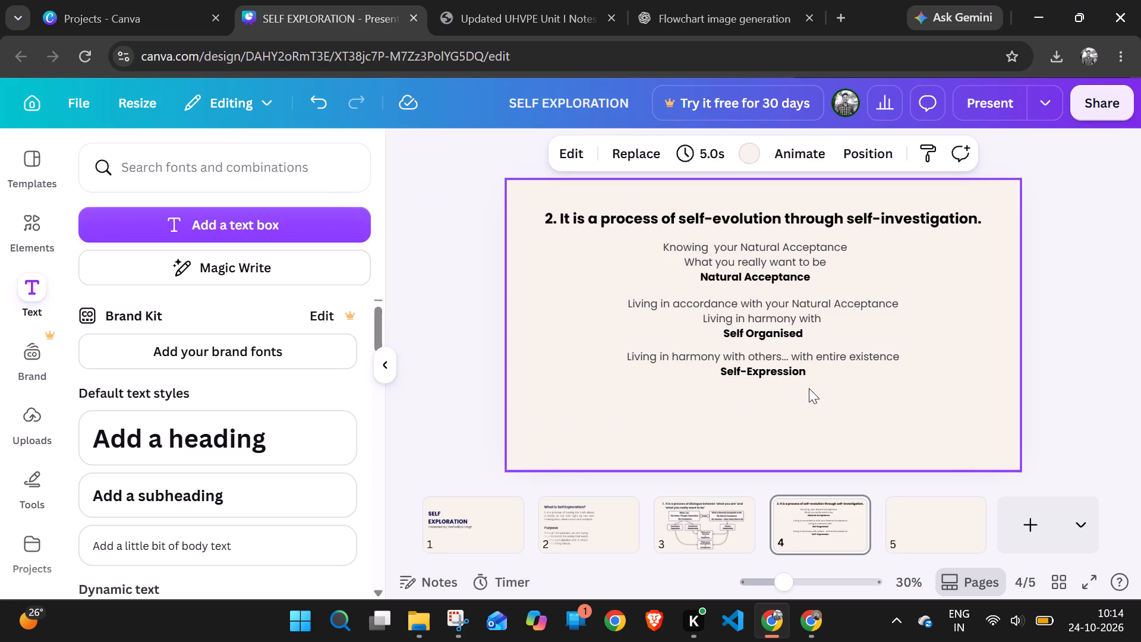
# Add a new text box just beneath the "Self-Expression" block and set its font size to 30.
pyautogui.click(240, 229)
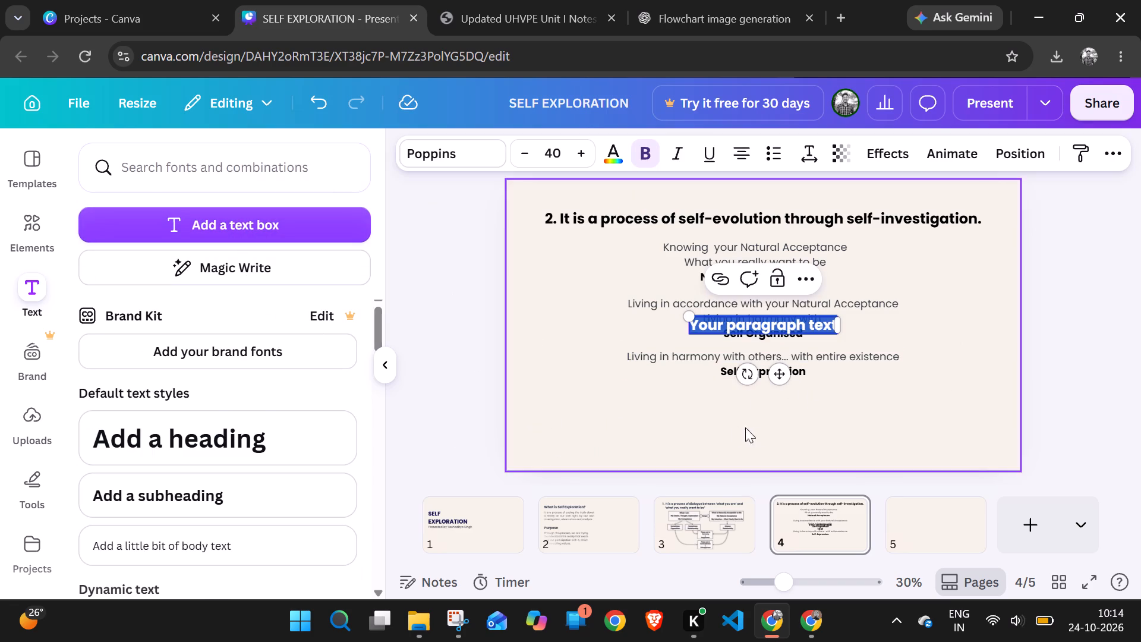
pyautogui.moveTo(781, 374); pyautogui.dragTo(793, 433)
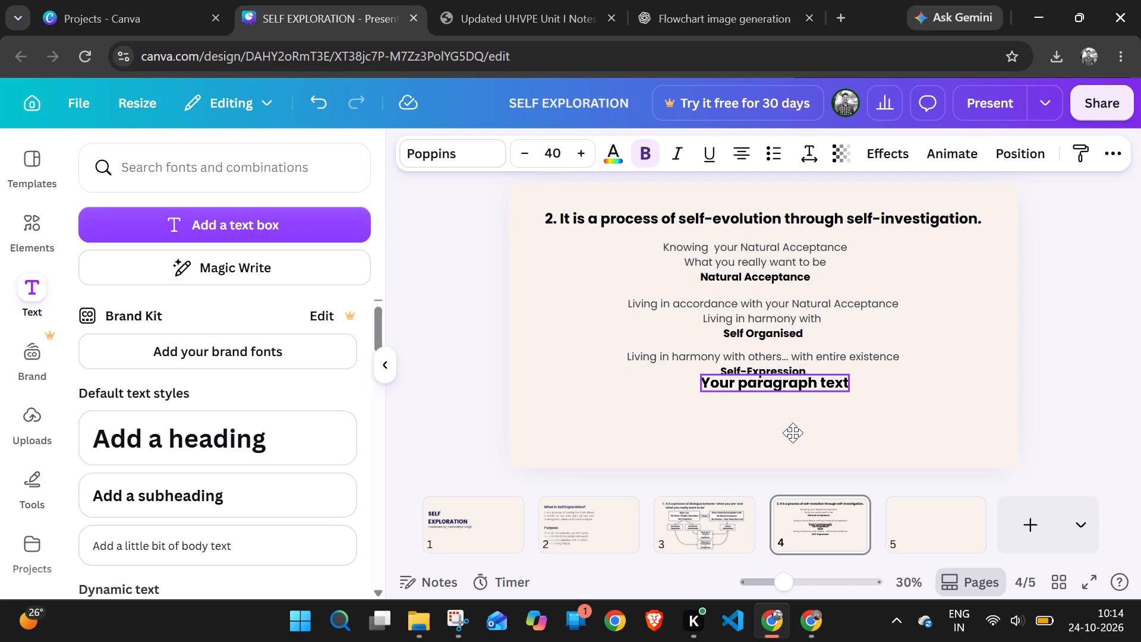
pyautogui.moveTo(793, 433); pyautogui.dragTo(787, 442)
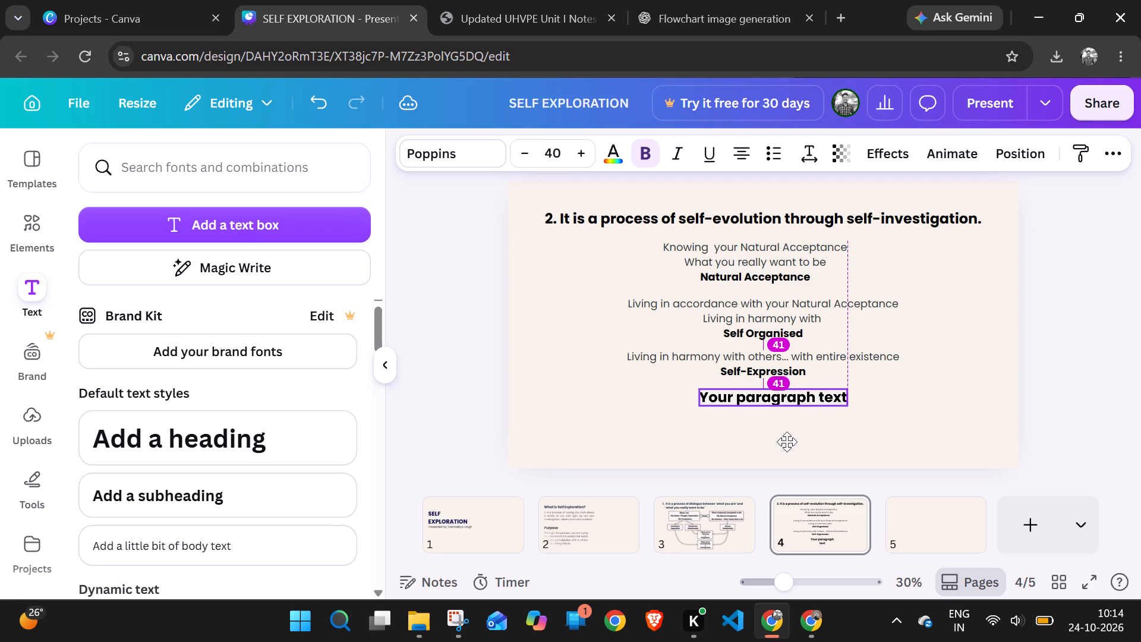
pyautogui.moveTo(787, 442); pyautogui.dragTo(786, 444)
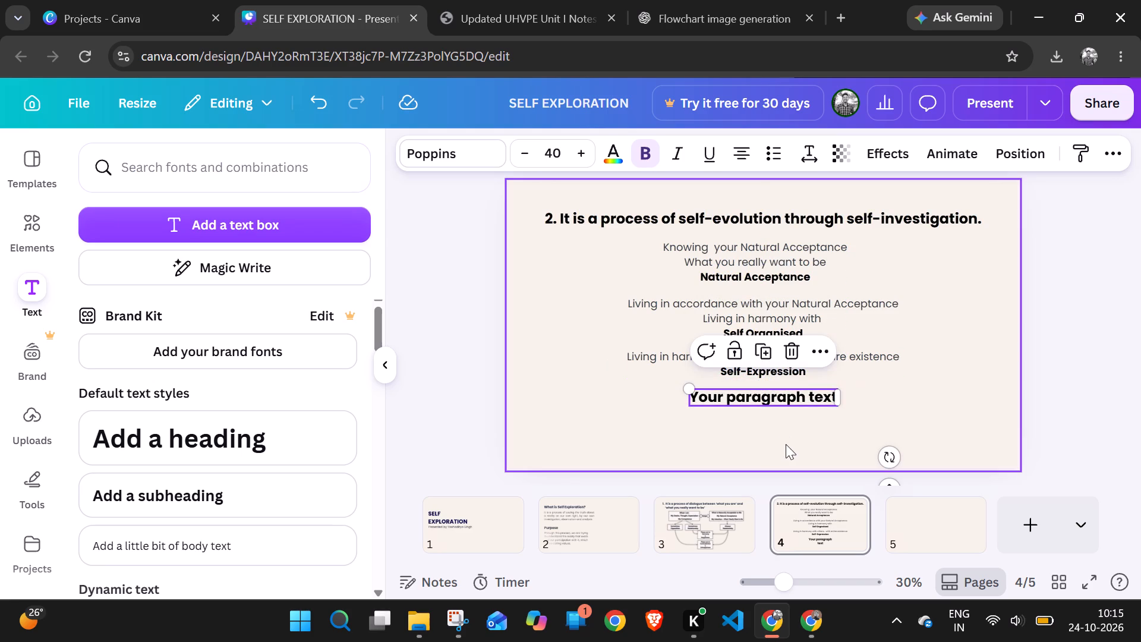
pyautogui.click(741, 394)
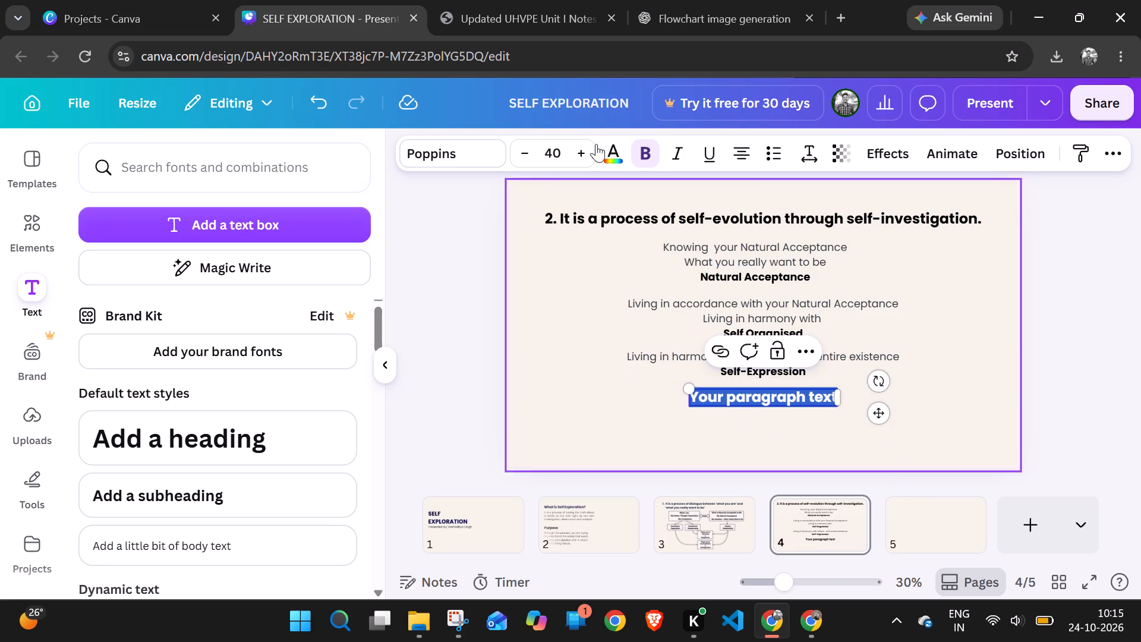
pyautogui.tripleClick(565, 147)
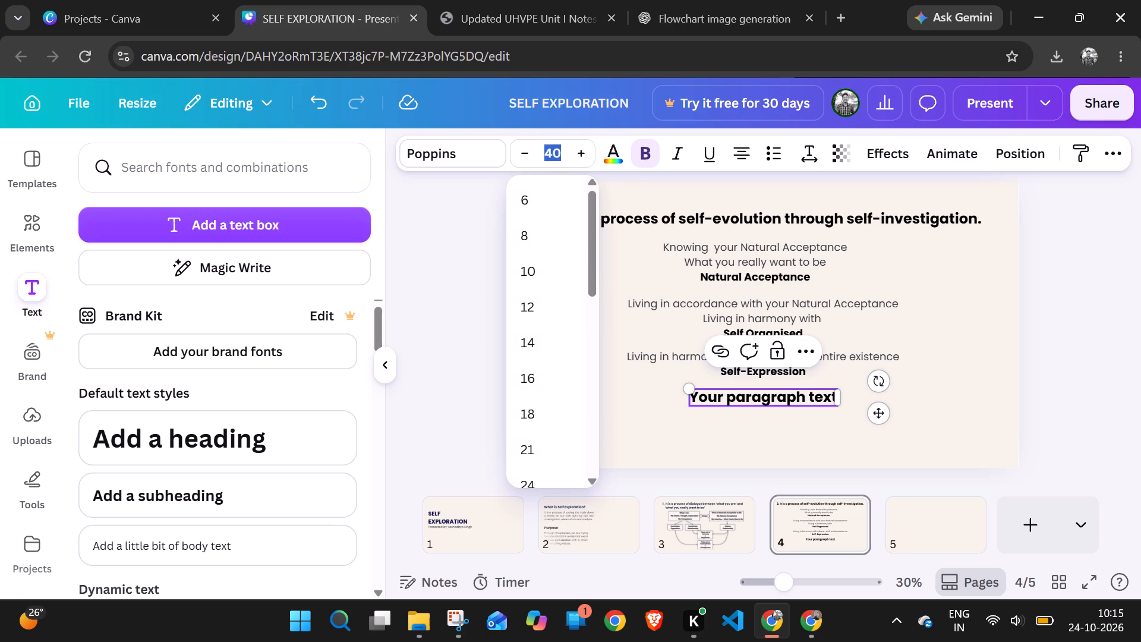
pyautogui.press('BackSpace')
pyautogui.write('30')
pyautogui.press('Return')
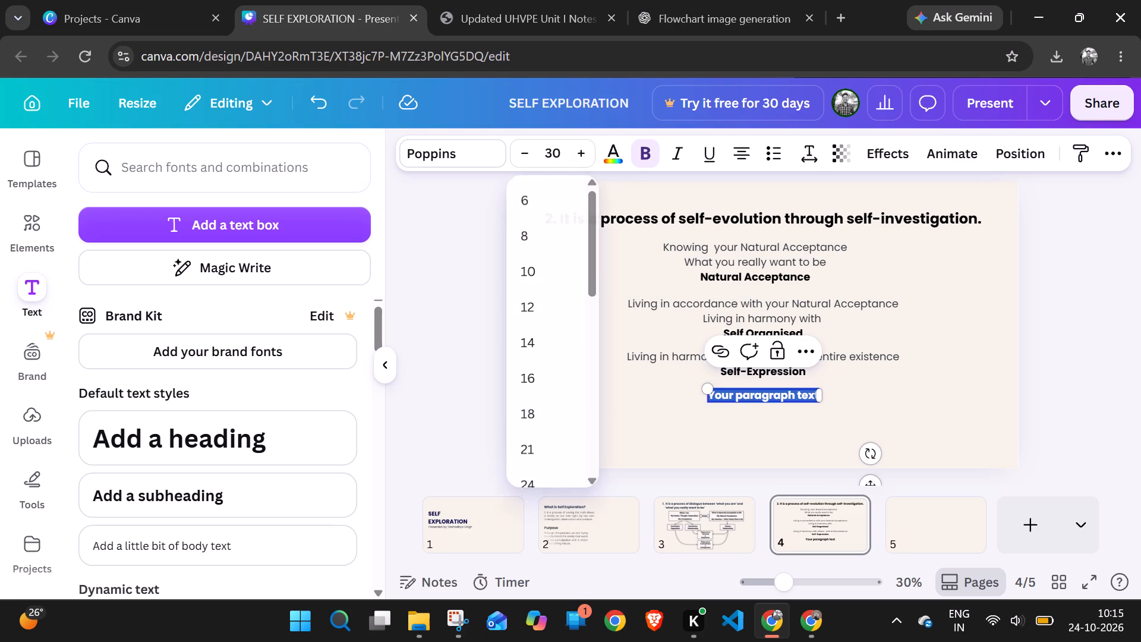
# Replace the new text box's placeholder with "Everything is in Harmony", following the last box of the notes' flowchart.
pyautogui.click(783, 396)
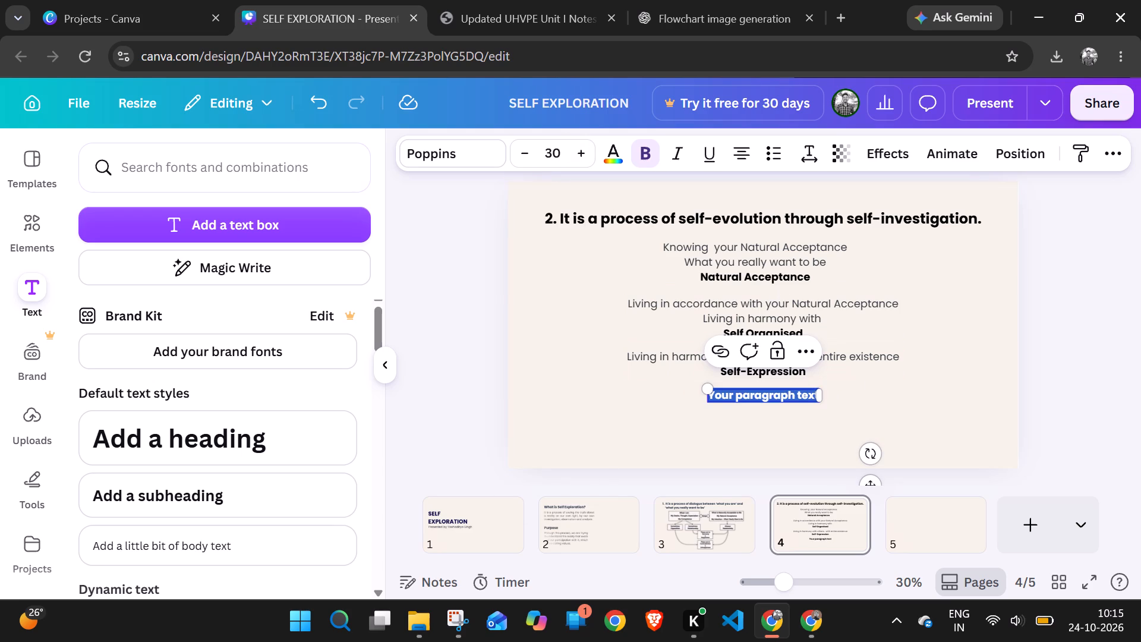
pyautogui.tripleClick(783, 396)
pyautogui.click(521, 0)
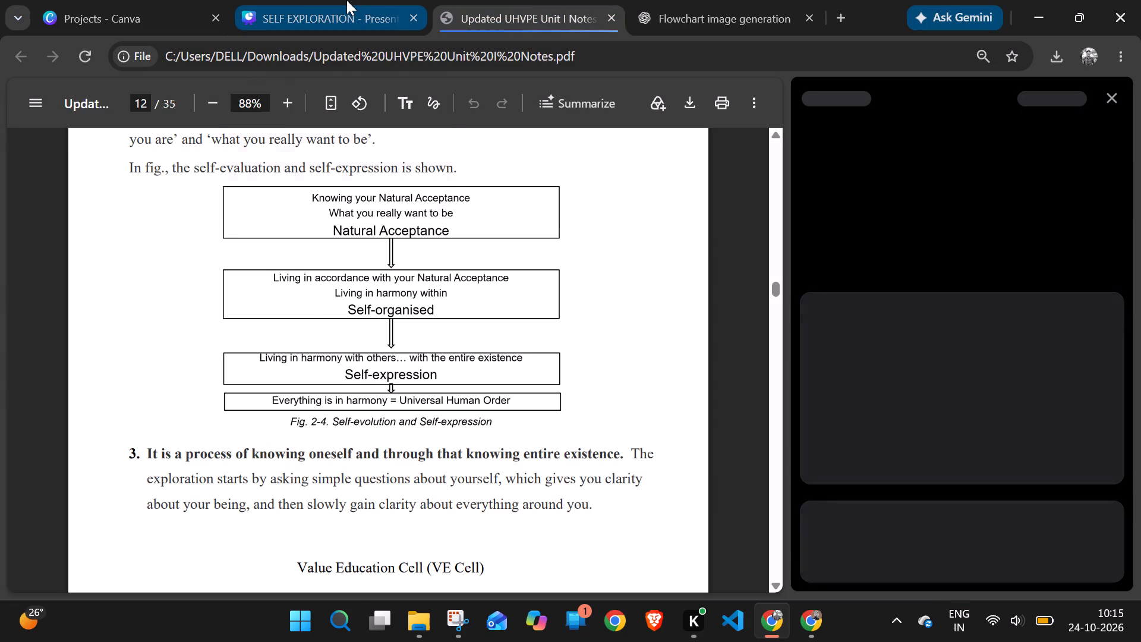
pyautogui.click(346, 0)
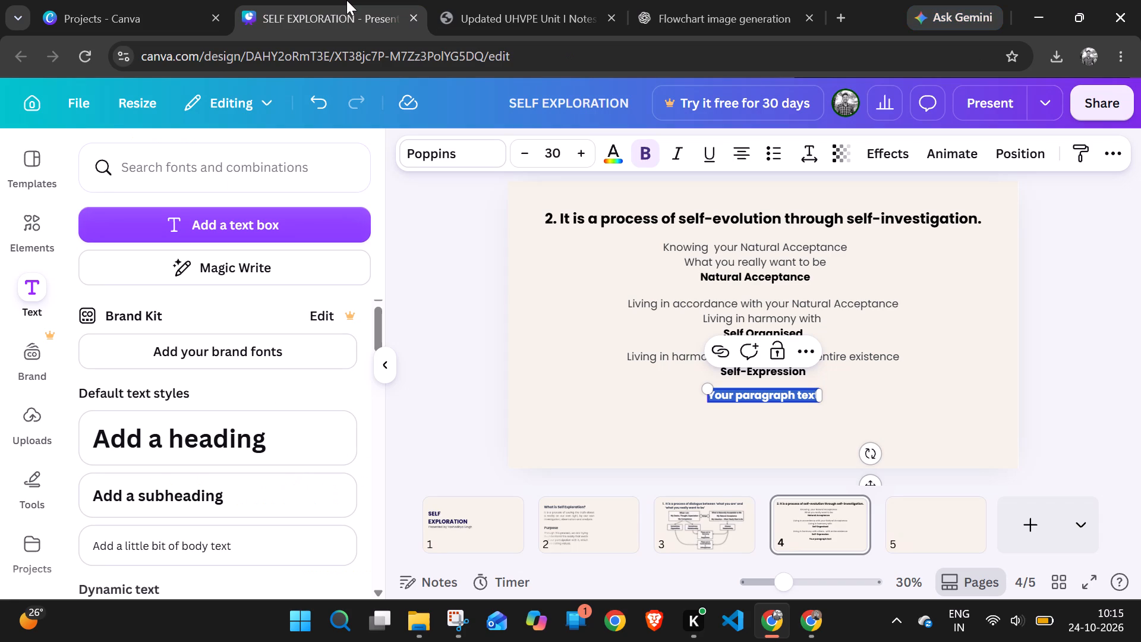
pyautogui.hotkey('shift', 'e')
pyautogui.write('verythinmg')
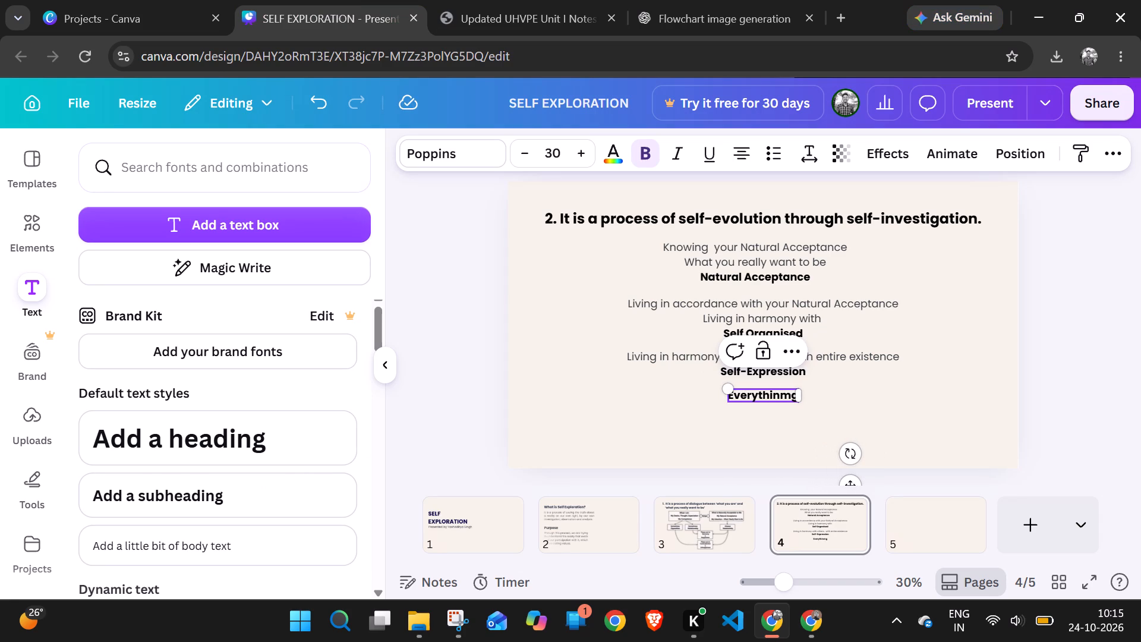
pyautogui.press('BackSpace')
pyautogui.press('BackSpace')
pyautogui.write('g is in')
pyautogui.press('space')
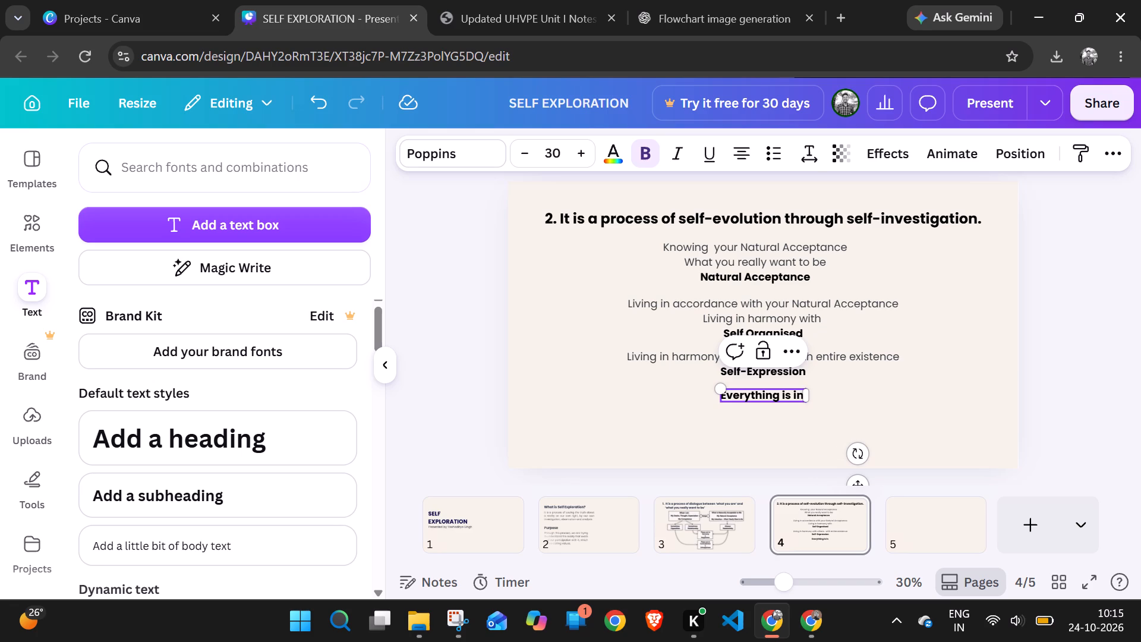
pyautogui.press('space')
pyautogui.write('H')
pyautogui.write('ar')
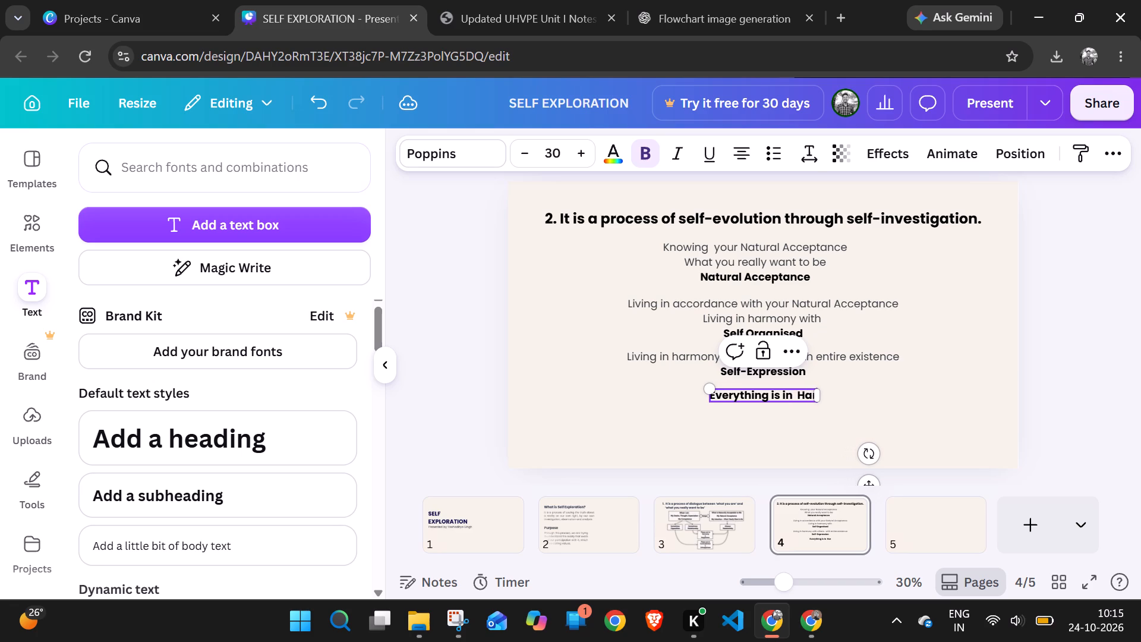
pyautogui.write('mony')
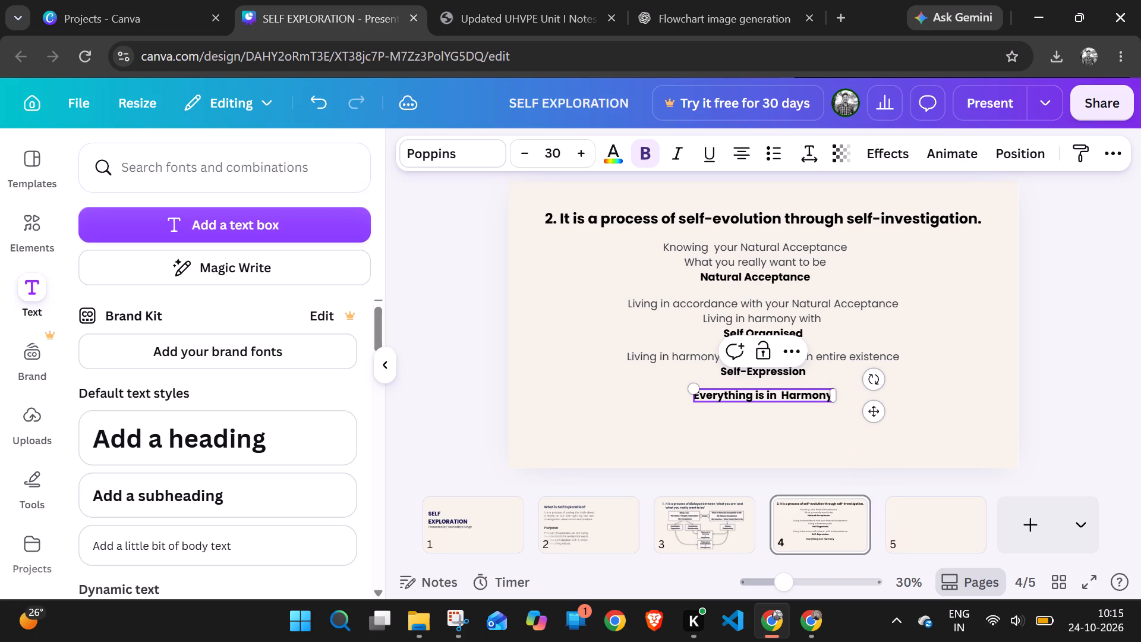
# Complete the line by adding "= Universal Human Order" after "Harmony", as in the notes' flowchart.
pyautogui.click(472, 0)
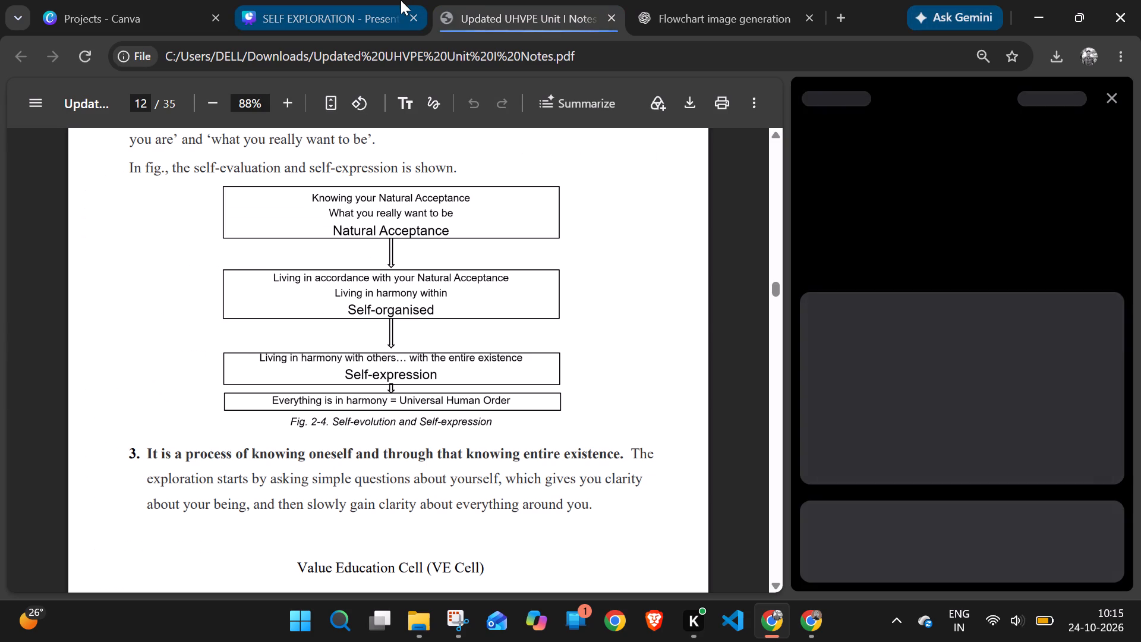
pyautogui.click(401, 0)
pyautogui.press('space')
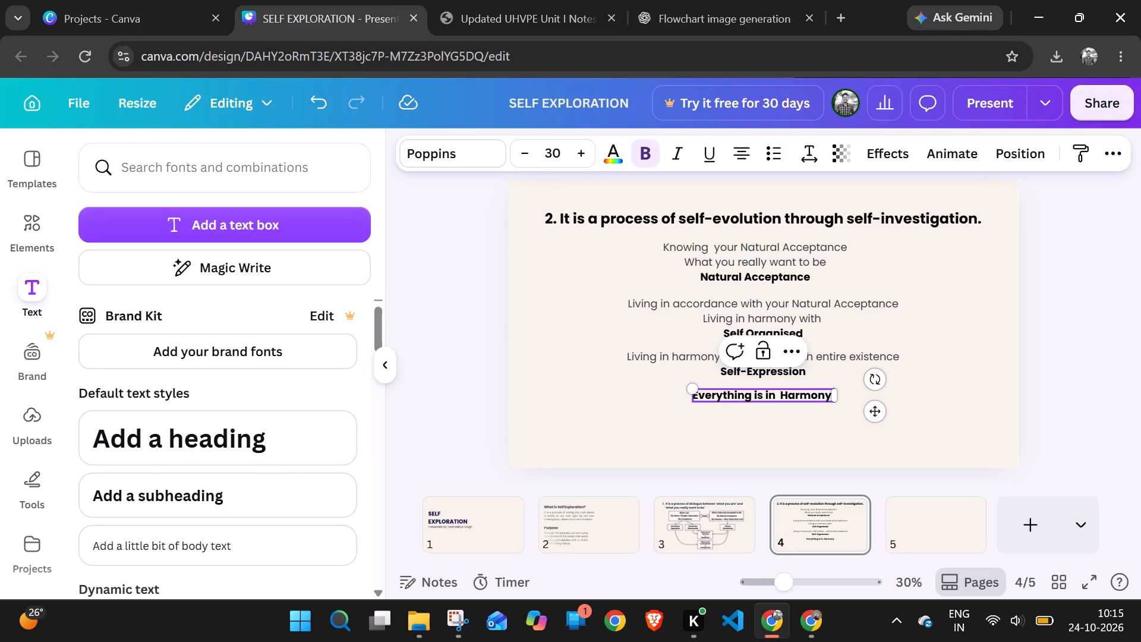
pyautogui.write('+')
pyautogui.press('space')
pyautogui.press('BackSpace')
pyautogui.press('BackSpace')
pyautogui.write('= Uni')
pyautogui.write('versal Human')
pyautogui.press('space')
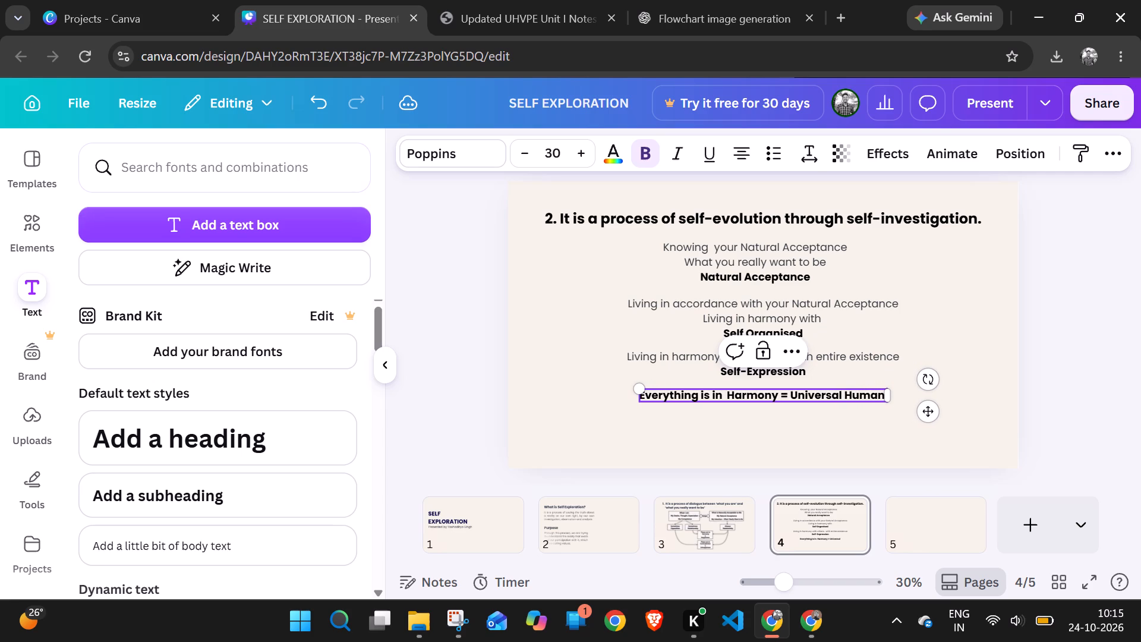
pyautogui.write('Order')
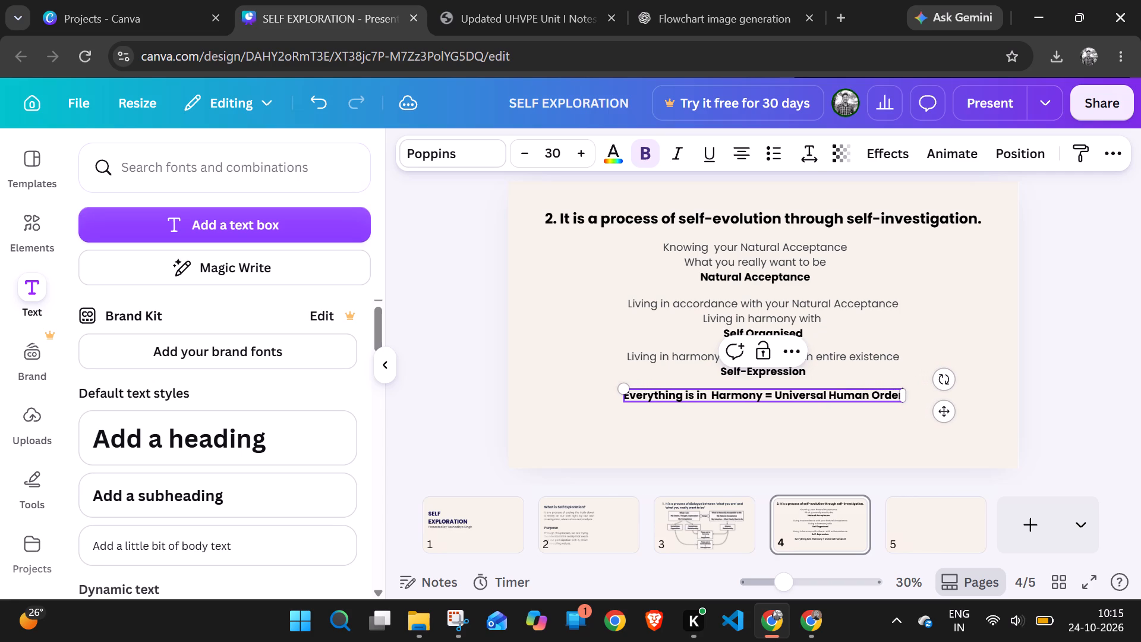
# Remove bold from the line "Everything is in Harmony = Universal Human Order" and colour it #343A40.
pyautogui.tripleClick(812, 391)
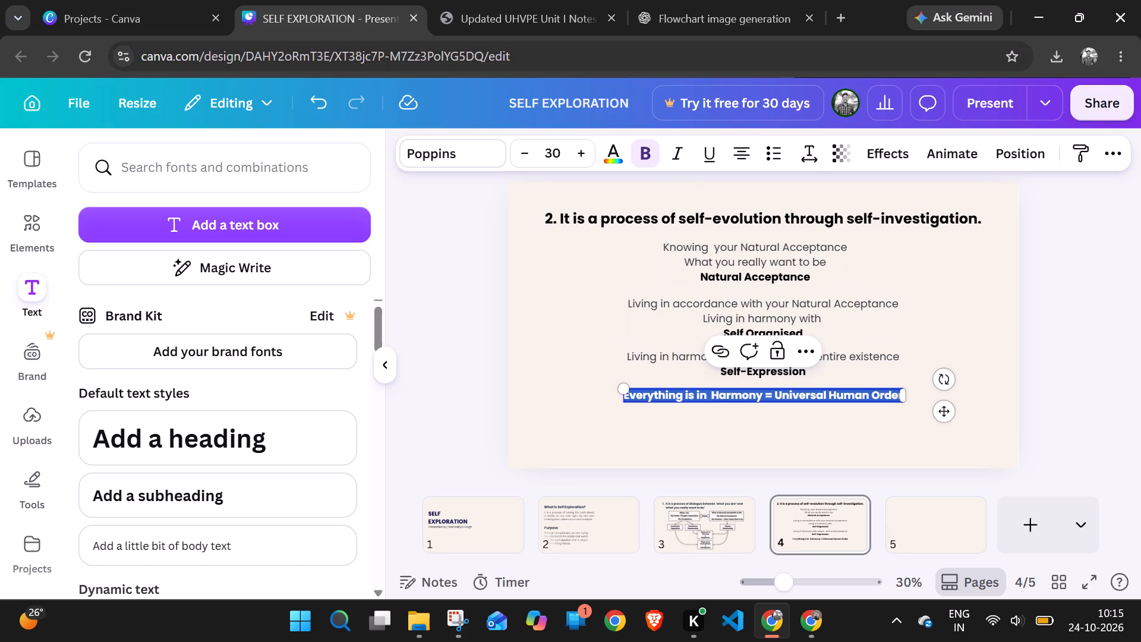
pyautogui.click(641, 152)
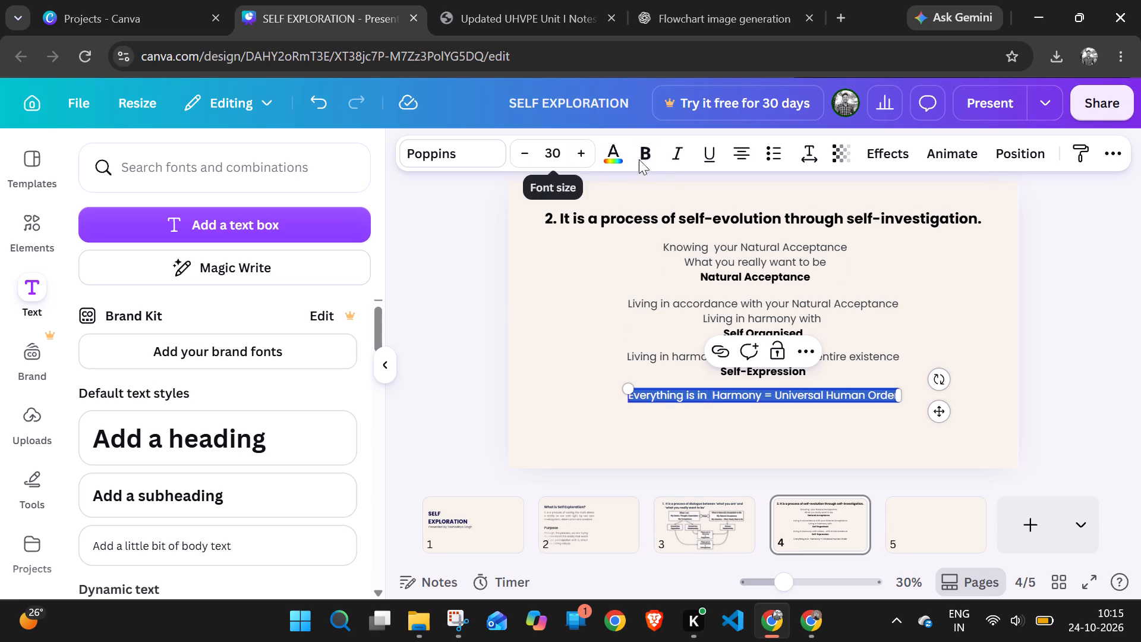
pyautogui.click(612, 154)
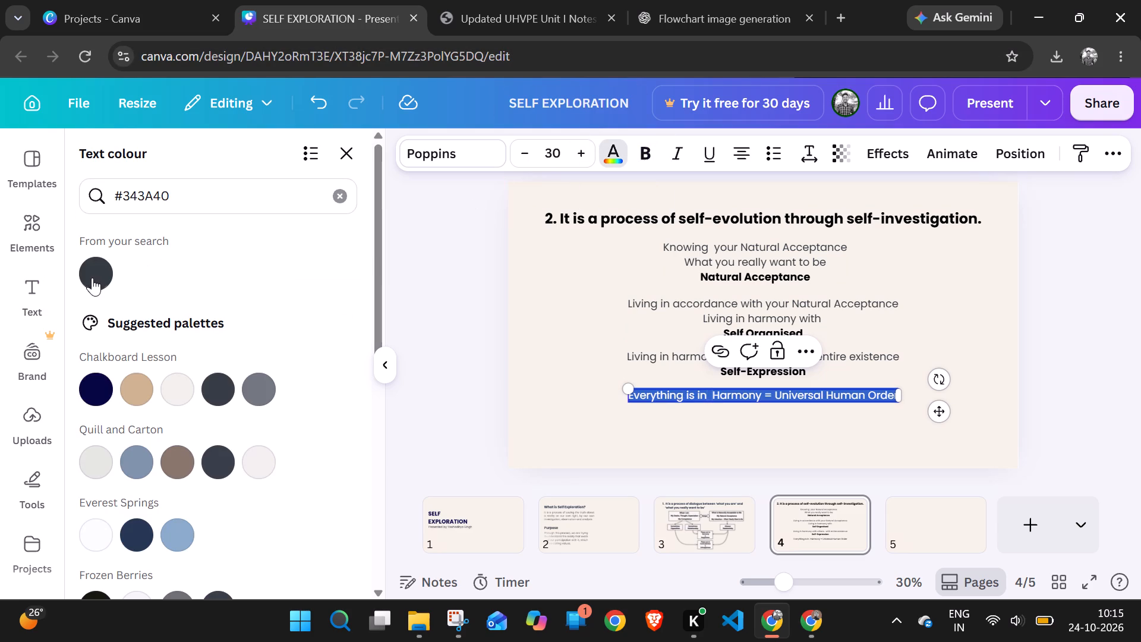
pyautogui.click(93, 278)
pyautogui.click(565, 365)
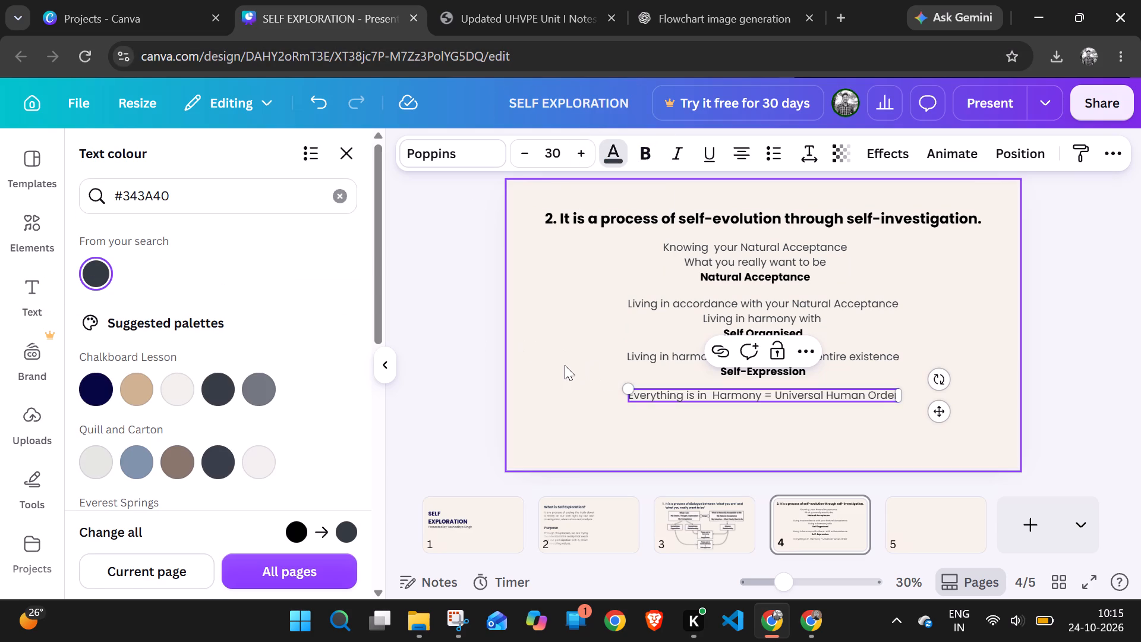
pyautogui.click(705, 265)
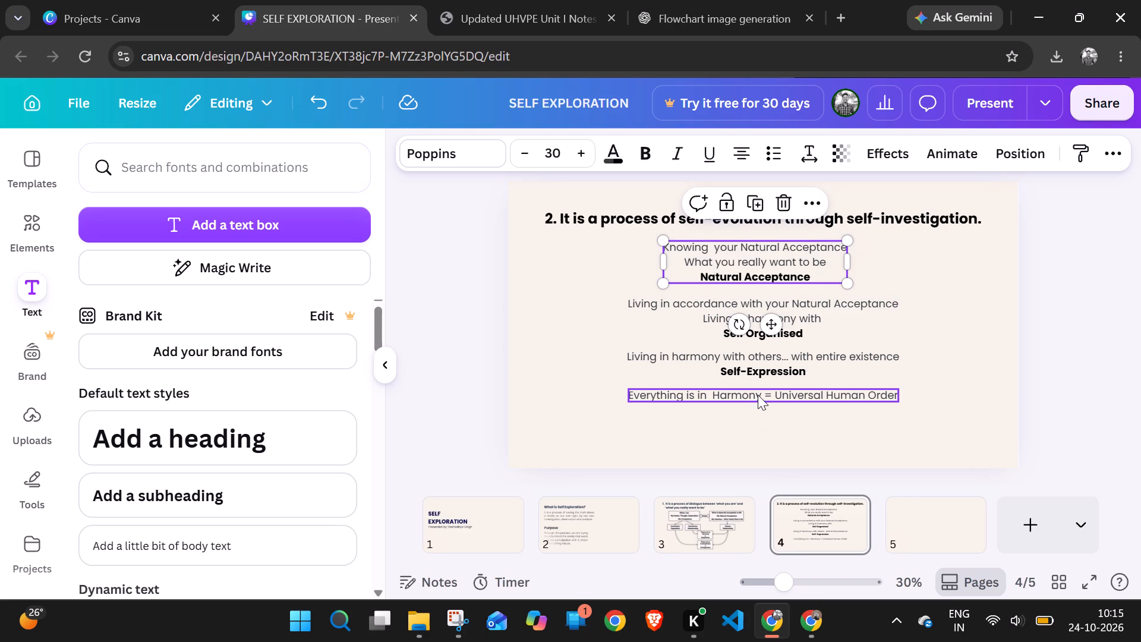
pyautogui.click(763, 421)
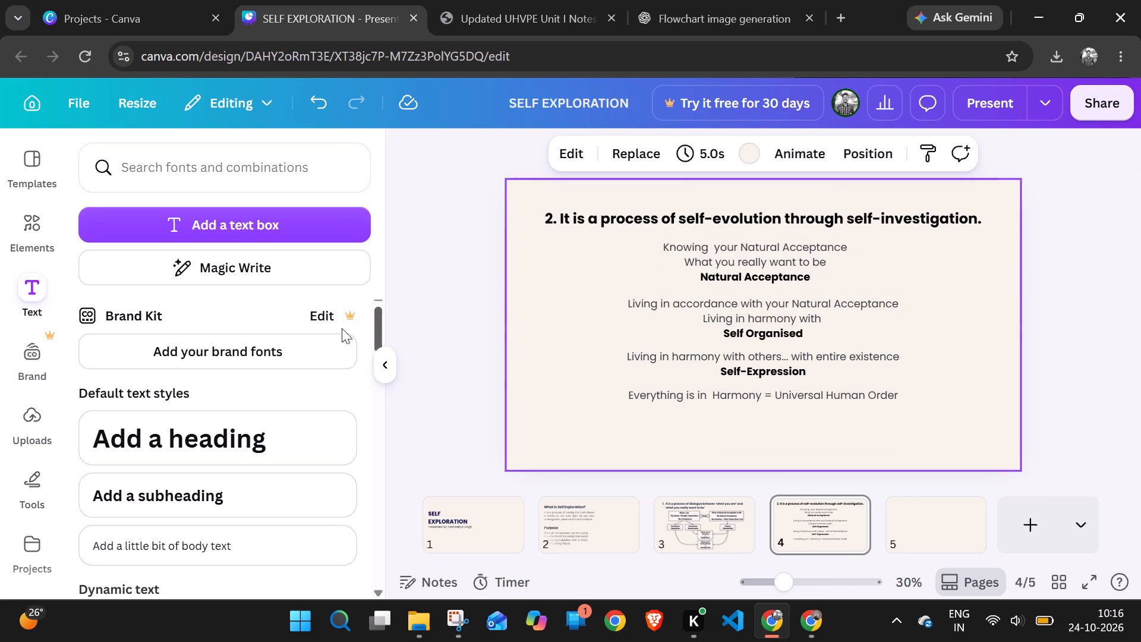
# Add another text box, centred beneath the "Everything is in Harmony = Universal Human Order" line with a spacing of 41.
pyautogui.click(238, 234)
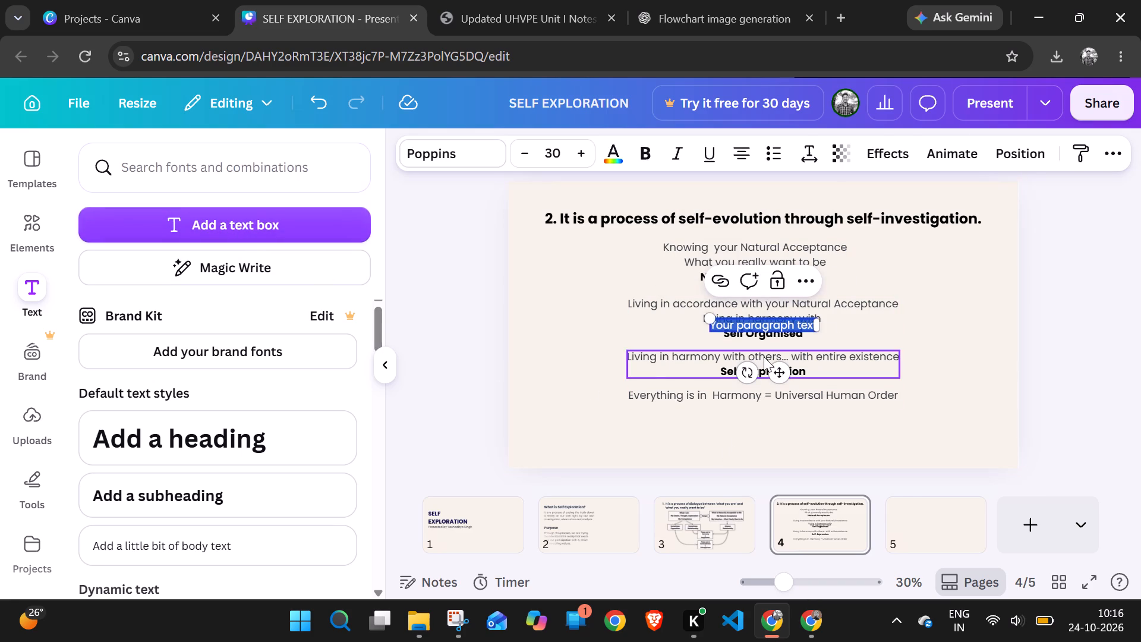
pyautogui.click(782, 376)
pyautogui.moveTo(782, 376); pyautogui.dragTo(782, 466)
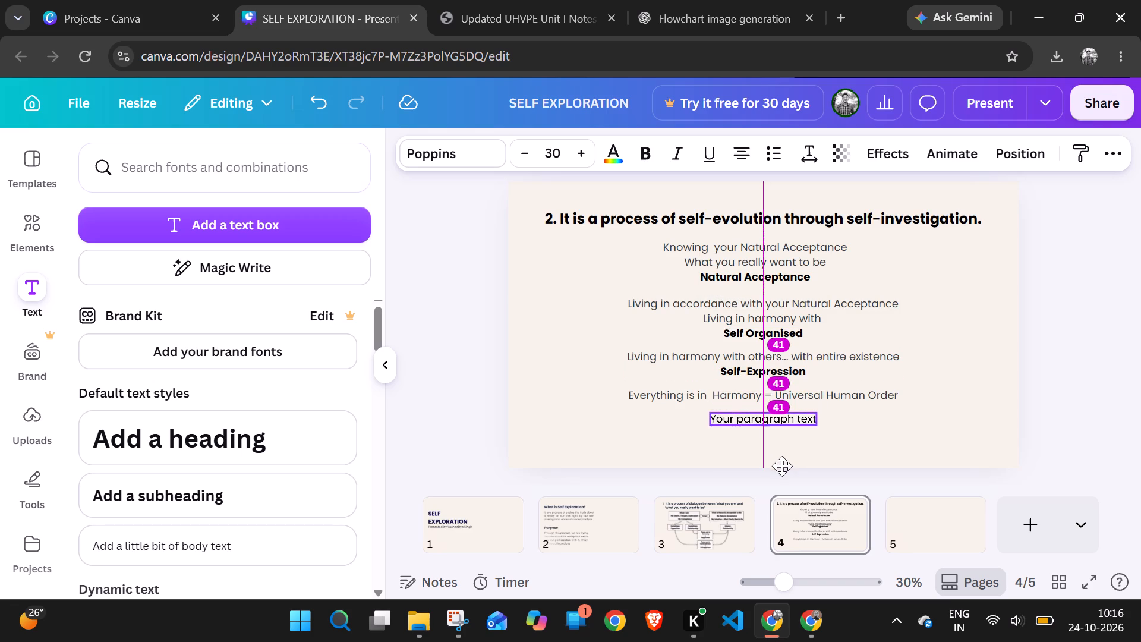
pyautogui.moveTo(782, 466); pyautogui.dragTo(782, 467)
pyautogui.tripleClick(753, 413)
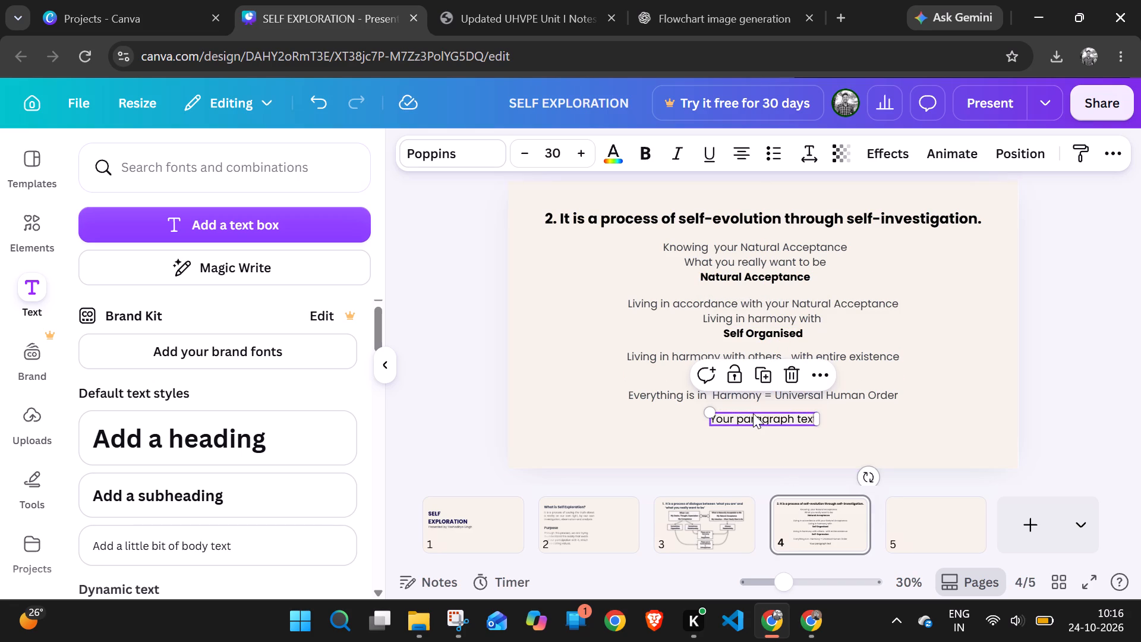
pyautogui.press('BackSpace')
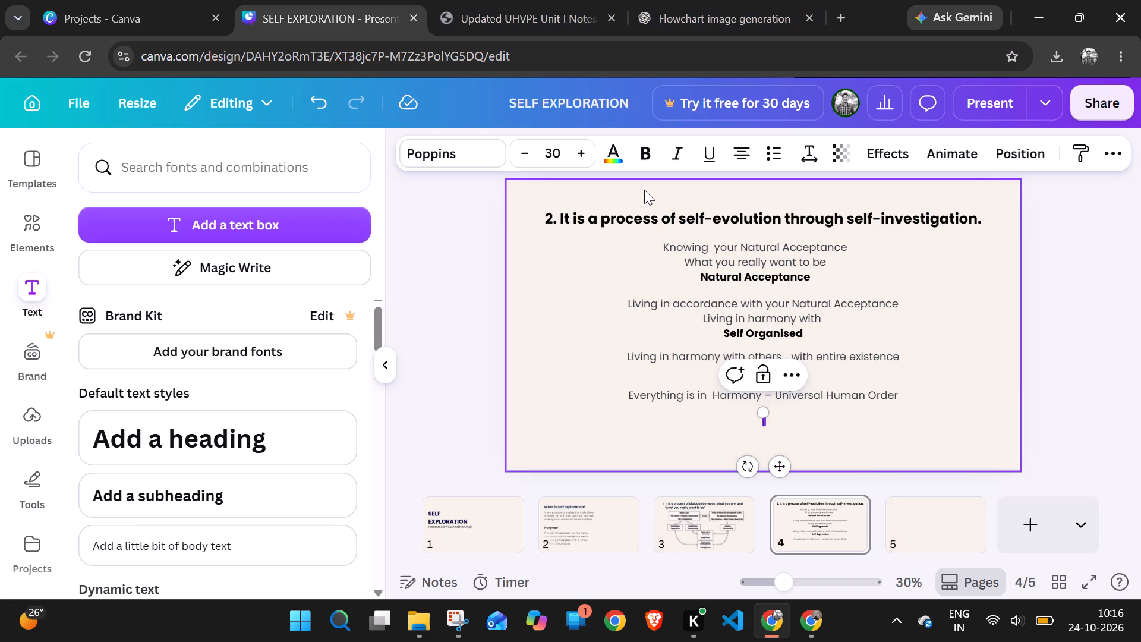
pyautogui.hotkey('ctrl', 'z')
# Check the figure caption in the UHVPE notes, and replace the new text box's placeholder with "Fig: Self-Evolution".
pyautogui.click(508, 0)
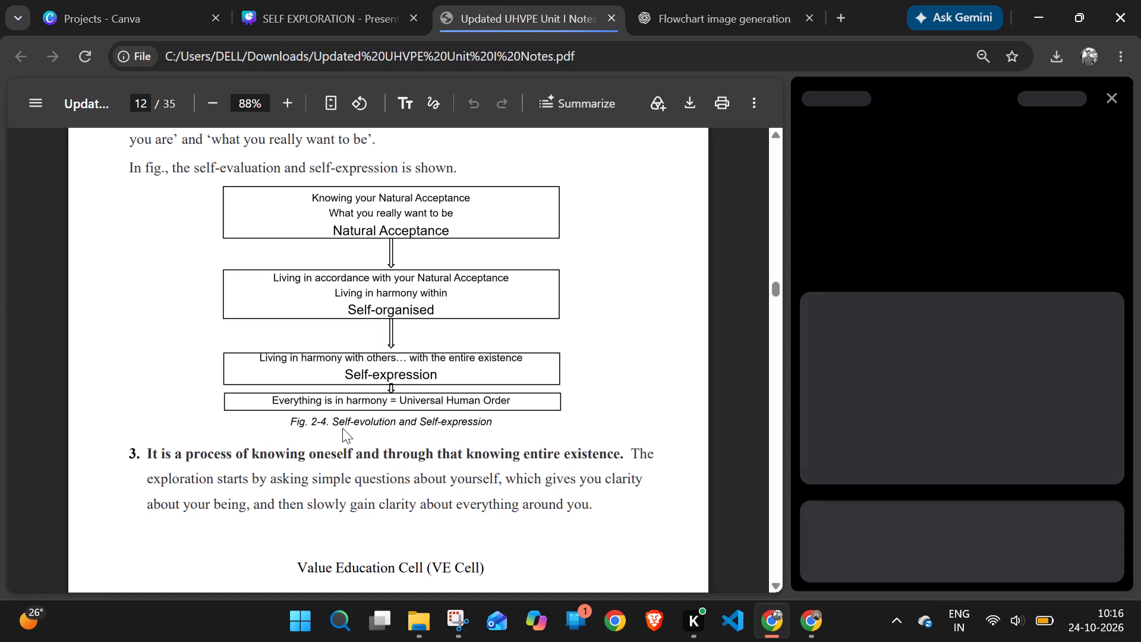
pyautogui.click(332, 1)
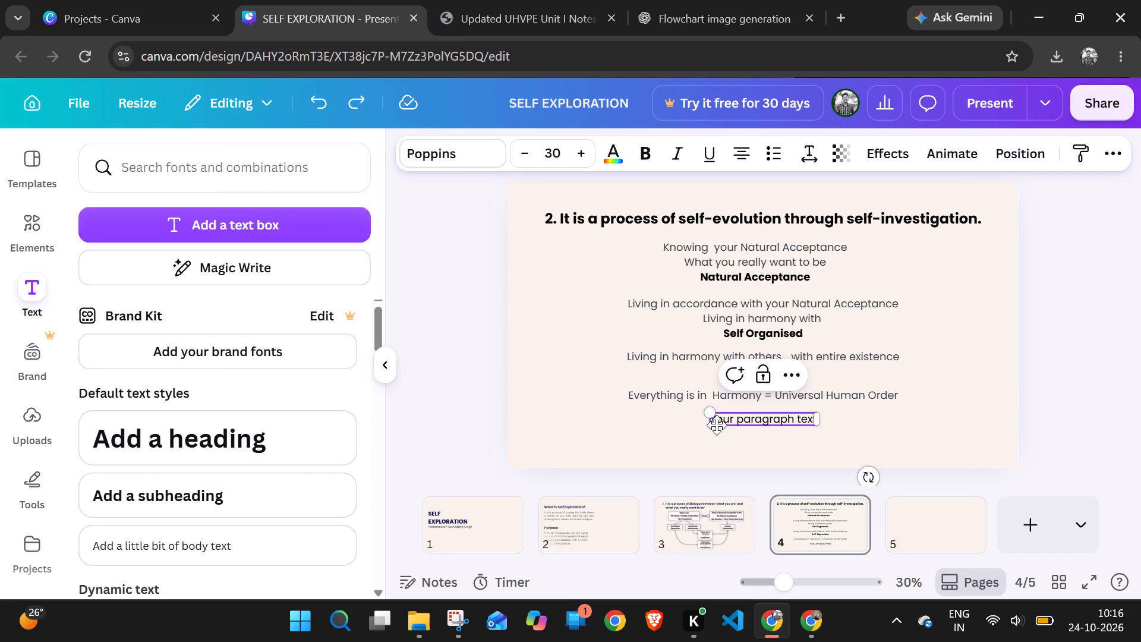
pyautogui.click(770, 424)
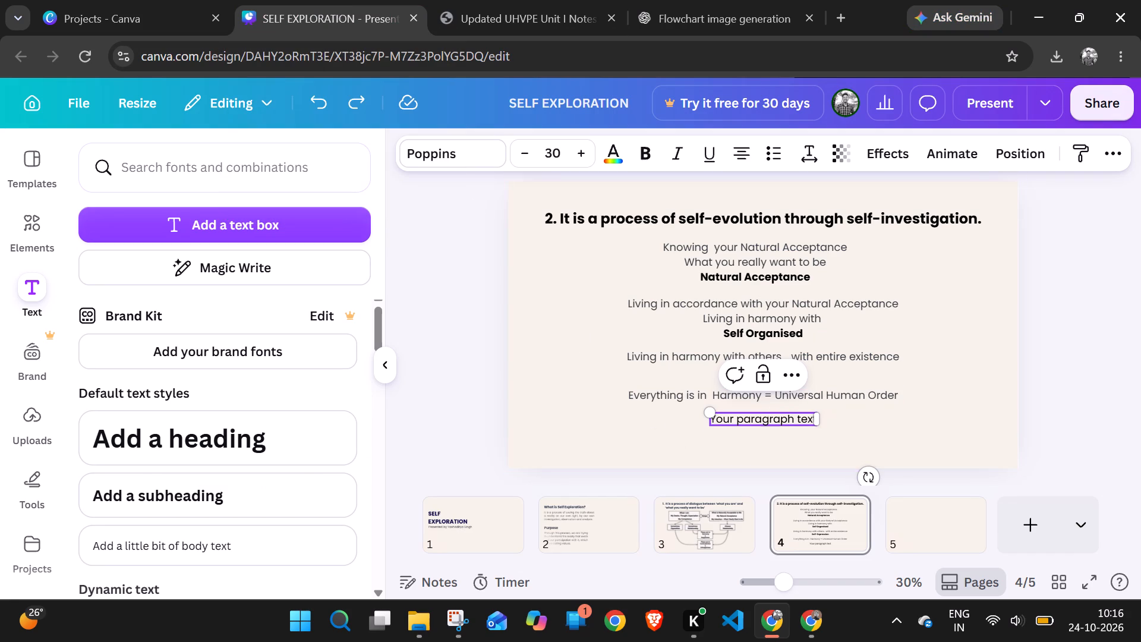
pyautogui.doubleClick(769, 418)
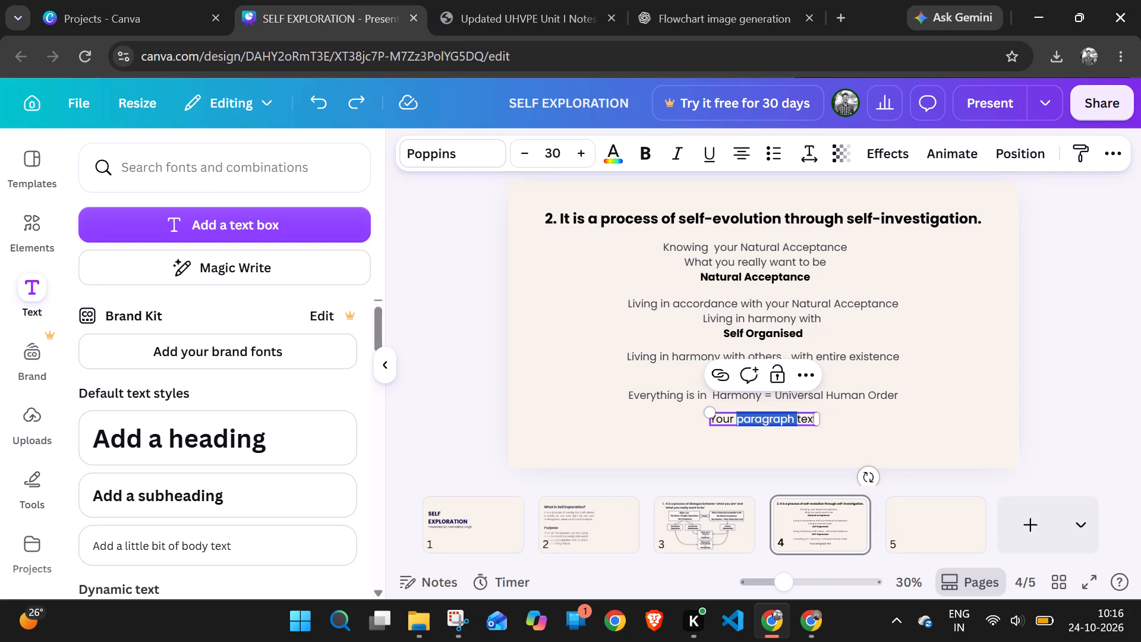
pyautogui.hotkey('ctrl', 'a')
pyautogui.hotkey('shift', 'f')
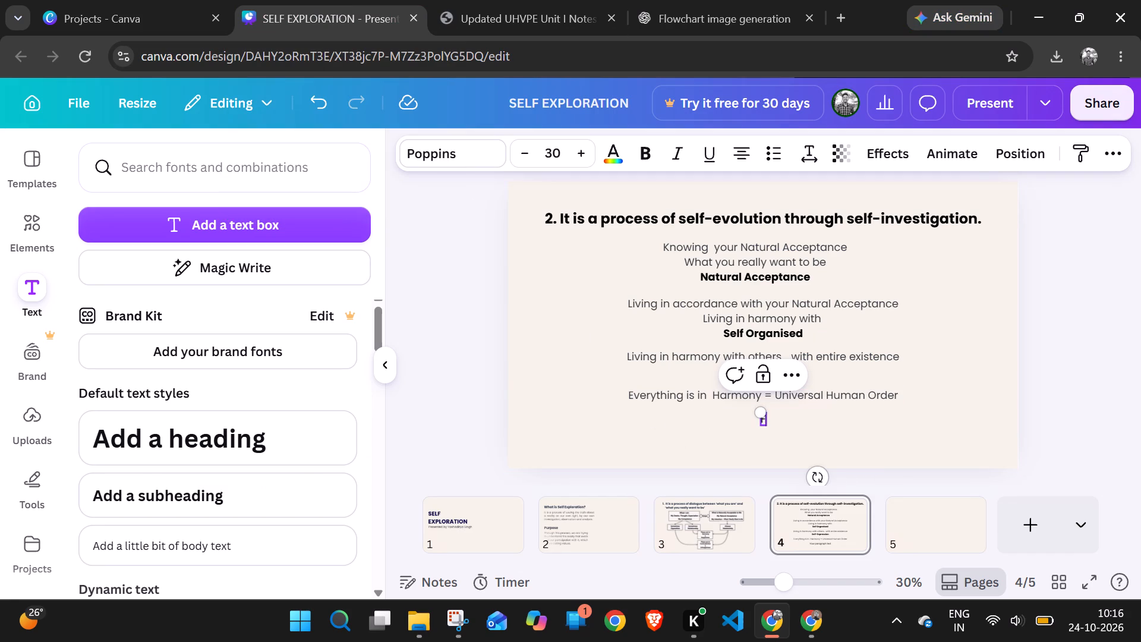
pyautogui.write('ig')
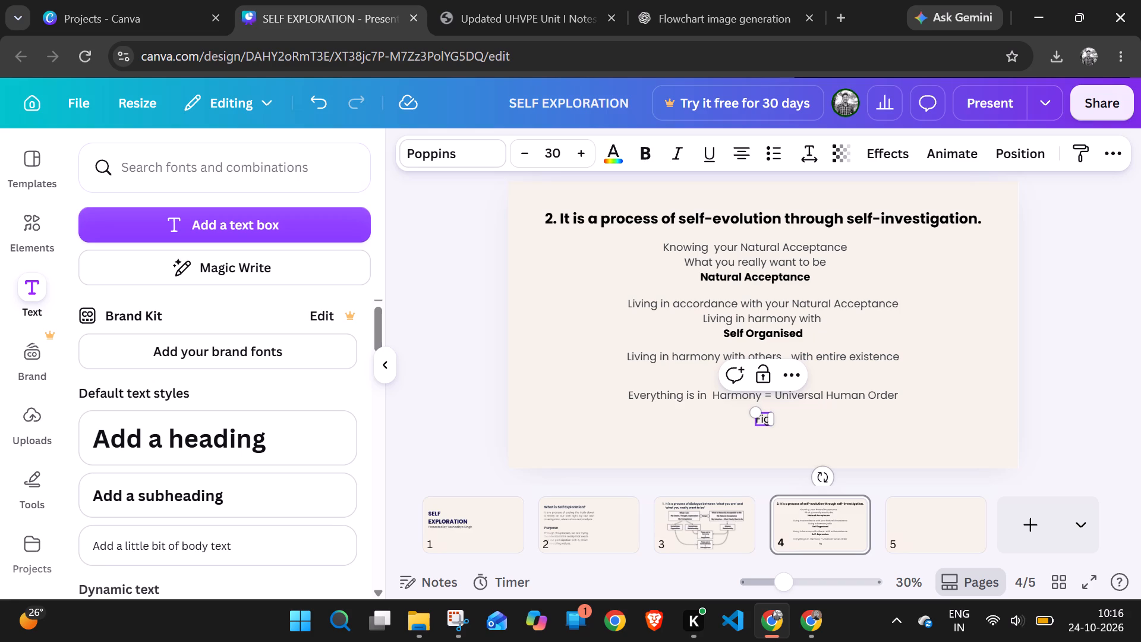
pyautogui.hotkey('shift', ':')
pyautogui.press('BackSpace')
pyautogui.write(':')
pyautogui.press('space')
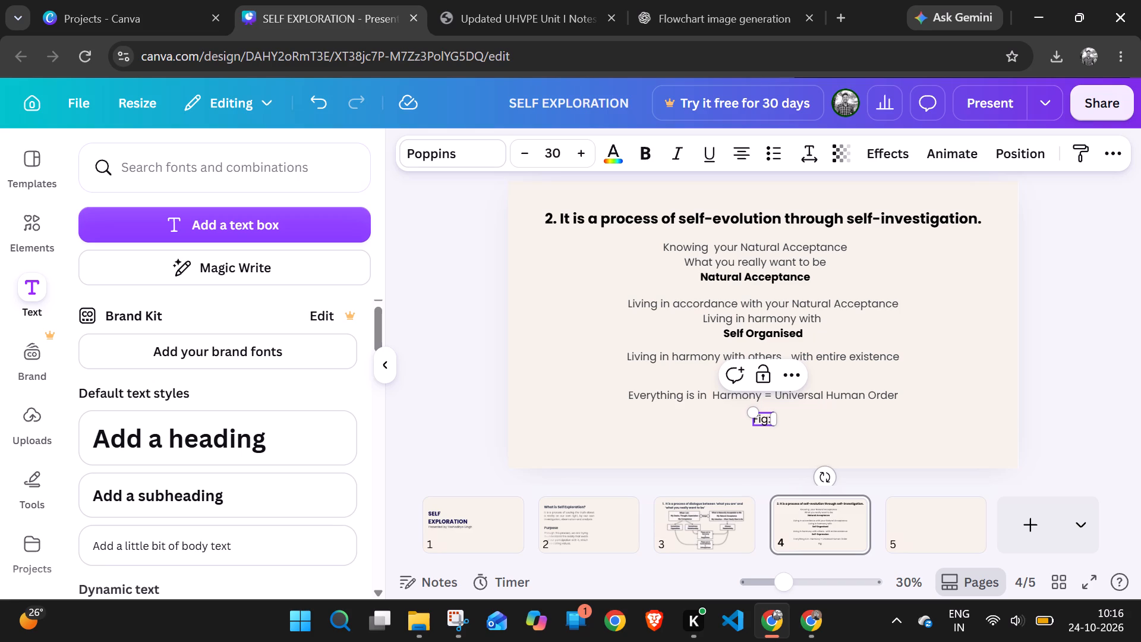
pyautogui.write('SE')
pyautogui.press('BackSpace')
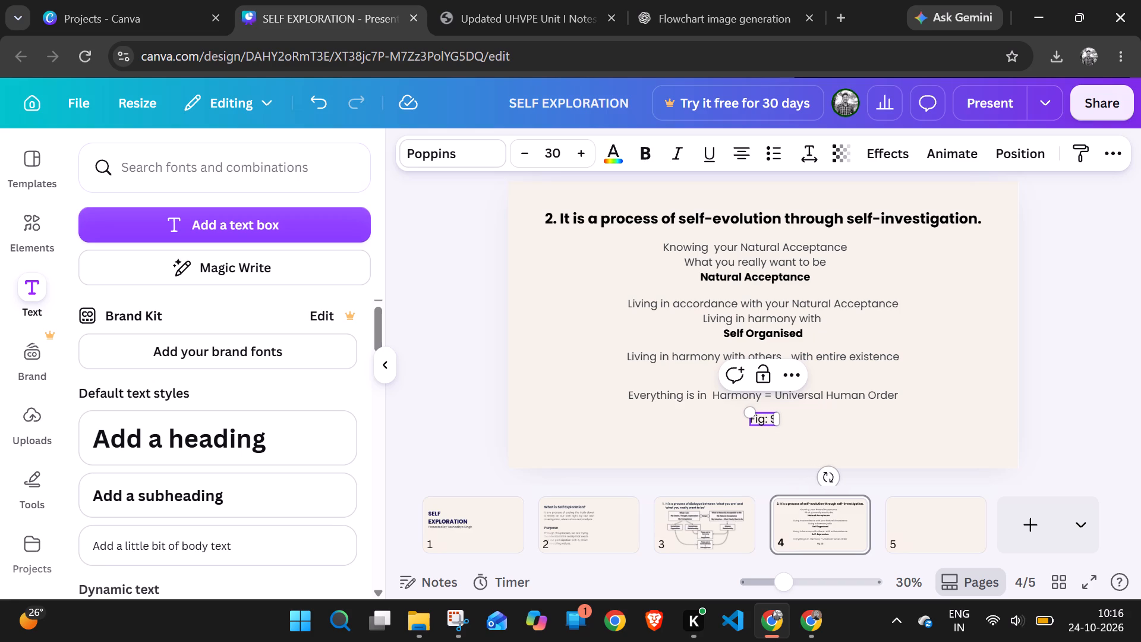
pyautogui.write('elf-')
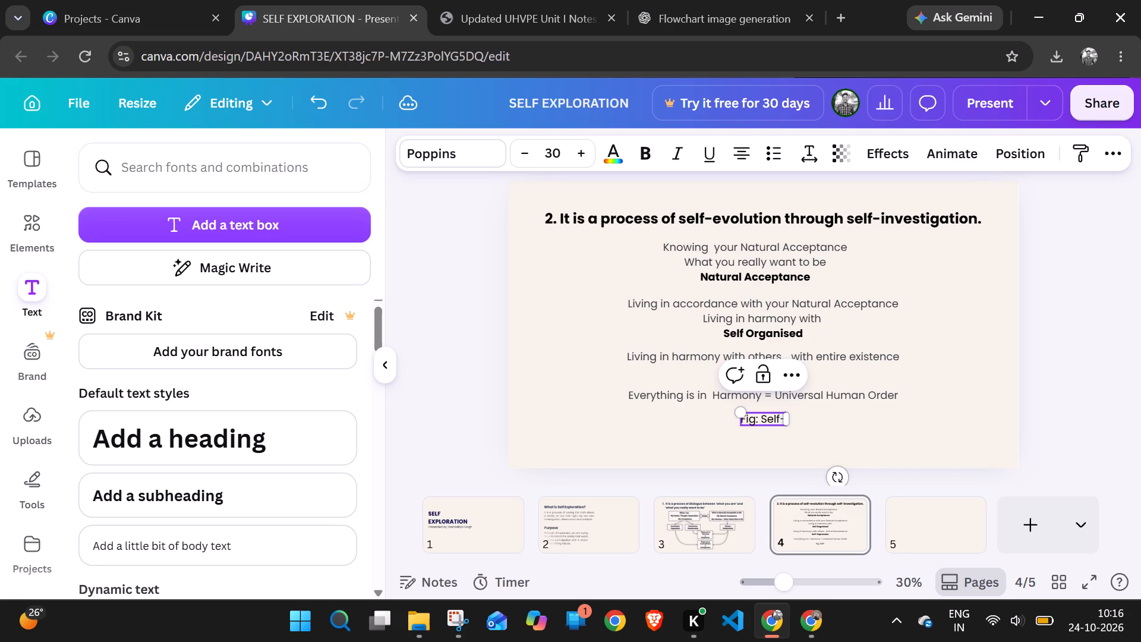
pyautogui.write('Ev')
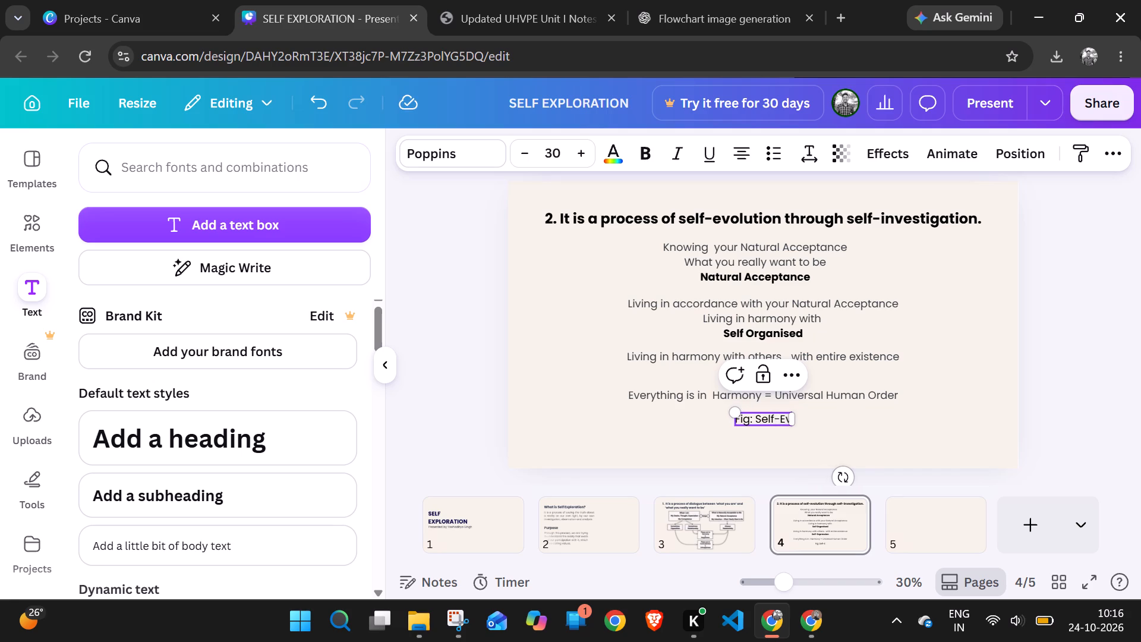
pyautogui.write('olutio')
pyautogui.write('n')
pyautogui.press('space')
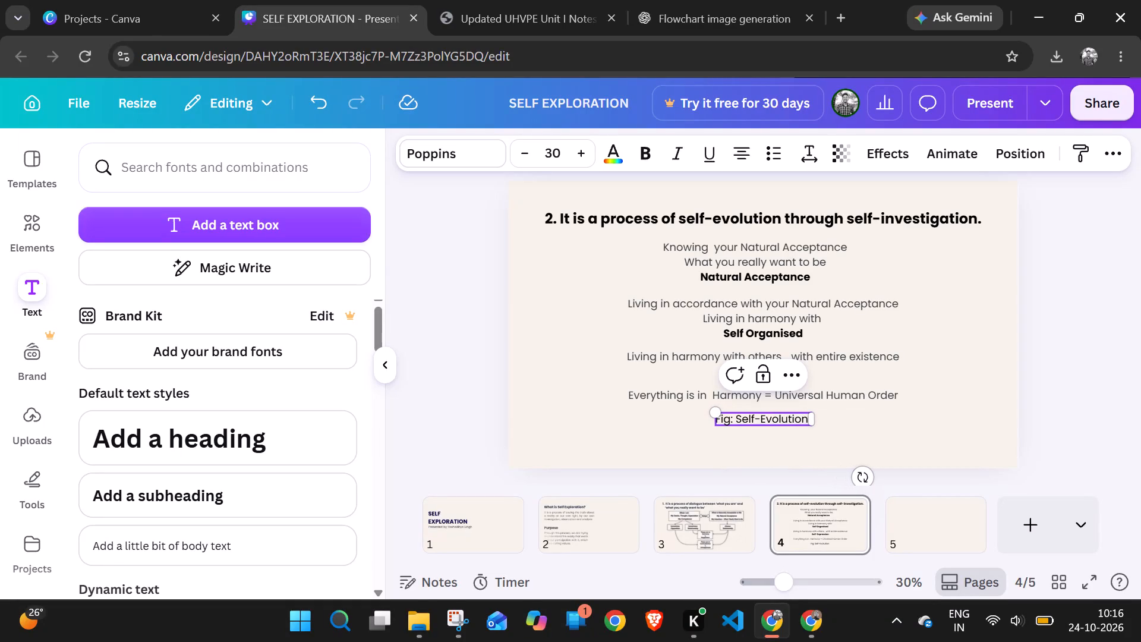
# Complete the figure caption by adding "& Self-Investigation" after "Self-Evolution".
pyautogui.write('&')
pyautogui.press('space')
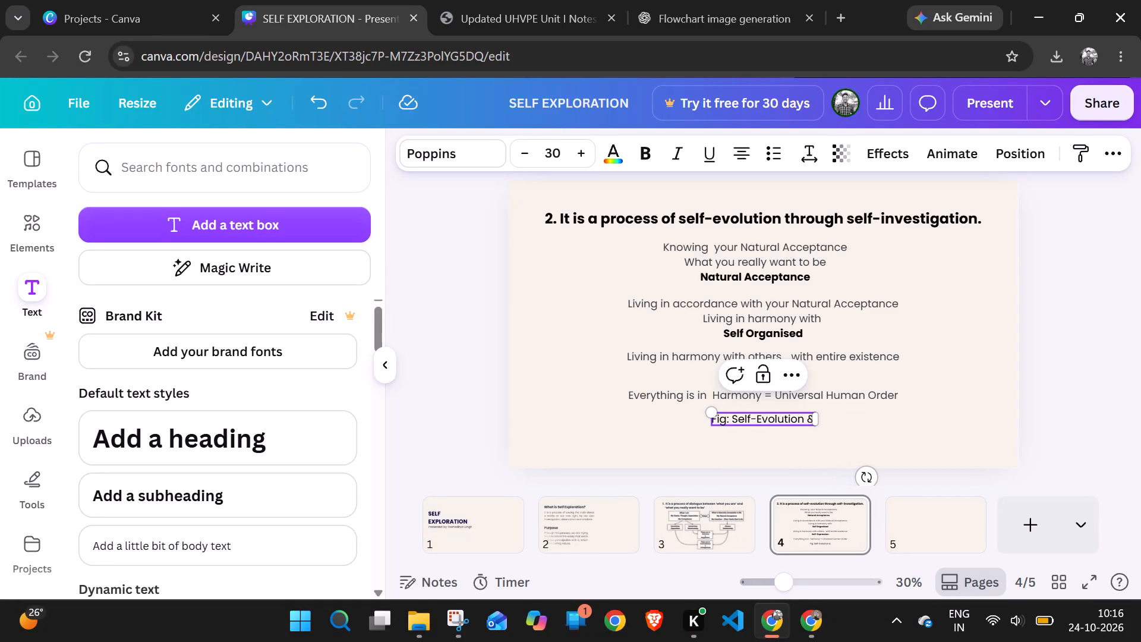
pyautogui.write('Se')
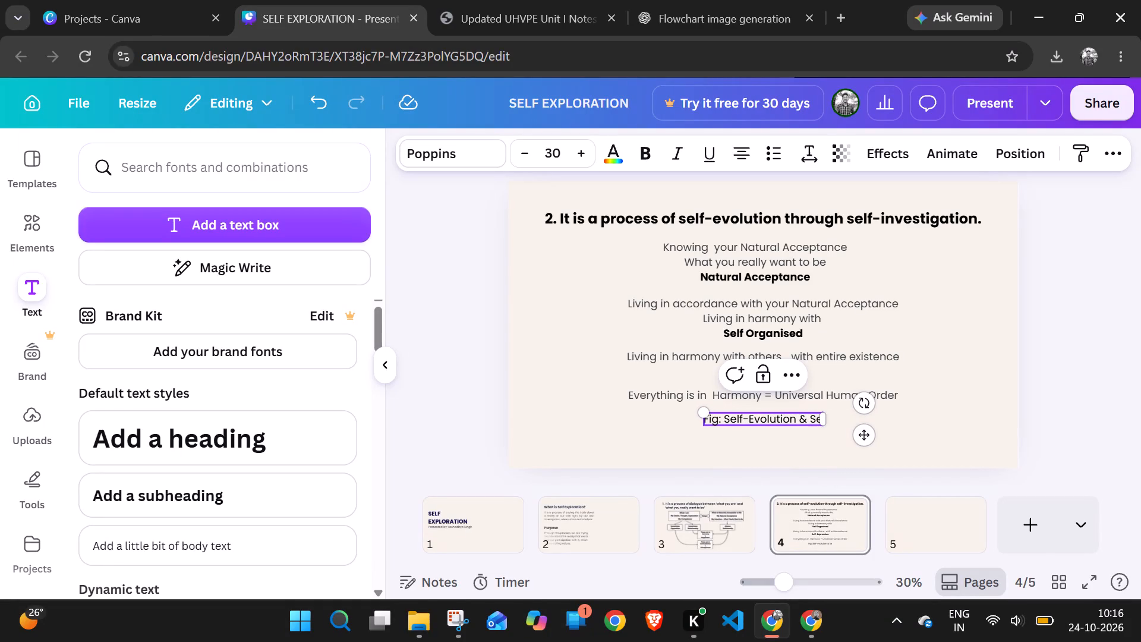
pyautogui.write('lf')
pyautogui.hotkey('shift', '_')
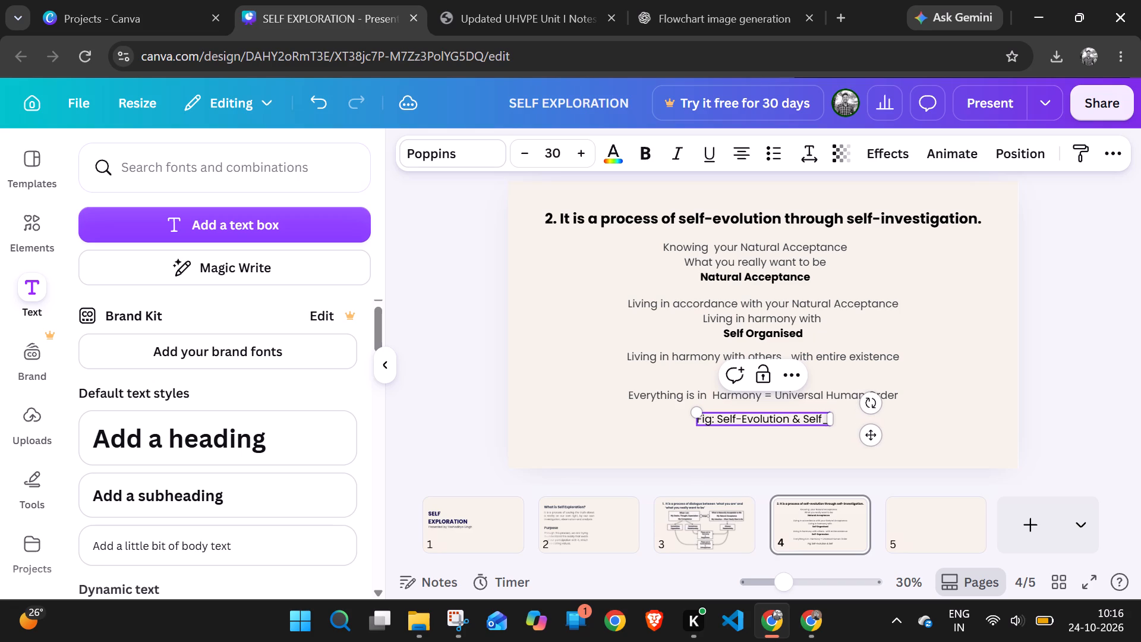
pyautogui.hotkey('shift', 'i')
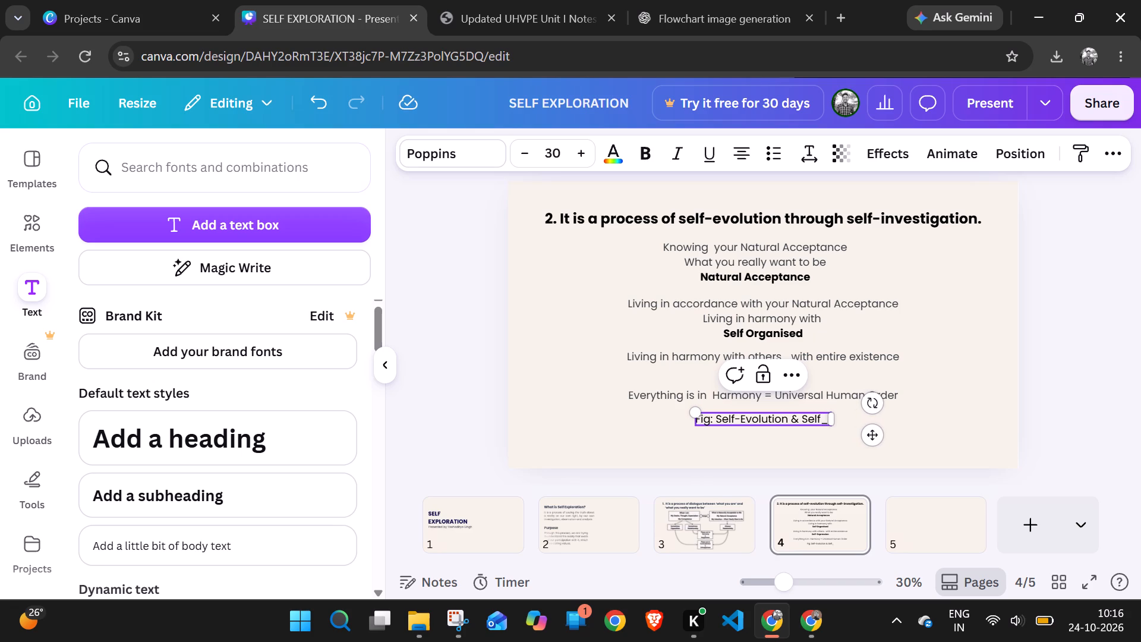
pyautogui.press('BackSpace')
pyautogui.press('BackSpace')
pyautogui.press('-')
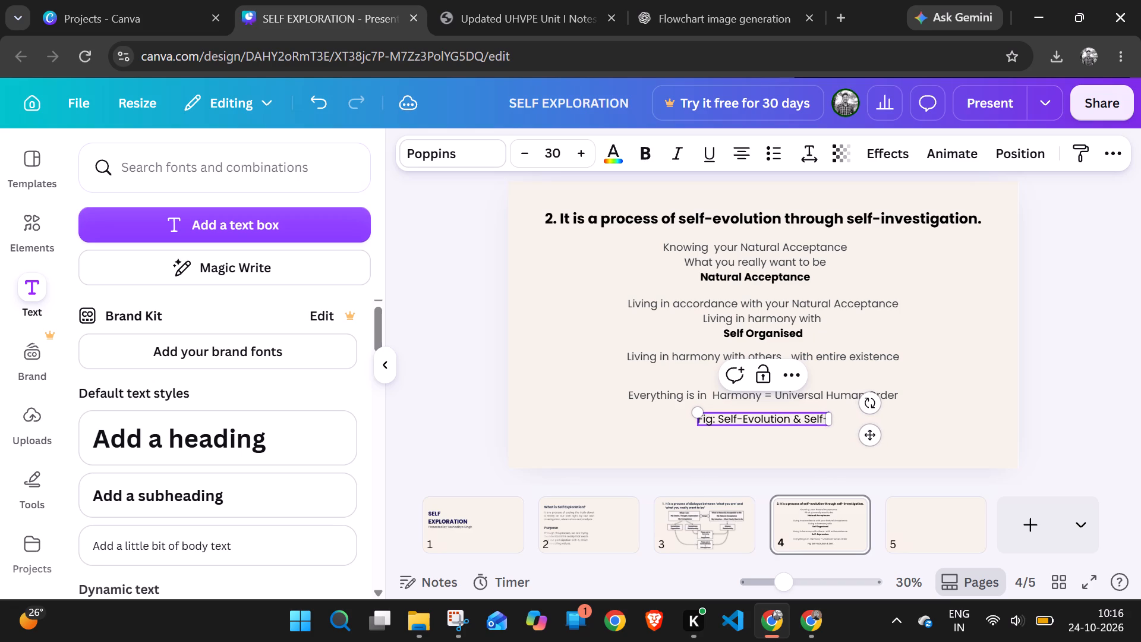
pyautogui.hotkey('shift', 'i')
pyautogui.press('n')
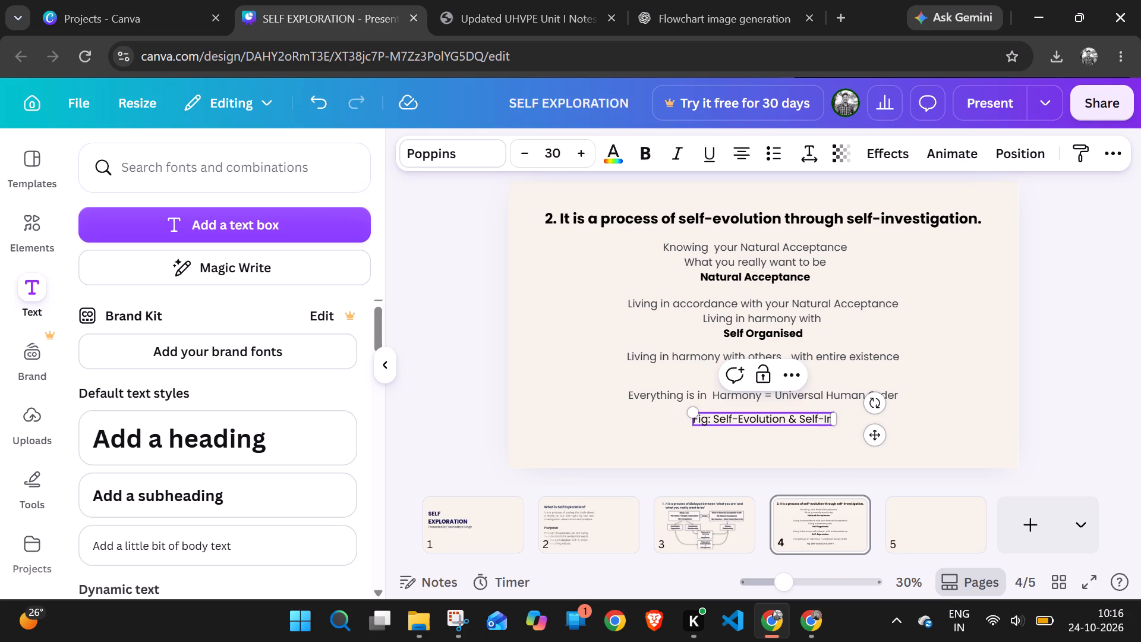
pyautogui.write('vesti')
pyautogui.write('gation')
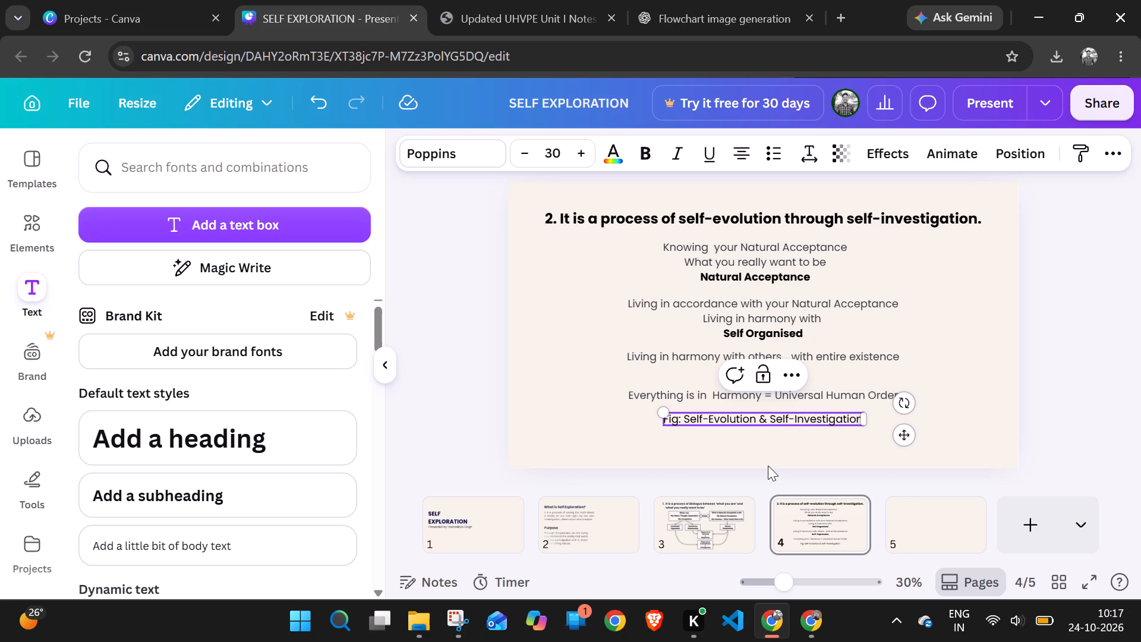
# Italicise the whole figure caption "Fig: Self-Evolution & Self-Investigation".
pyautogui.click(674, 144)
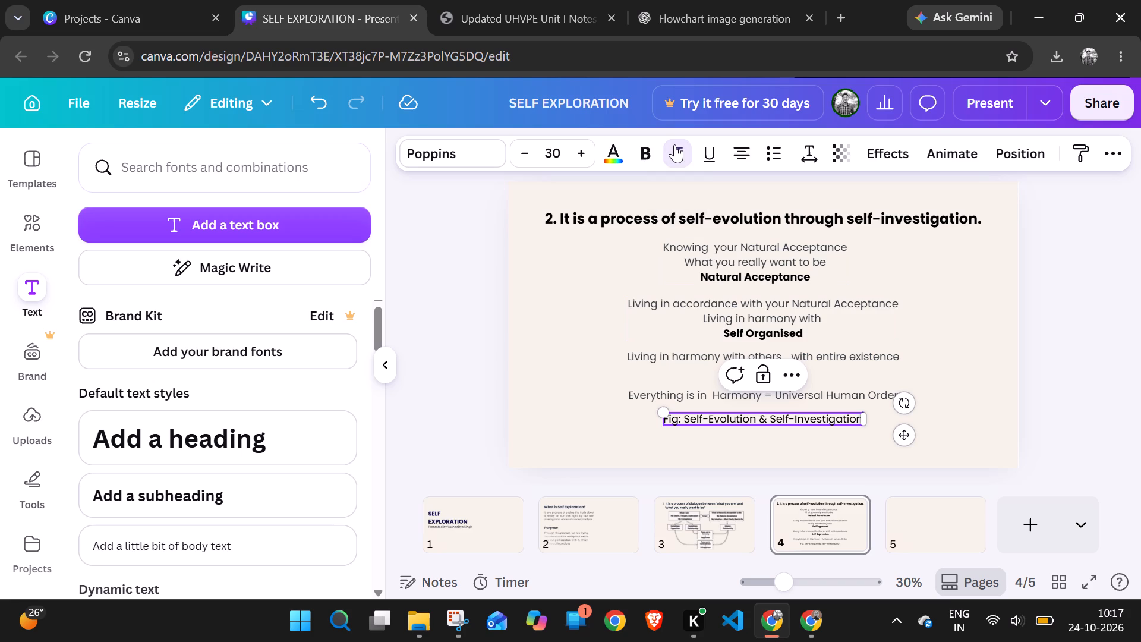
pyautogui.click(674, 144)
pyautogui.click(674, 144)
pyautogui.tripleClick(730, 420)
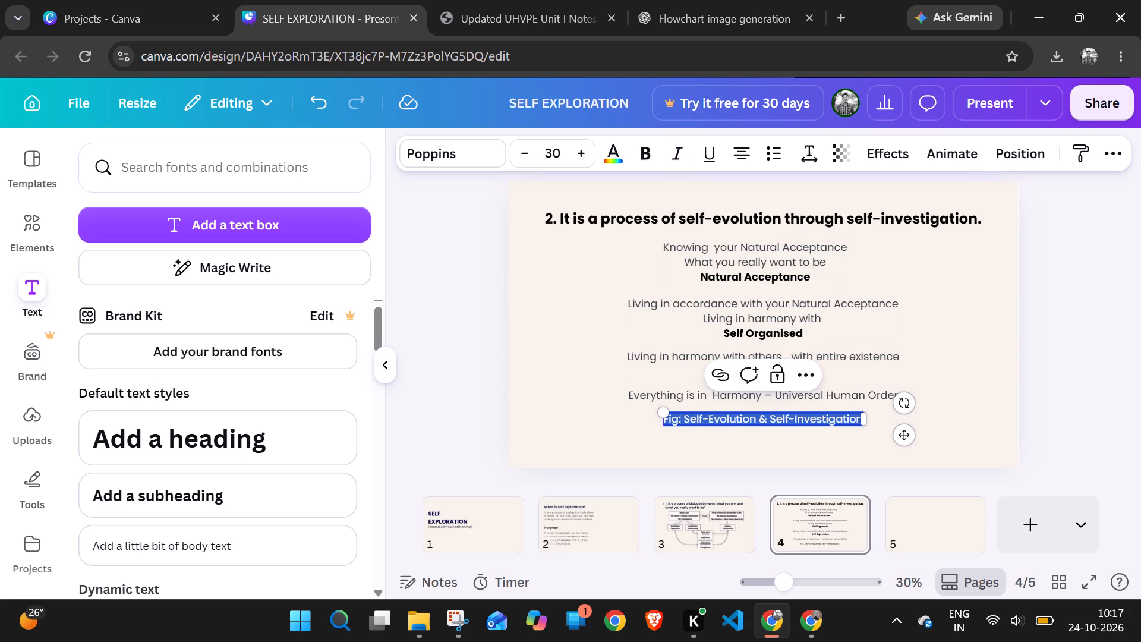
pyautogui.click(672, 145)
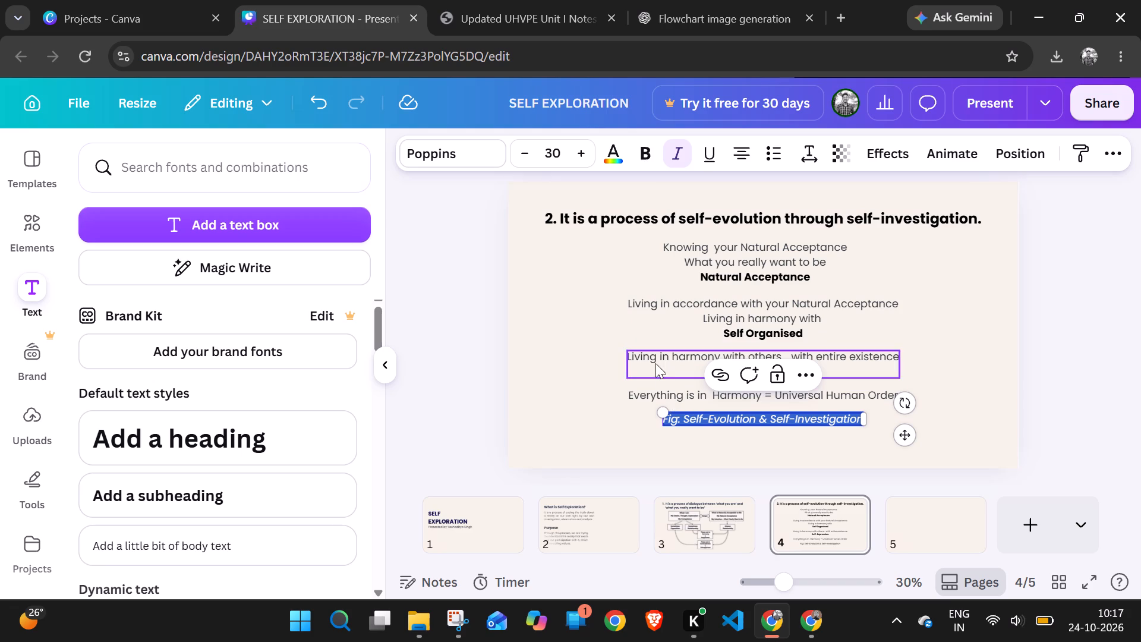
# Insert a space before the colon in the figure caption so that it begins "Fig :".
pyautogui.click(679, 422)
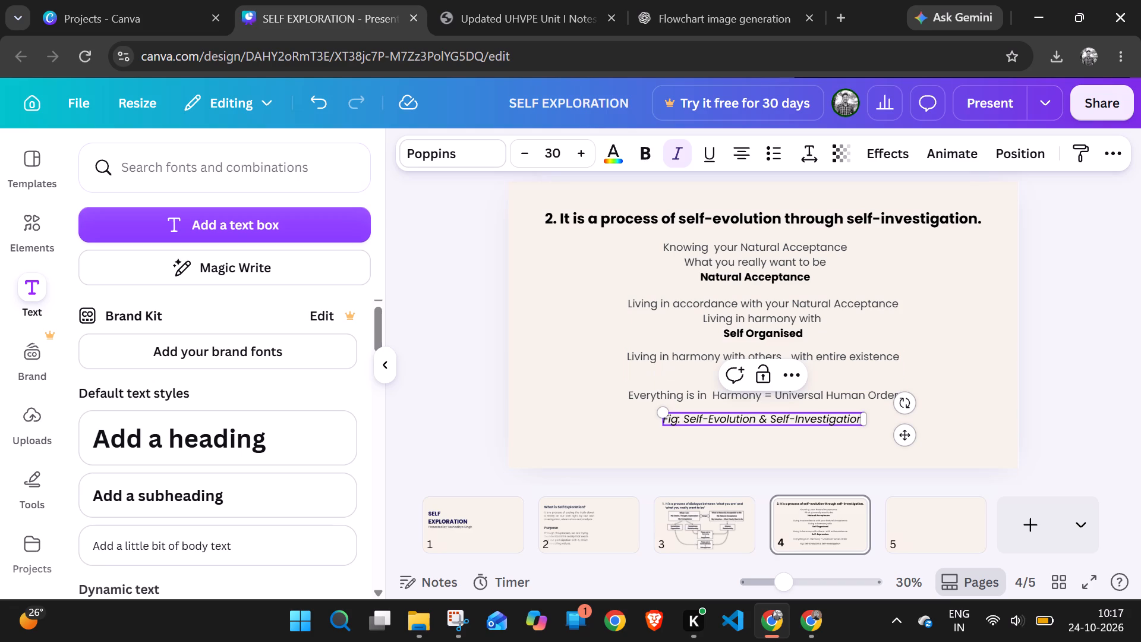
pyautogui.press('BackSpace')
pyautogui.press('space')
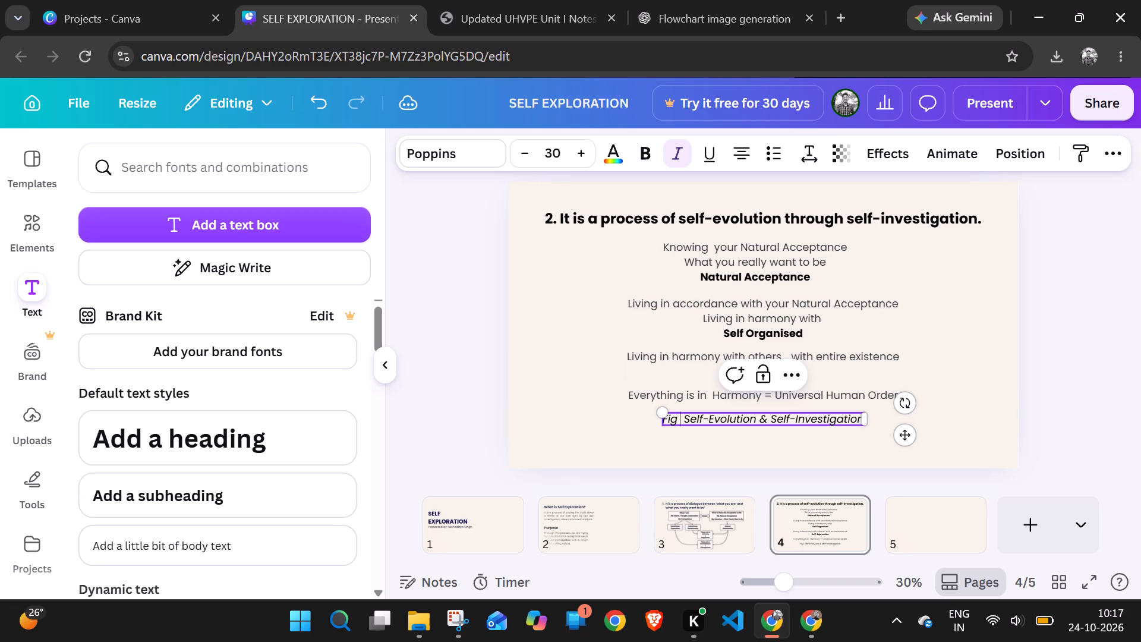
pyautogui.press('-')
pyautogui.press('BackSpace')
pyautogui.hotkey('shift', ':')
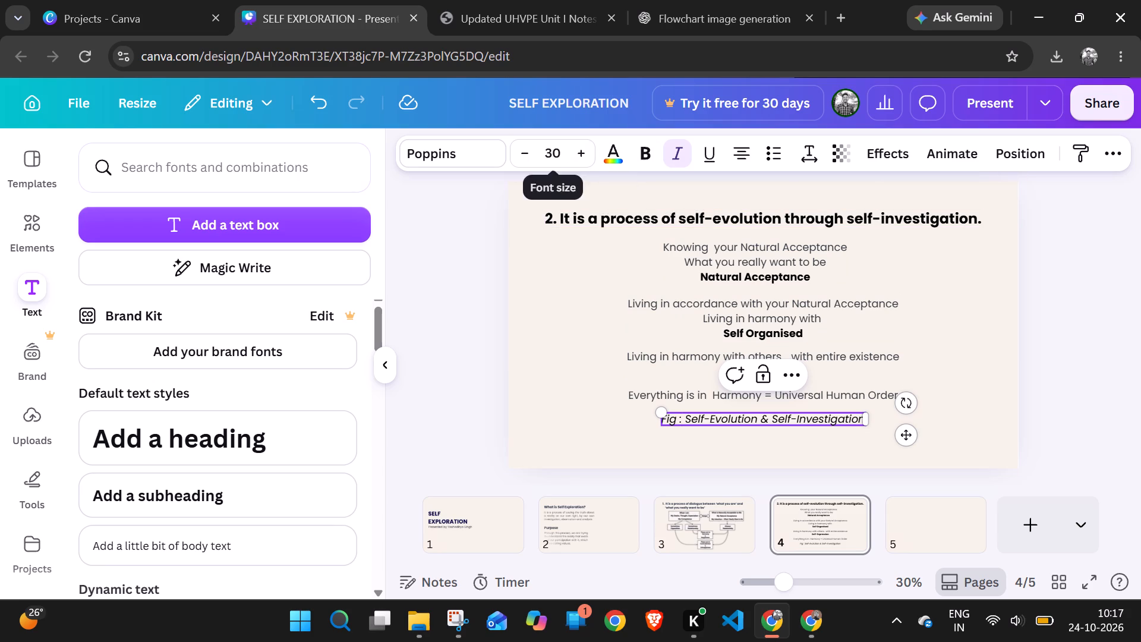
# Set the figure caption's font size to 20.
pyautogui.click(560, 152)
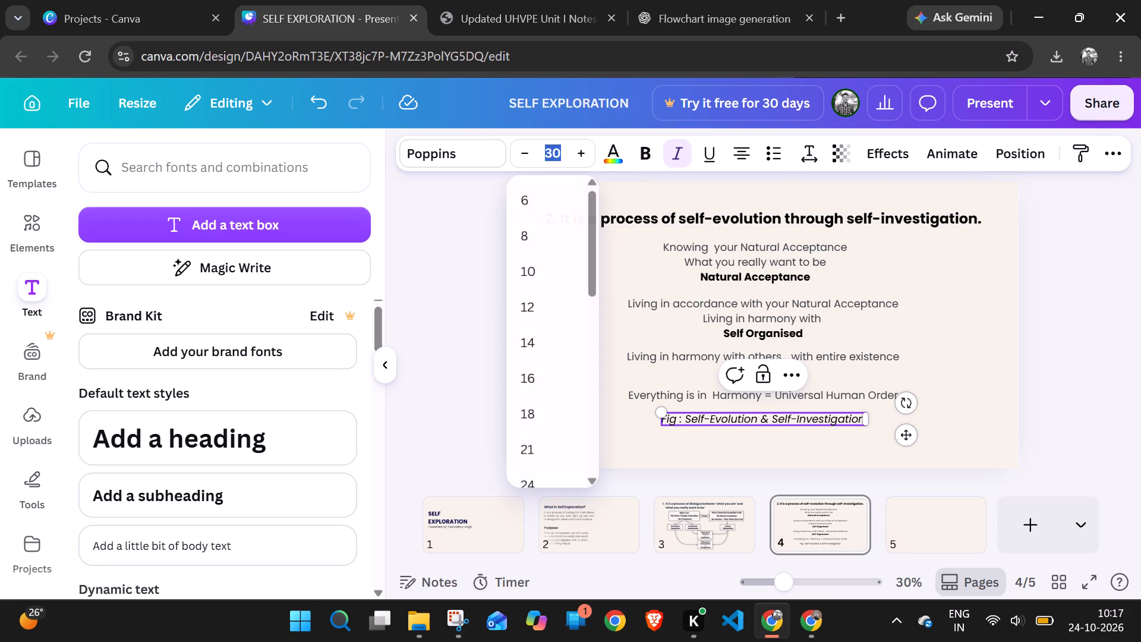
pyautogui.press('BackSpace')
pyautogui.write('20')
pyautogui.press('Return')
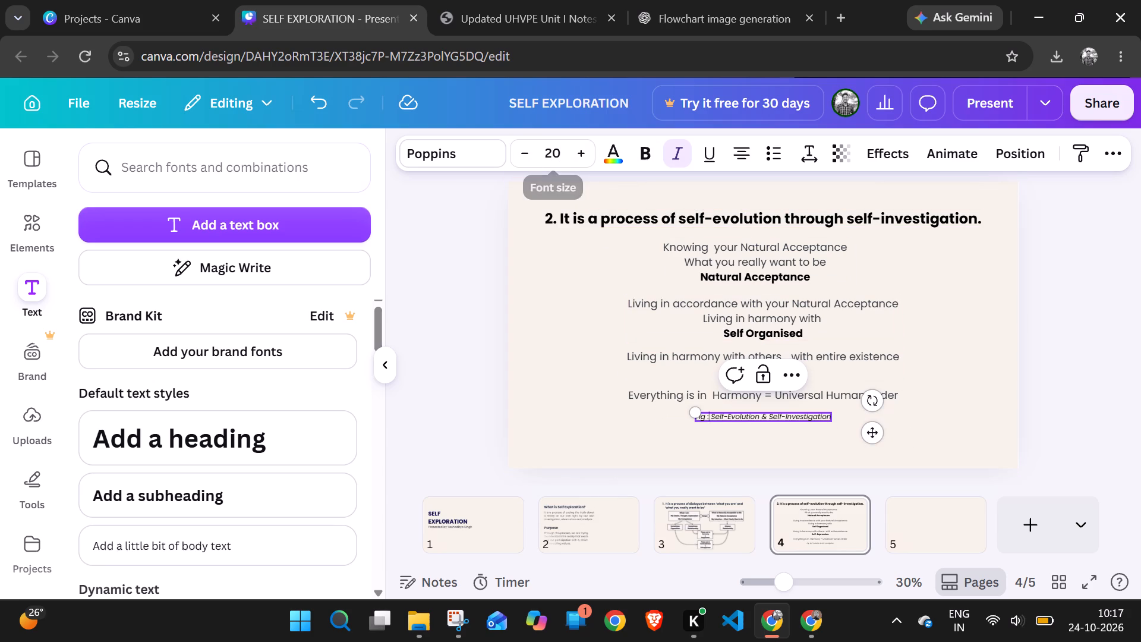
# Set the figure caption's font size to 25 and deselect the caption.
pyautogui.click(566, 160)
pyautogui.press('BackSpace')
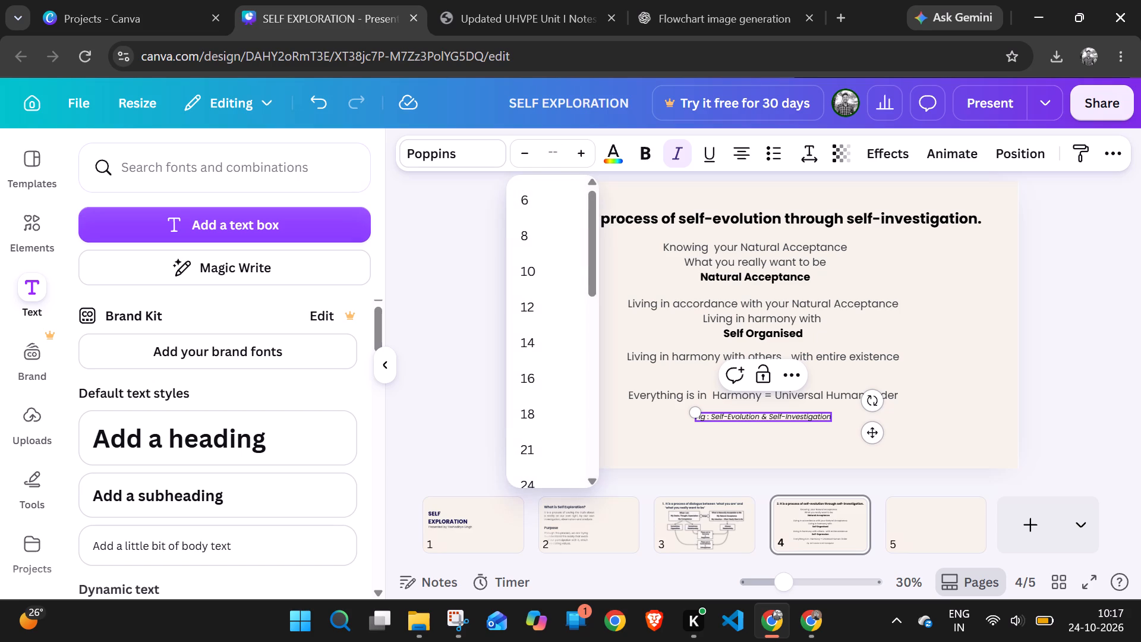
pyautogui.press('2')
pyautogui.press('5')
pyautogui.press('Return')
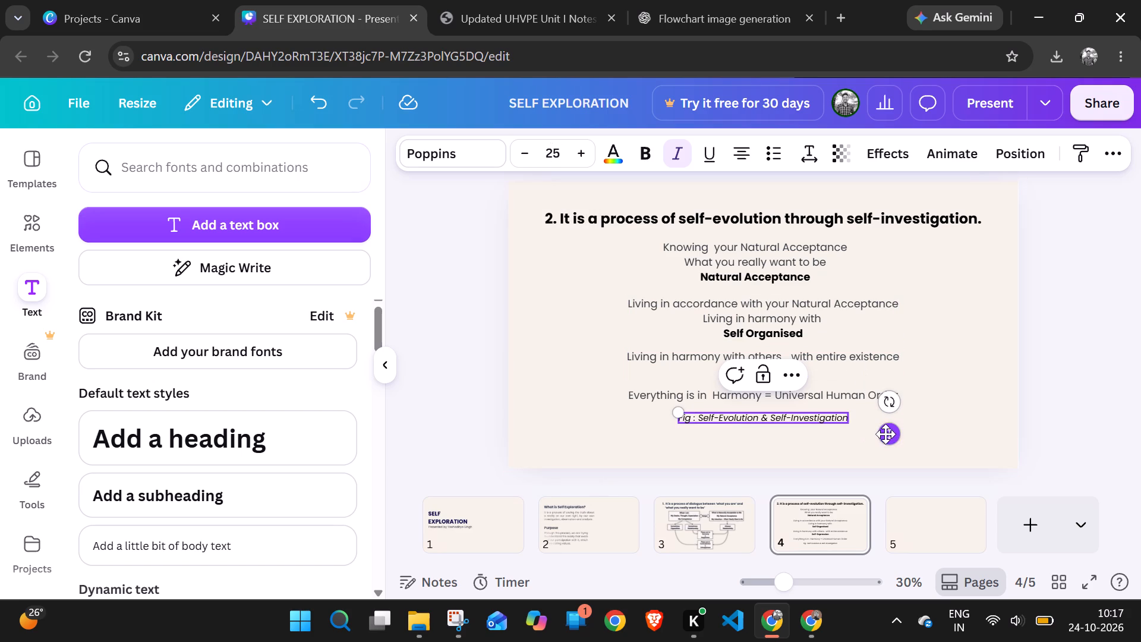
pyautogui.click(735, 430)
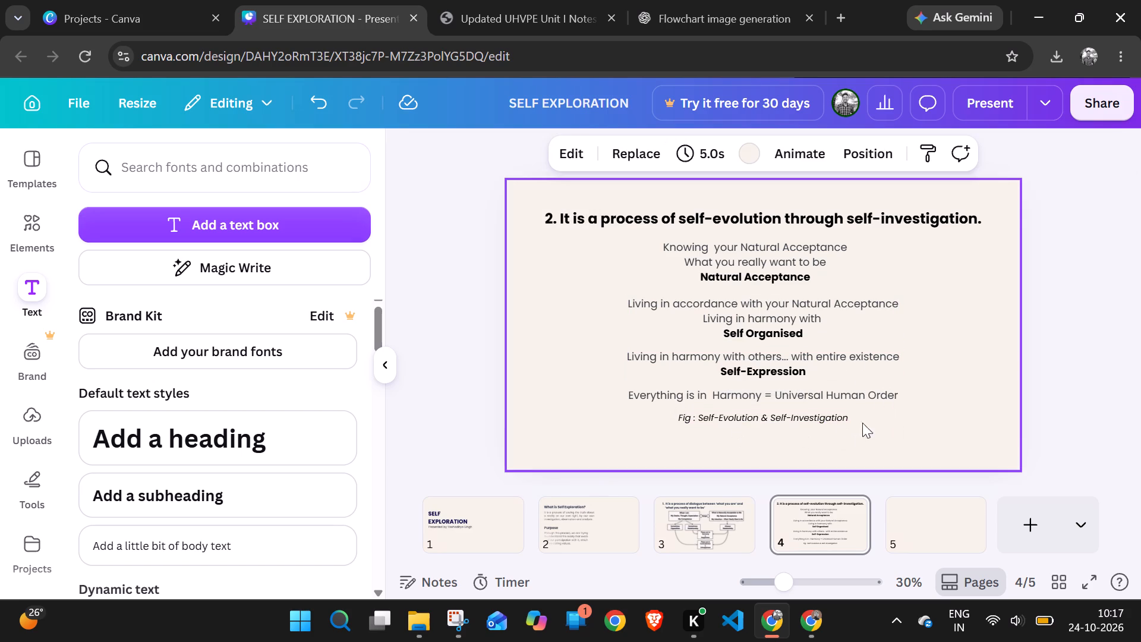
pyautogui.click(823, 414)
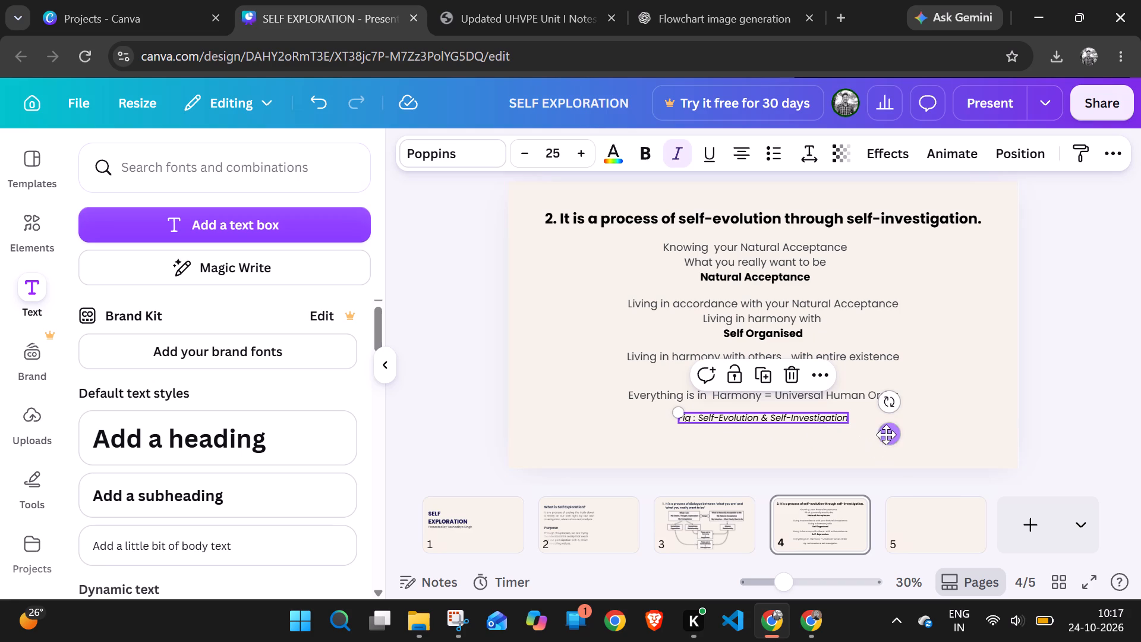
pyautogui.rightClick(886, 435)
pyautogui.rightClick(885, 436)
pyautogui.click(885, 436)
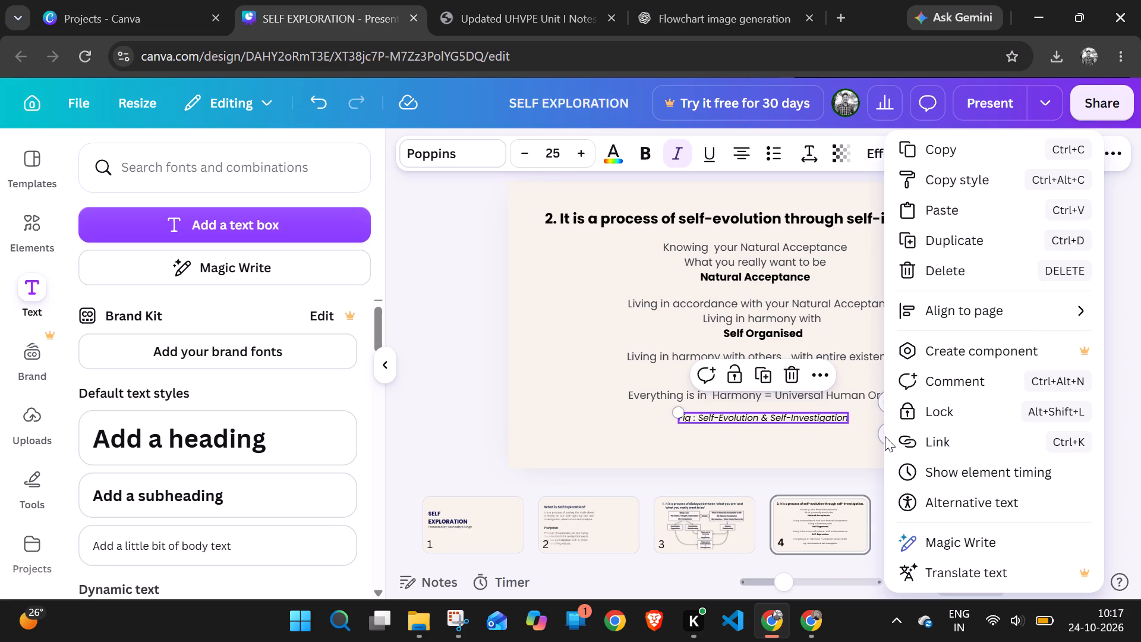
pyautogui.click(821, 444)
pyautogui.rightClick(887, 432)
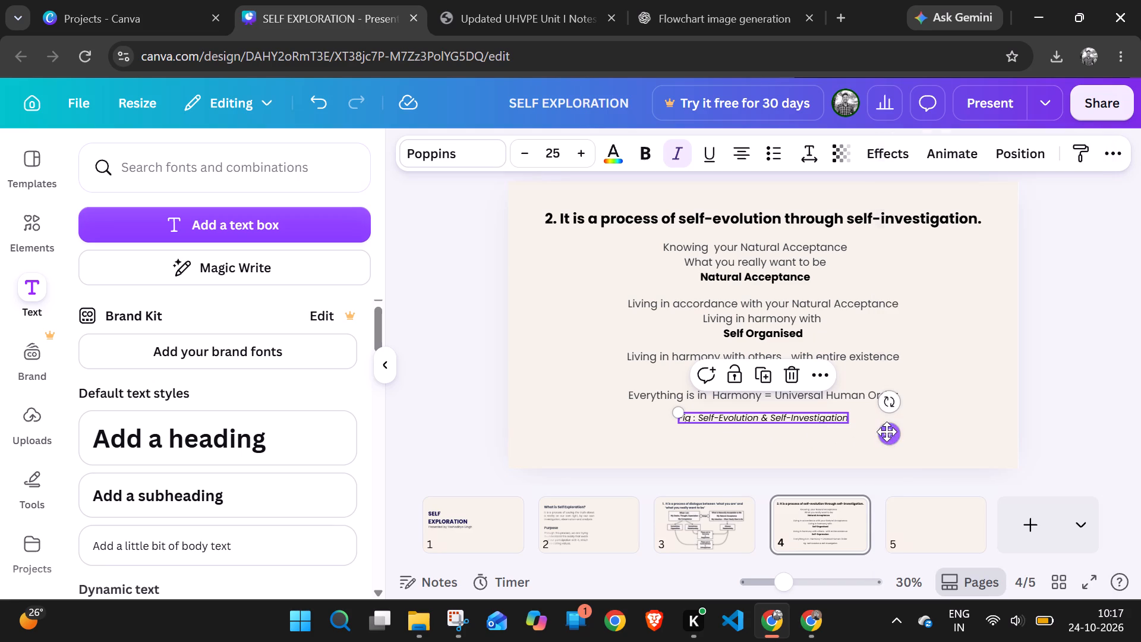
# Move the figure caption slightly further down, keeping it centred on page 4.
pyautogui.click(880, 433)
pyautogui.moveTo(891, 433); pyautogui.dragTo(892, 443)
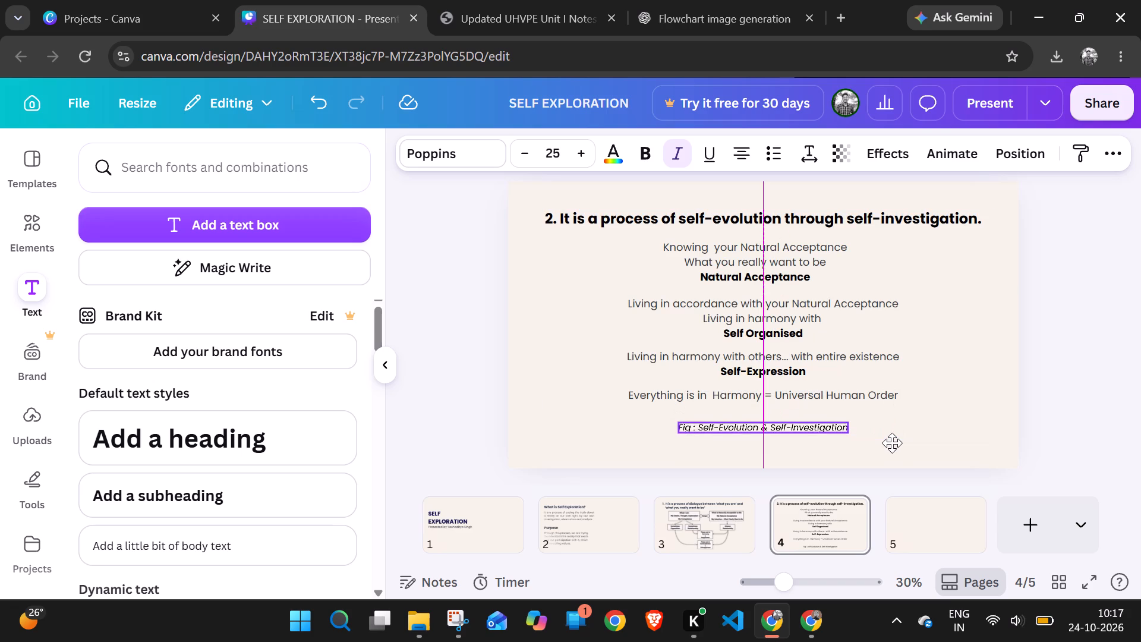
pyautogui.moveTo(892, 443); pyautogui.dragTo(892, 445)
# Nudge the Self-Expression text block and the "Everything is in Harmony = Universal Human Order" line slightly down to even out the spacing.
pyautogui.click(826, 322)
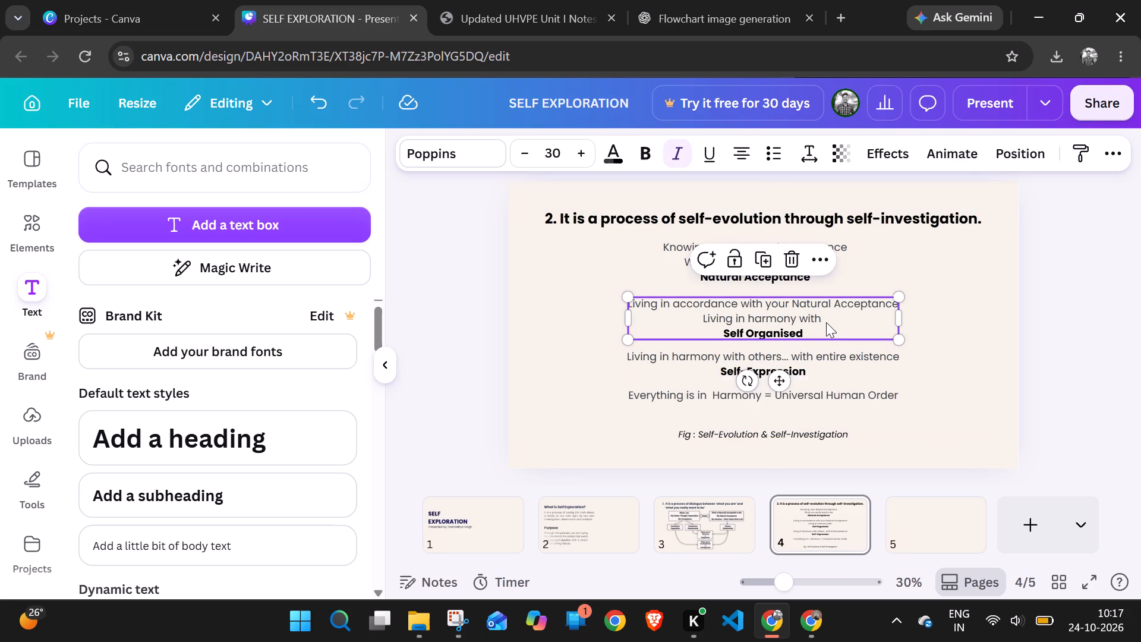
pyautogui.click(784, 285)
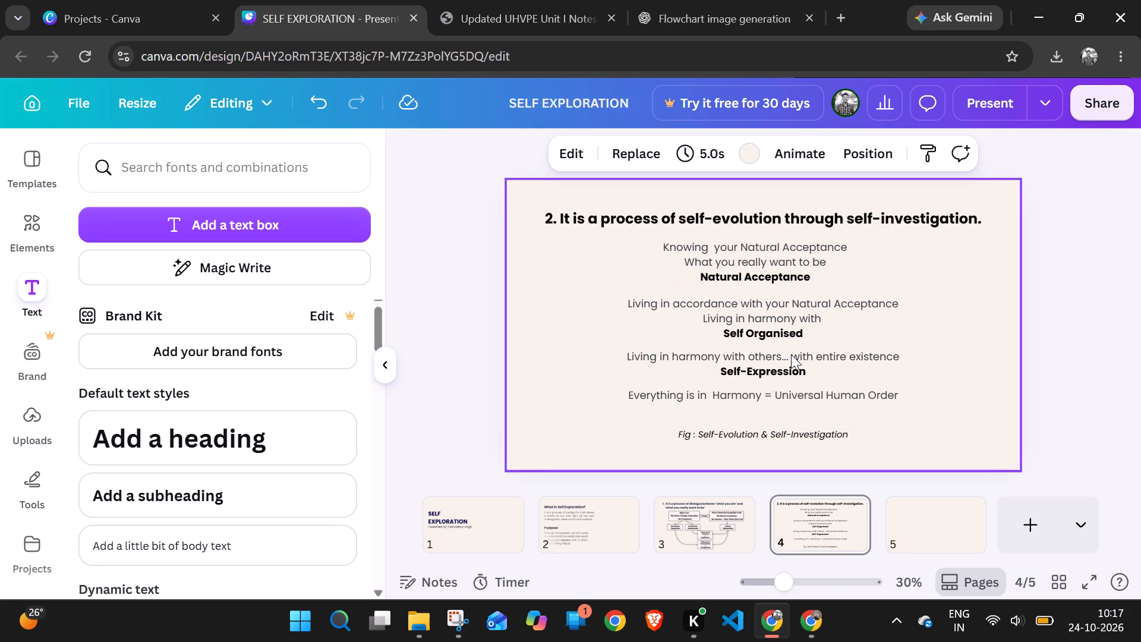
pyautogui.moveTo(791, 354); pyautogui.dragTo(790, 360)
pyautogui.click(788, 391)
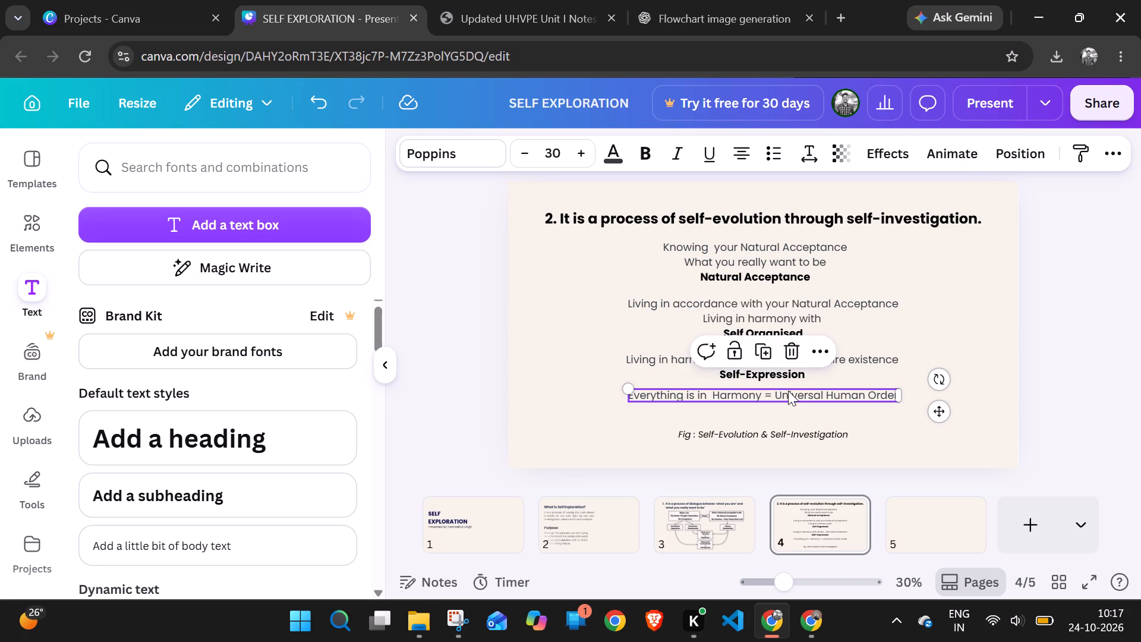
pyautogui.rightClick(932, 412)
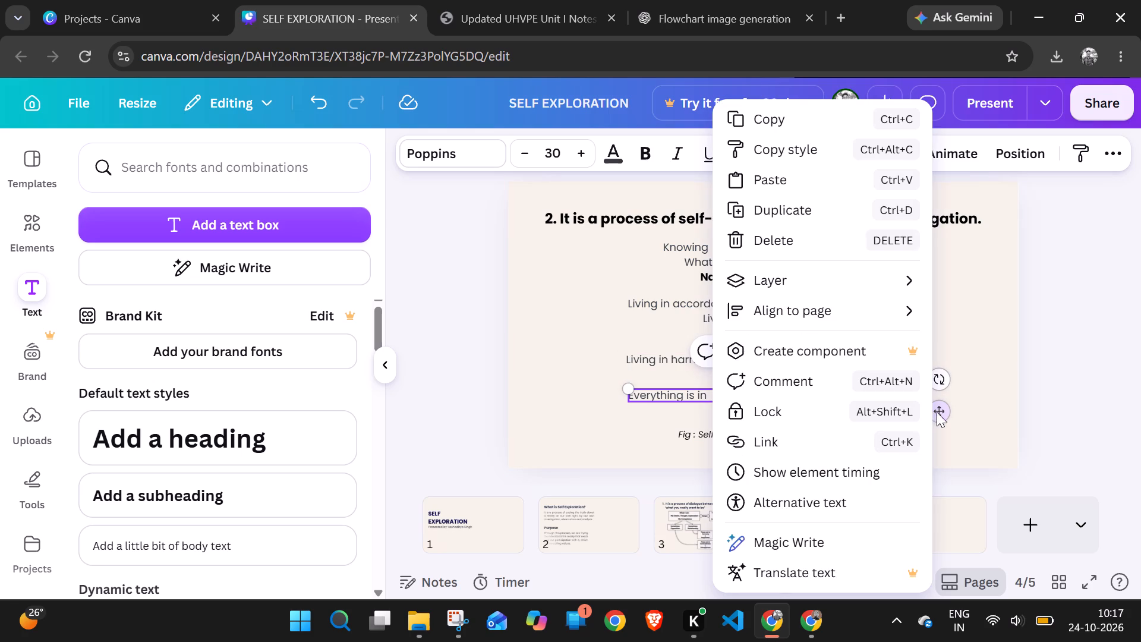
pyautogui.rightClick(937, 412)
pyautogui.click(937, 412)
pyautogui.moveTo(937, 412); pyautogui.dragTo(937, 420)
pyautogui.click(946, 288)
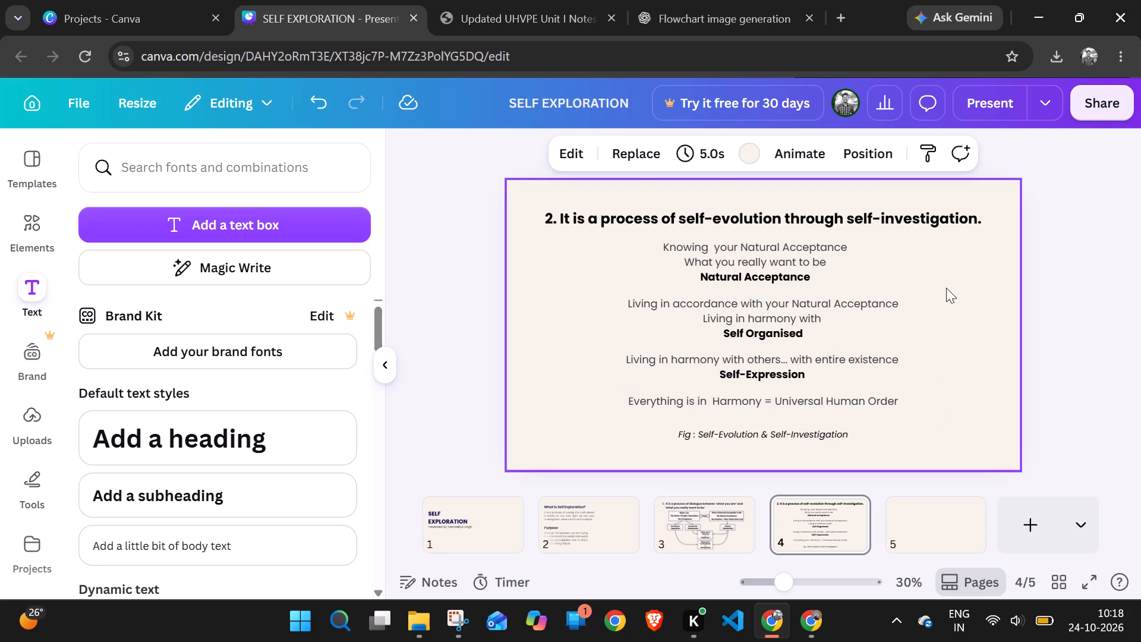
# Insert a square from the basic shapes onto page 4.
pyautogui.click(621, 274)
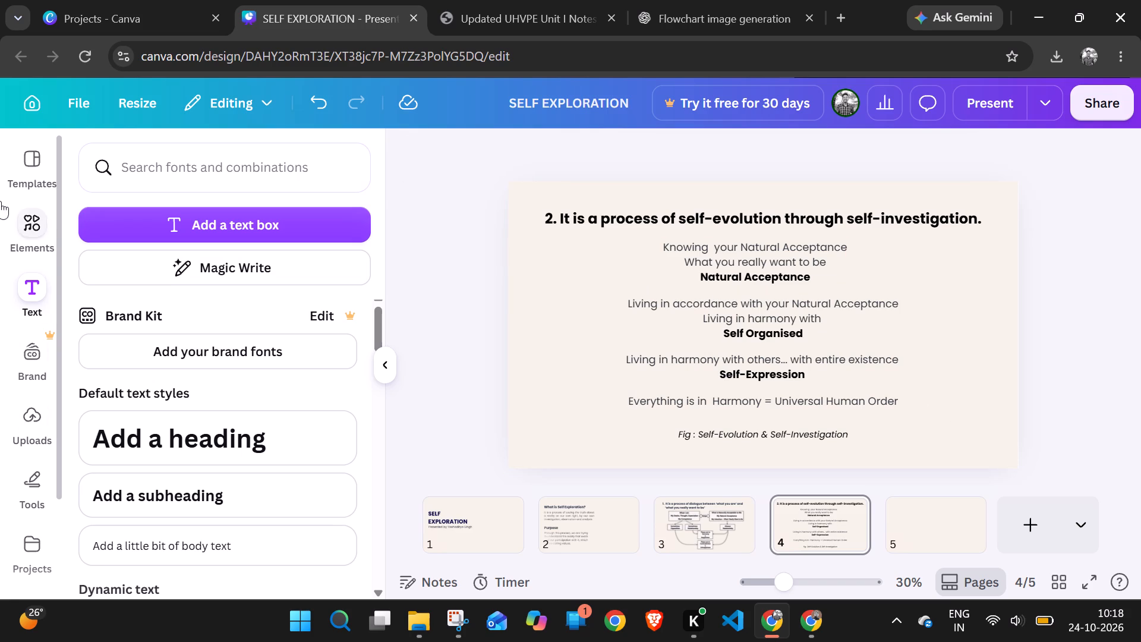
pyautogui.click(18, 217)
pyautogui.click(31, 225)
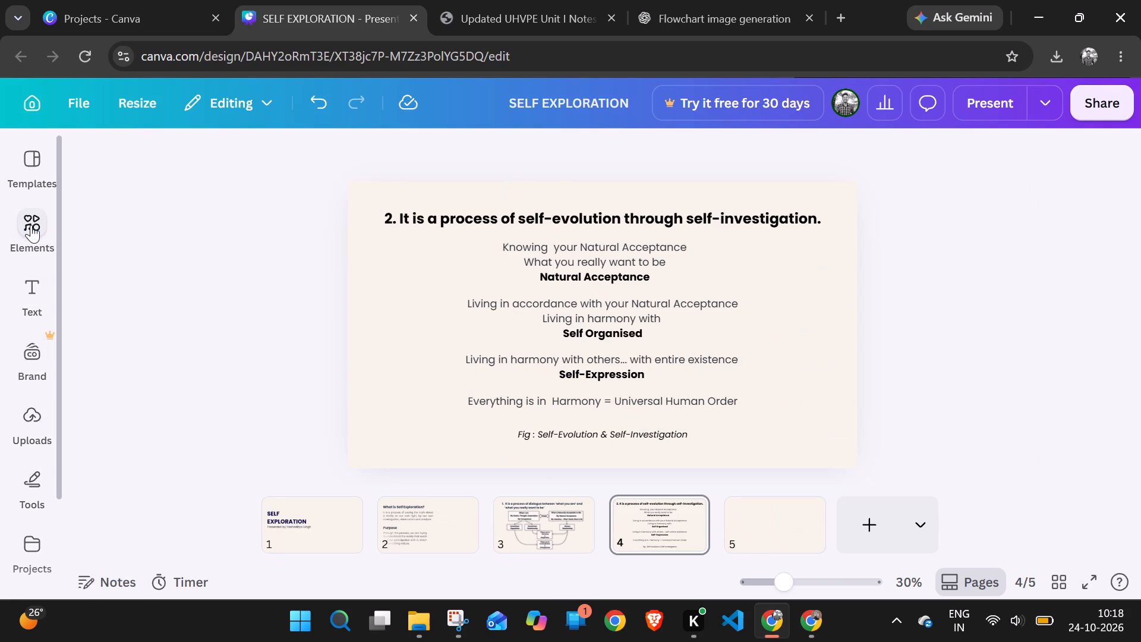
pyautogui.click(31, 225)
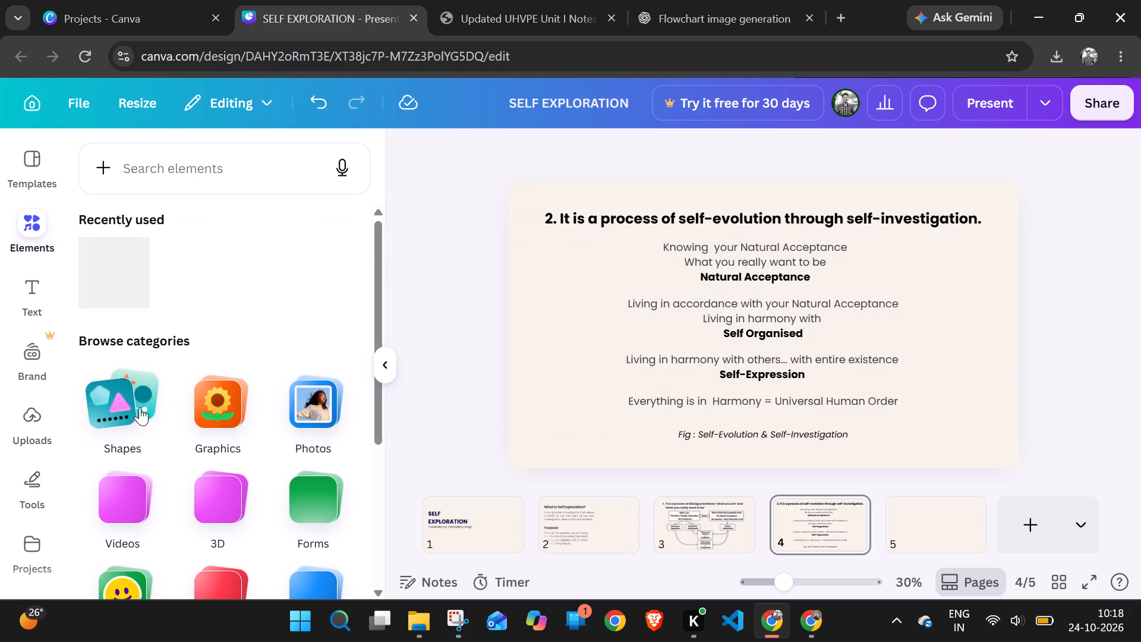
pyautogui.click(140, 407)
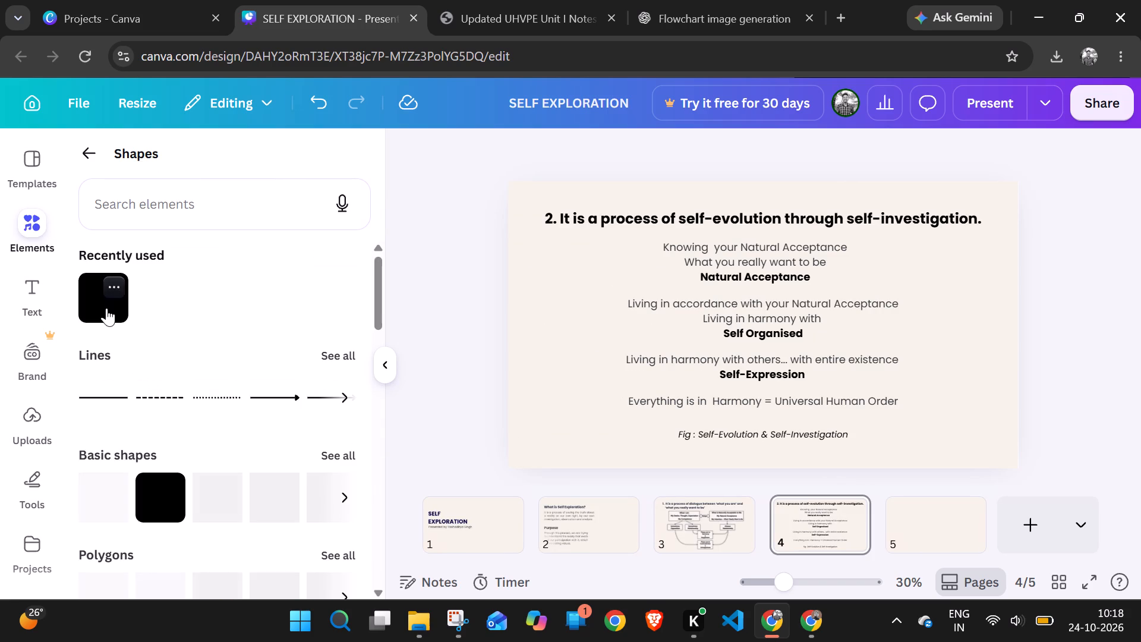
pyautogui.click(103, 502)
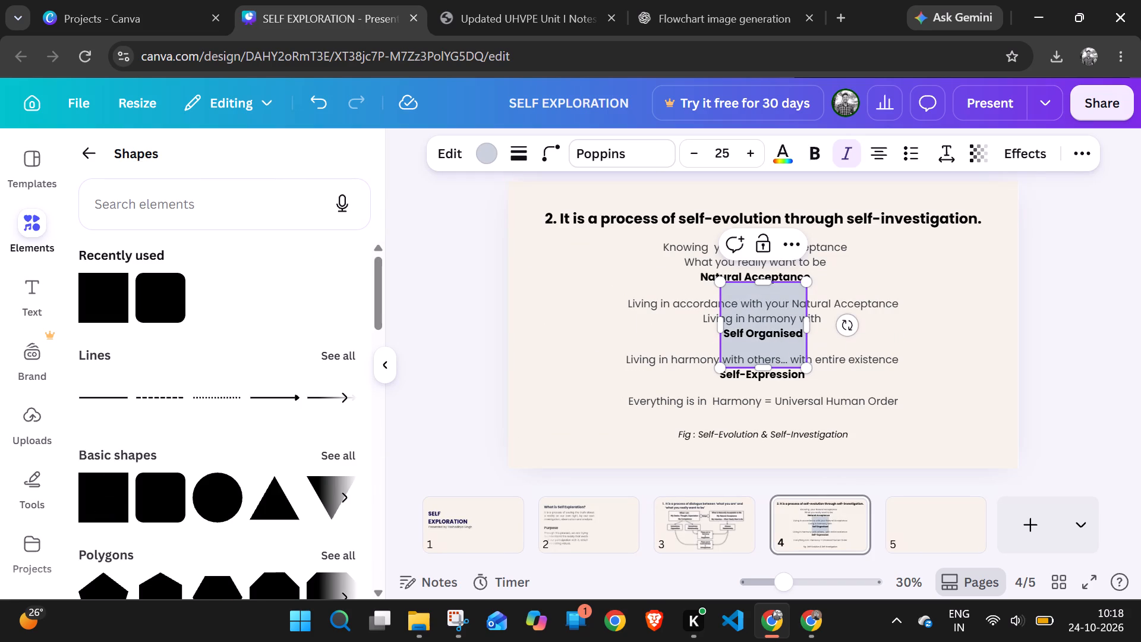
# Stretch the square sideways and reduce its height to make a wide, flat rectangle spanning the flowchart text.
pyautogui.click(807, 323)
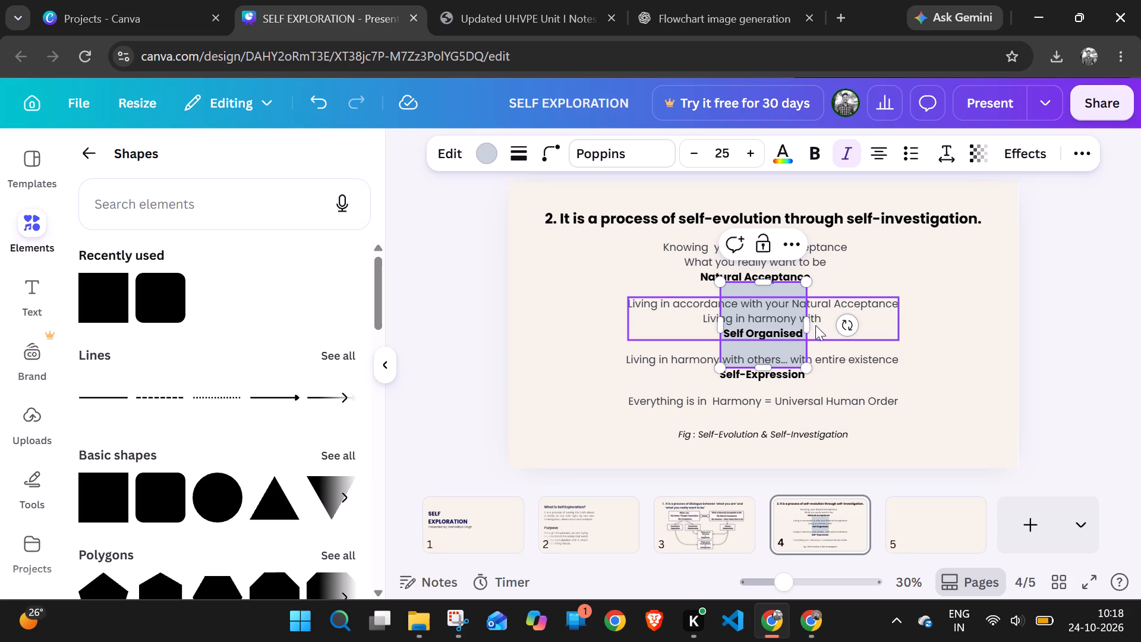
pyautogui.moveTo(809, 326); pyautogui.dragTo(927, 317)
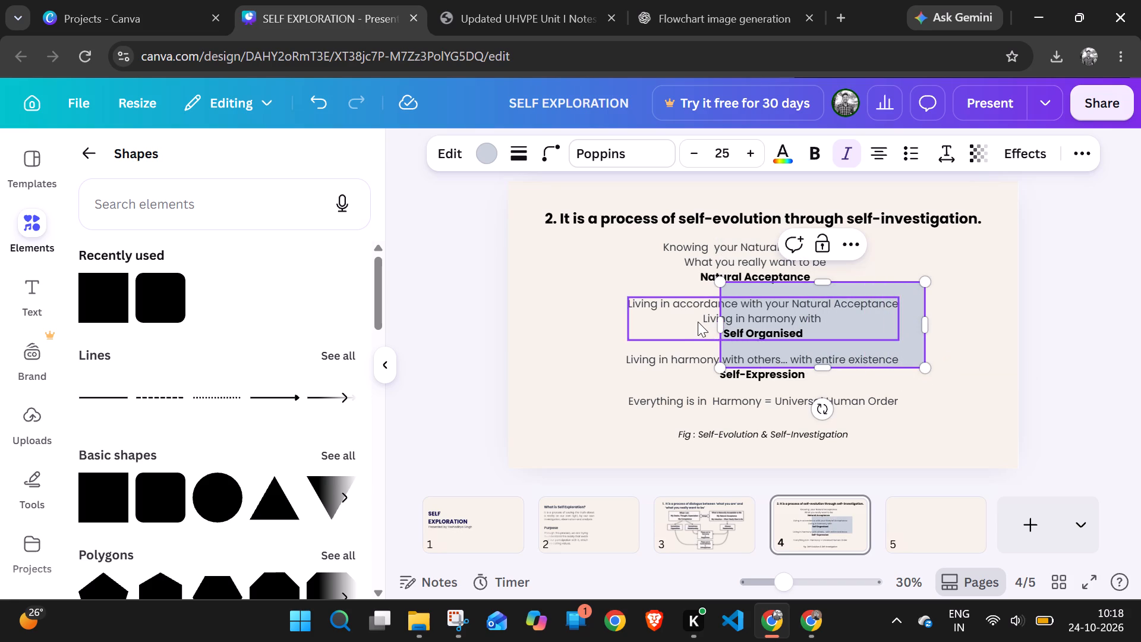
pyautogui.moveTo(722, 322); pyautogui.dragTo(626, 315)
pyautogui.moveTo(771, 365); pyautogui.dragTo(772, 326)
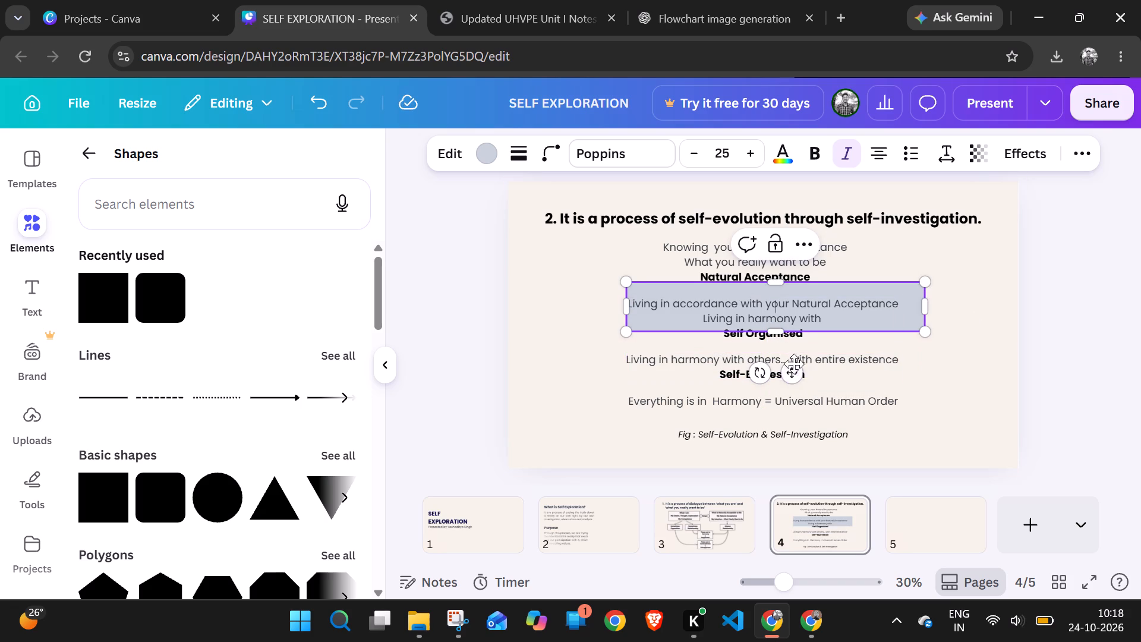
# Position the rectangle over the "Knowing your Natural Acceptance" text block and trim it to about 1,024 by 160.
pyautogui.moveTo(792, 372); pyautogui.dragTo(787, 332)
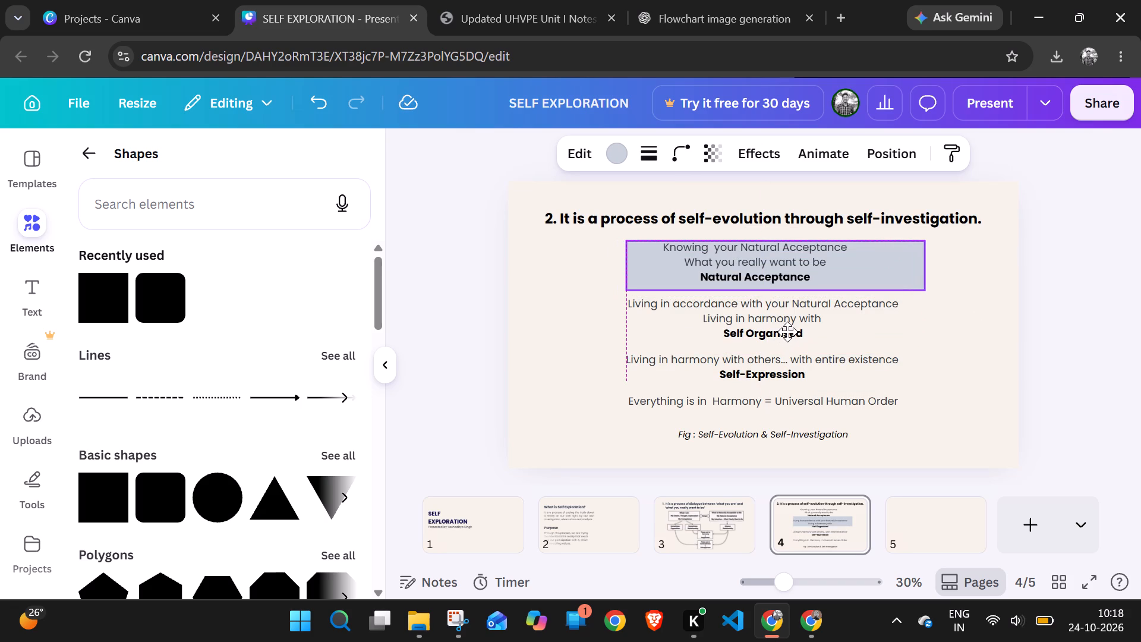
pyautogui.moveTo(787, 332); pyautogui.dragTo(786, 327)
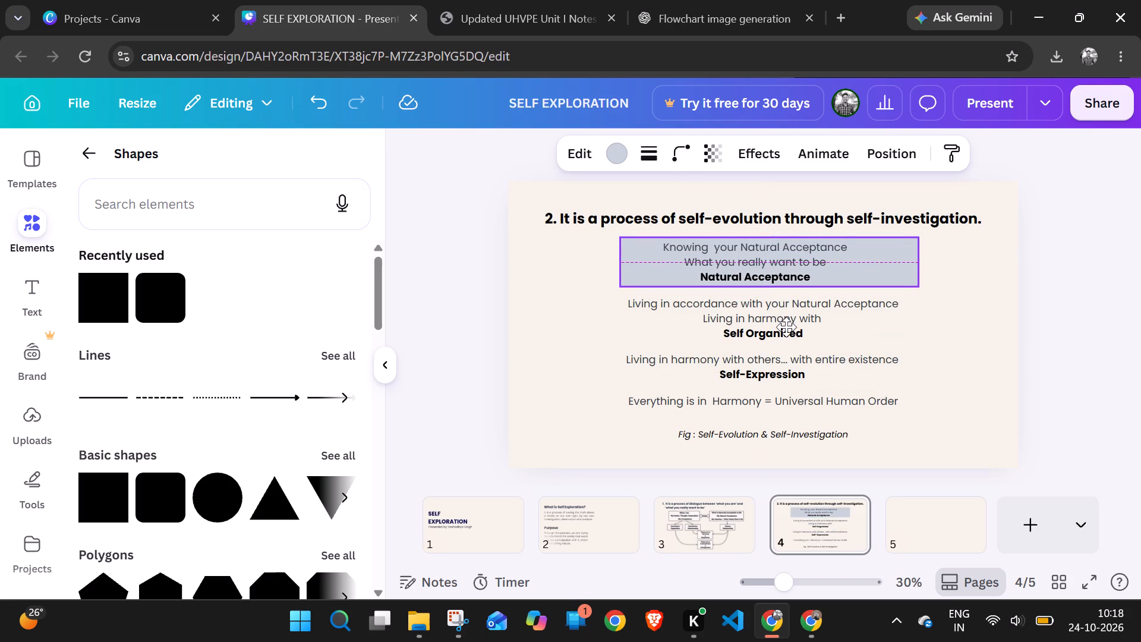
pyautogui.moveTo(786, 327); pyautogui.dragTo(787, 330)
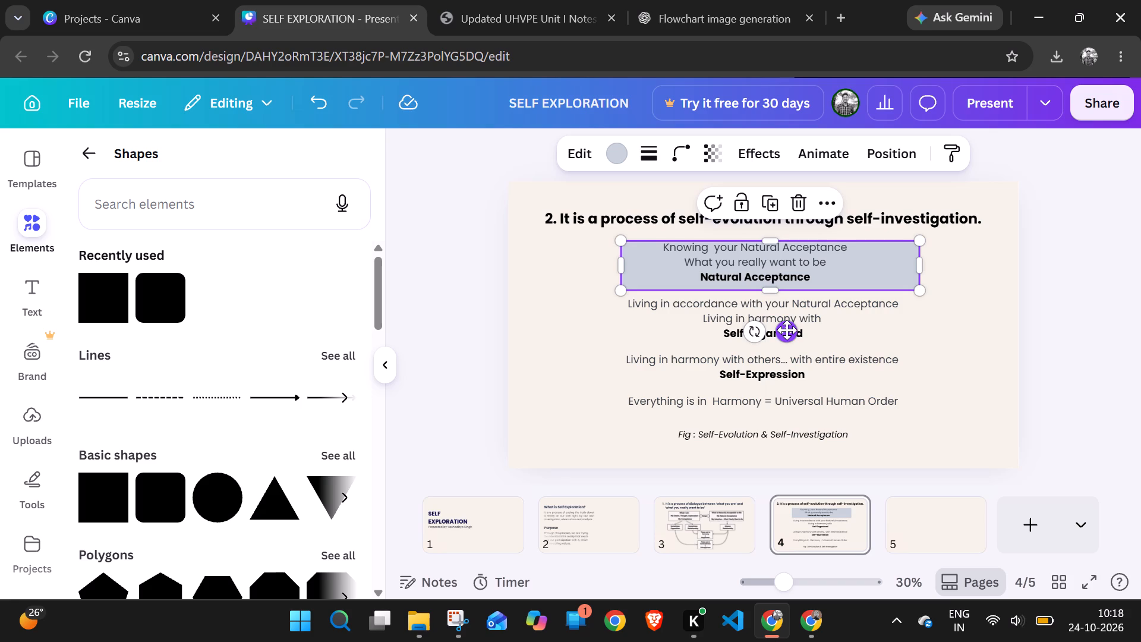
pyautogui.moveTo(787, 330); pyautogui.dragTo(790, 323)
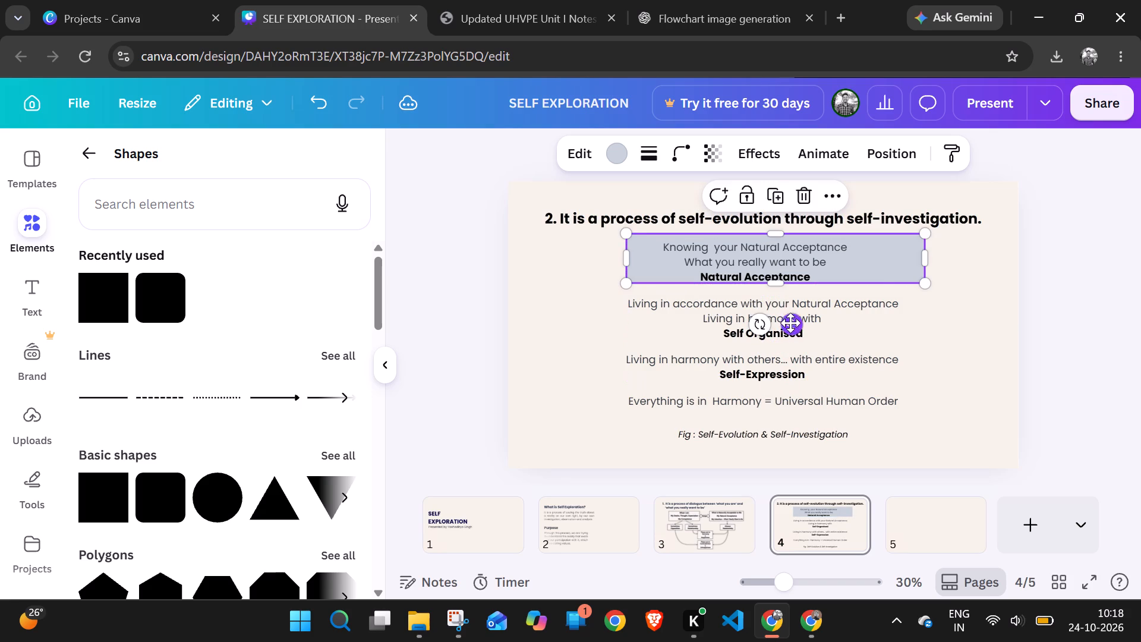
pyautogui.moveTo(922, 252); pyautogui.dragTo(919, 252)
pyautogui.moveTo(919, 252); pyautogui.dragTo(892, 253)
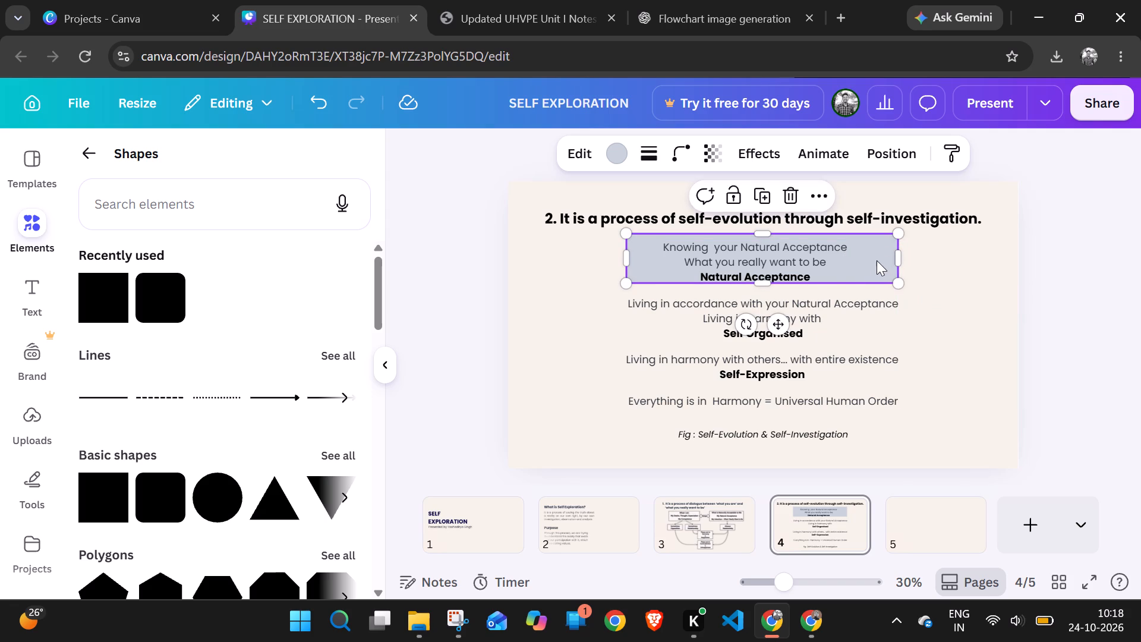
pyautogui.click(782, 322)
pyautogui.moveTo(763, 236); pyautogui.dragTo(763, 242)
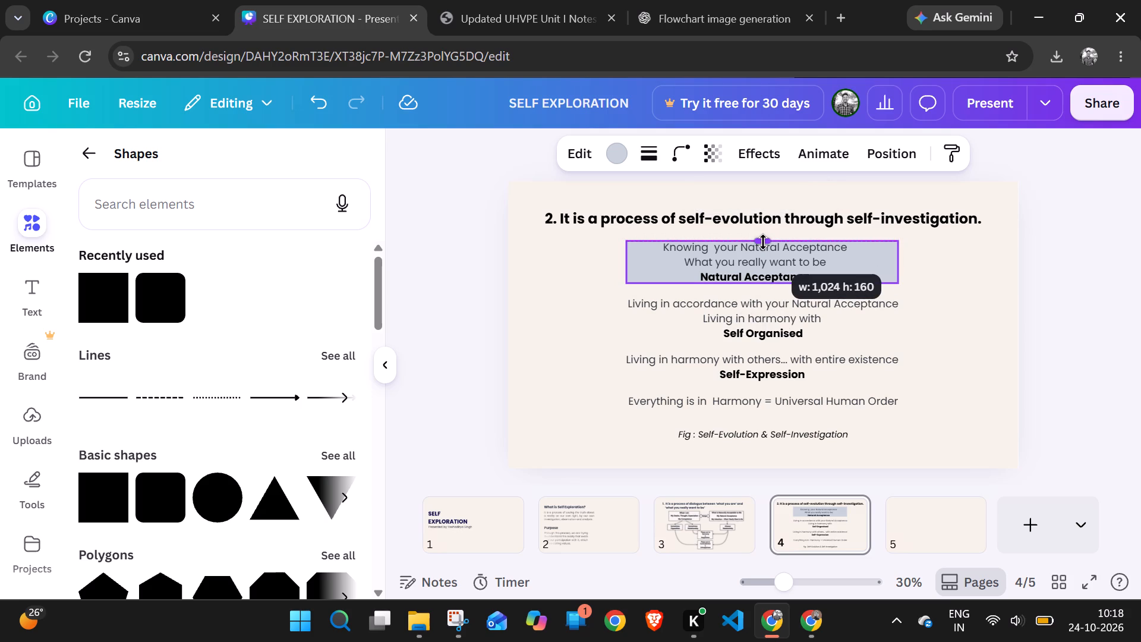
pyautogui.moveTo(763, 242); pyautogui.dragTo(761, 241)
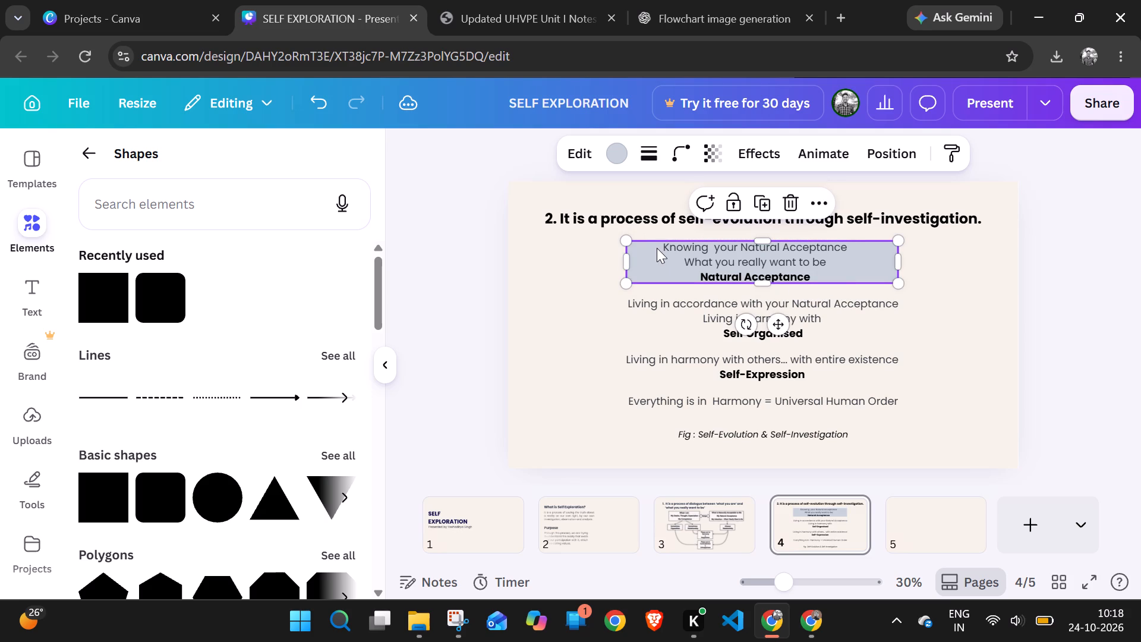
pyautogui.click(654, 250)
pyautogui.click(619, 155)
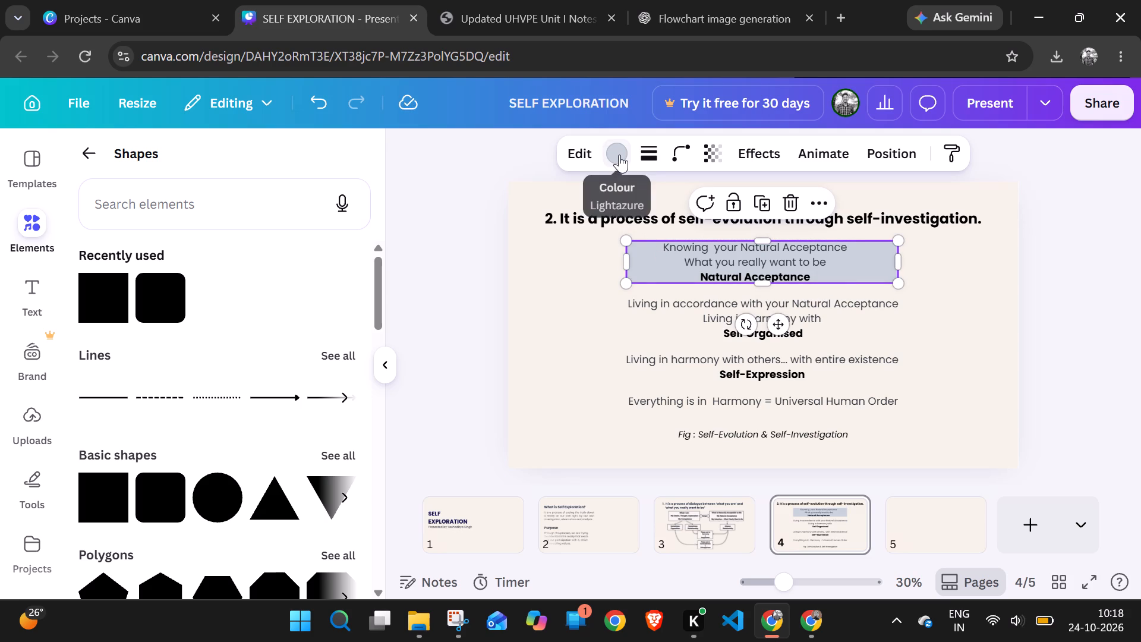
pyautogui.click(808, 641)
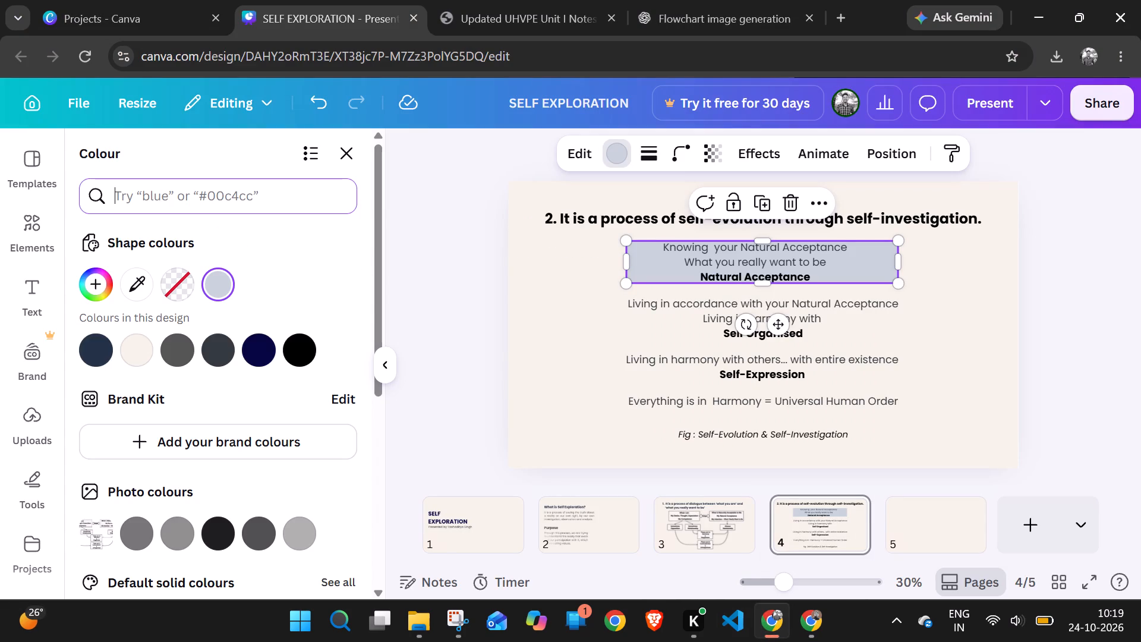
pyautogui.hotkey('ctrl', 'v')
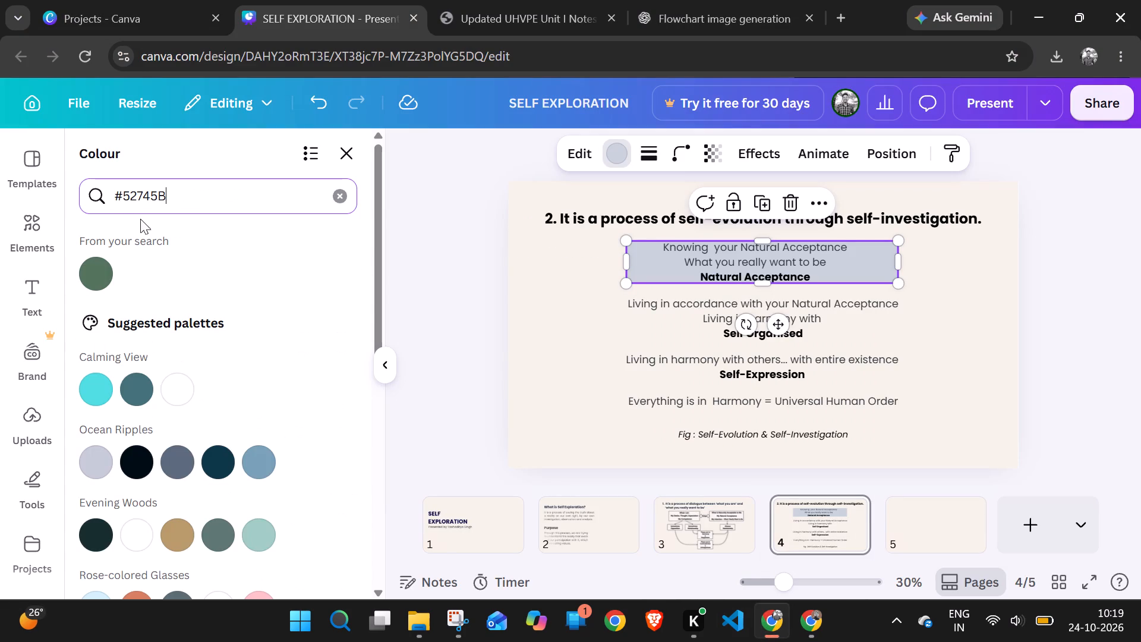
pyautogui.click(99, 280)
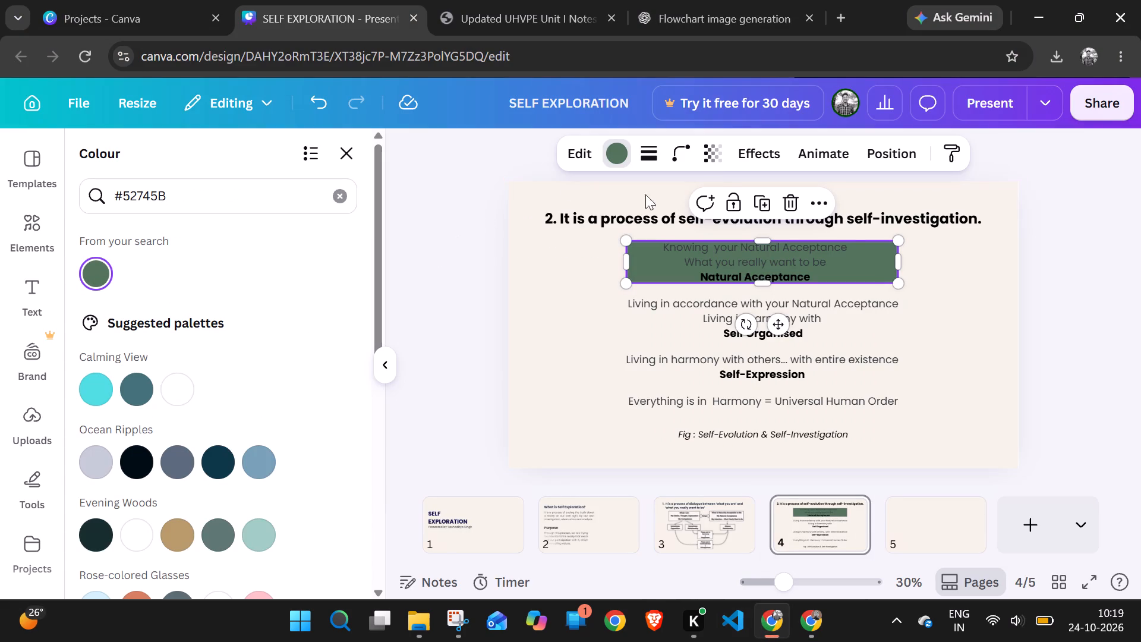
# Set the green rectangle's transparency to 52.
pyautogui.click(721, 162)
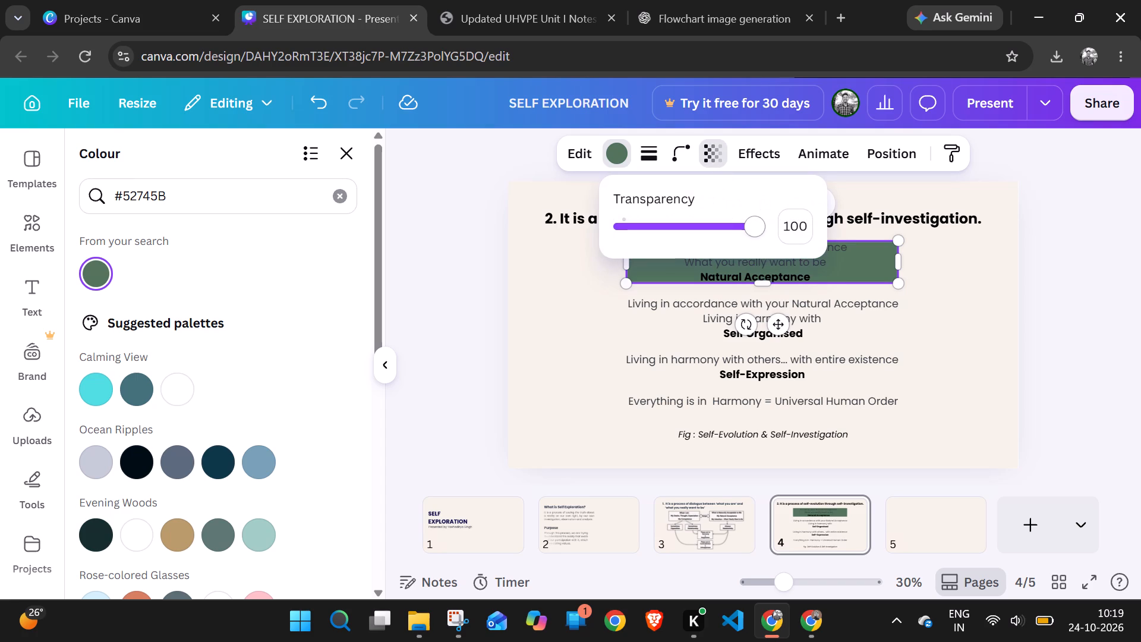
pyautogui.moveTo(756, 234); pyautogui.dragTo(691, 224)
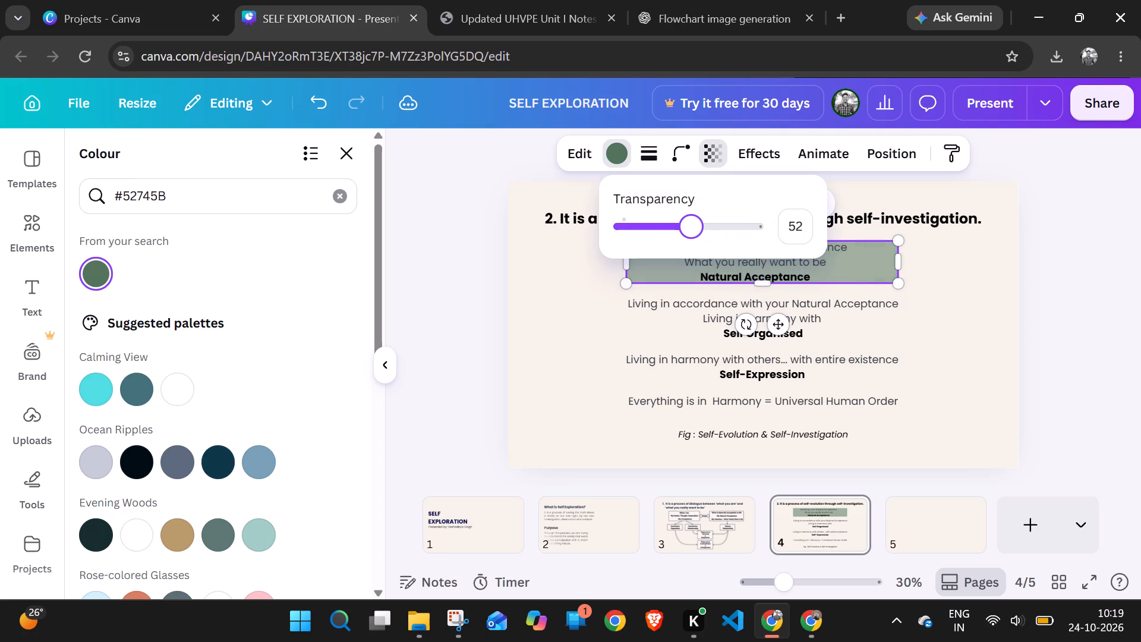
# Set the green rectangle's transparency to 48.
pyautogui.moveTo(691, 224); pyautogui.dragTo(686, 223)
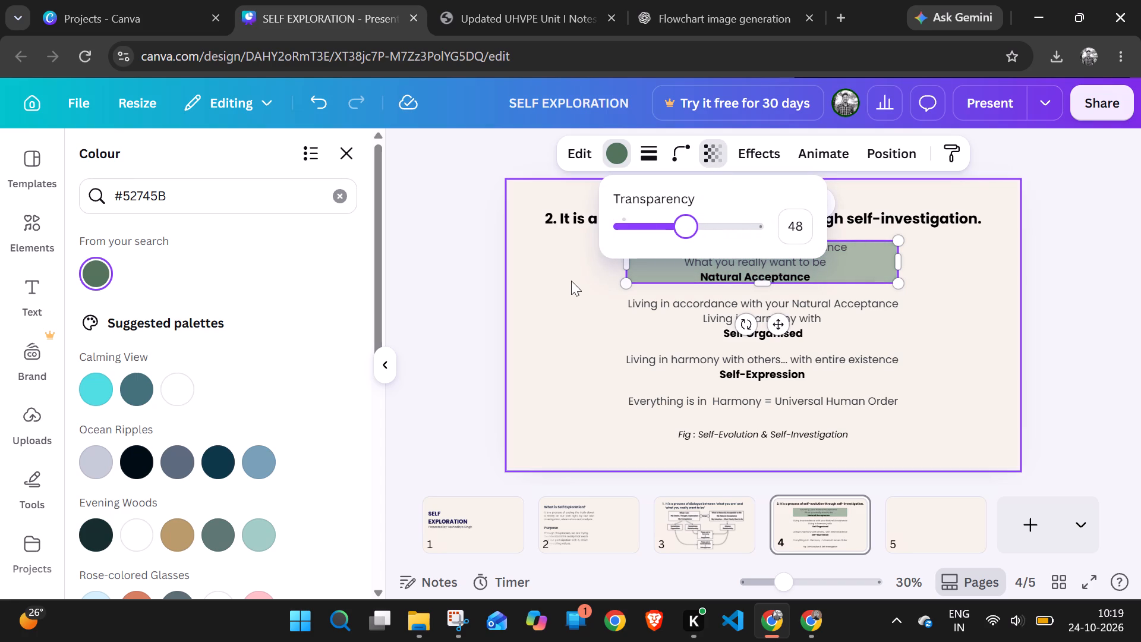
pyautogui.click(571, 281)
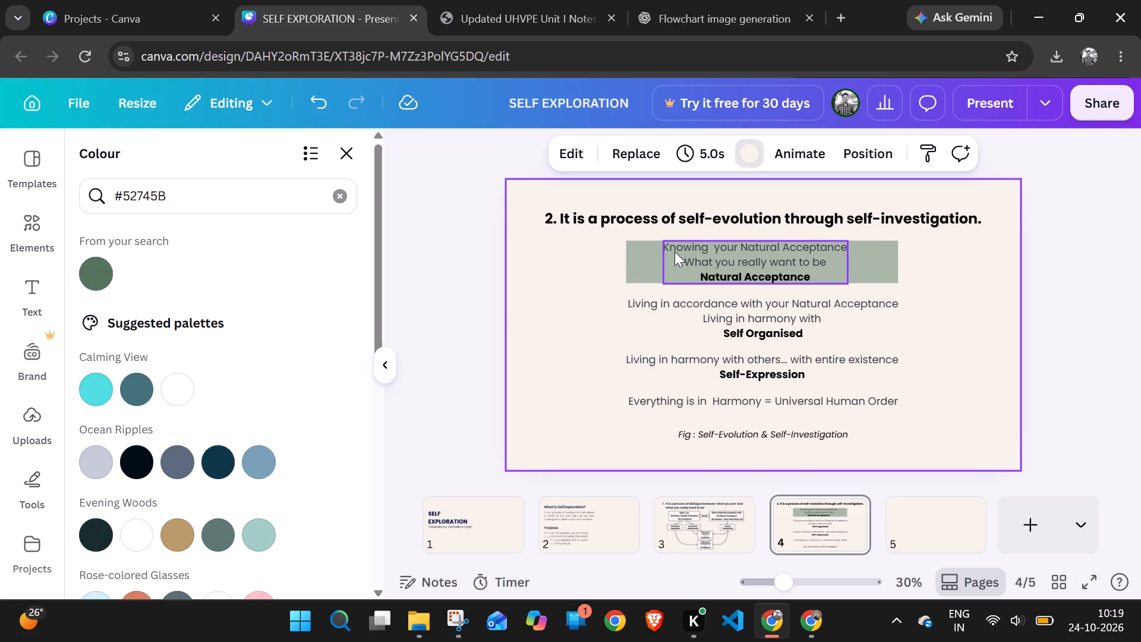
# Round the corners of the green rectangle over the "Natural Acceptance" text block to 12.
pyautogui.click(639, 265)
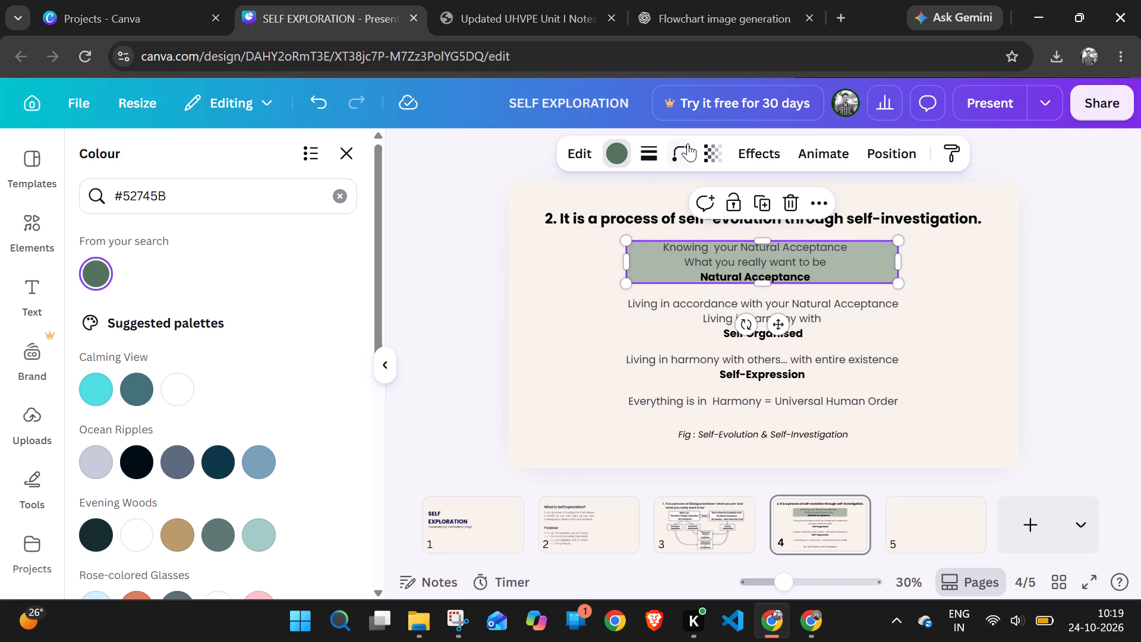
pyautogui.click(684, 146)
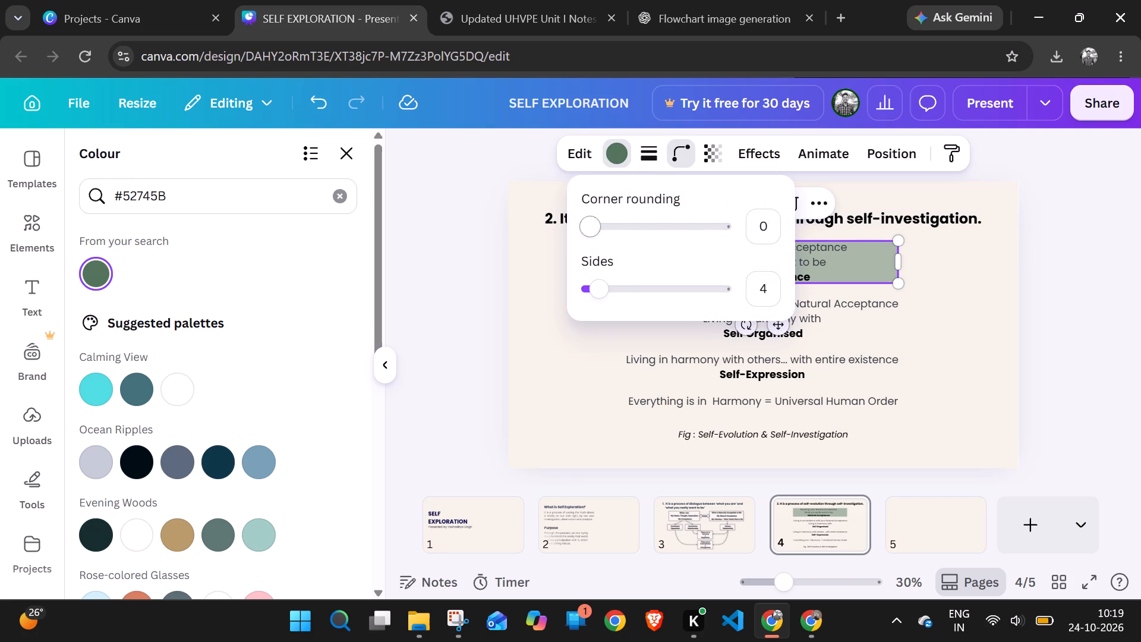
pyautogui.moveTo(593, 223); pyautogui.dragTo(606, 232)
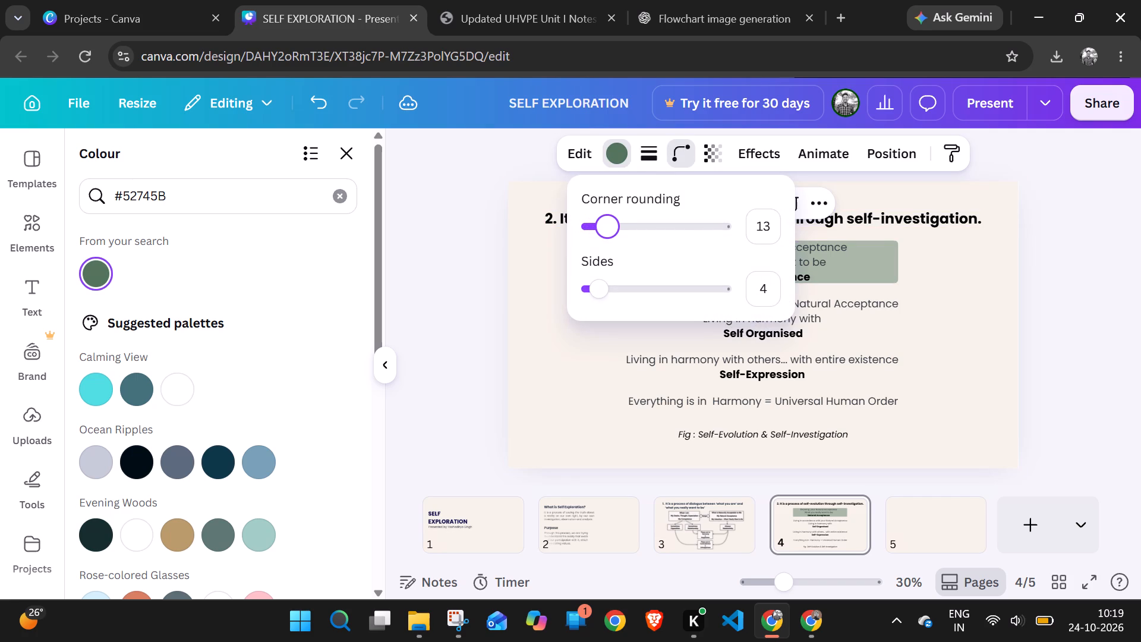
pyautogui.moveTo(606, 232); pyautogui.dragTo(604, 229)
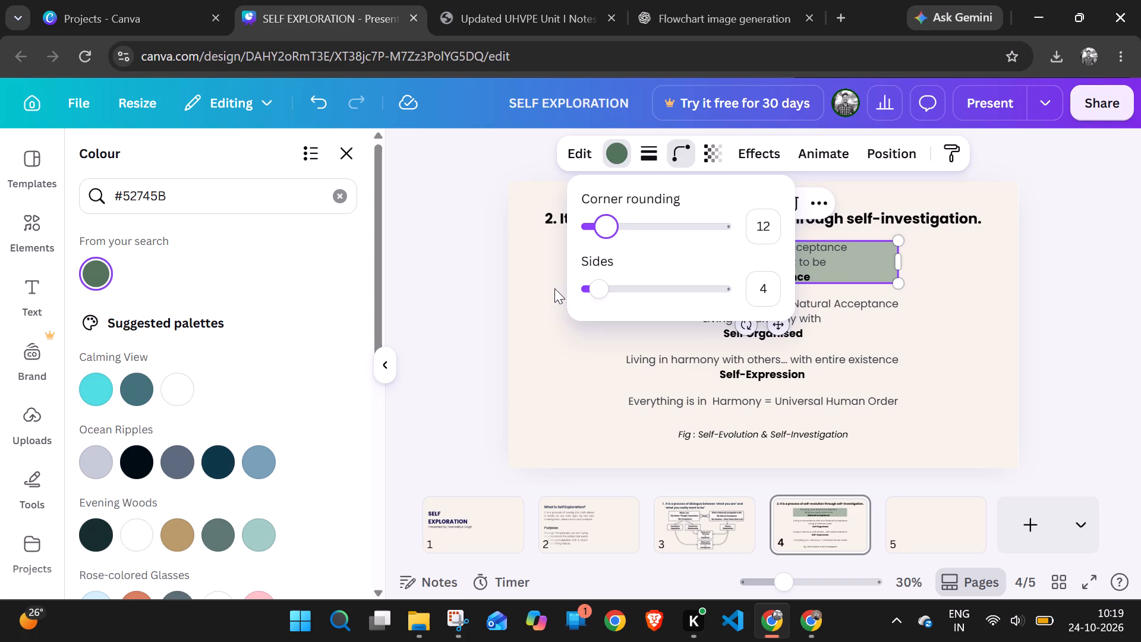
pyautogui.click(554, 288)
# Duplicate the green box and place the copy over the "Living in accordance with your Natural Acceptance" text block, aligned with the first box.
pyautogui.click(632, 267)
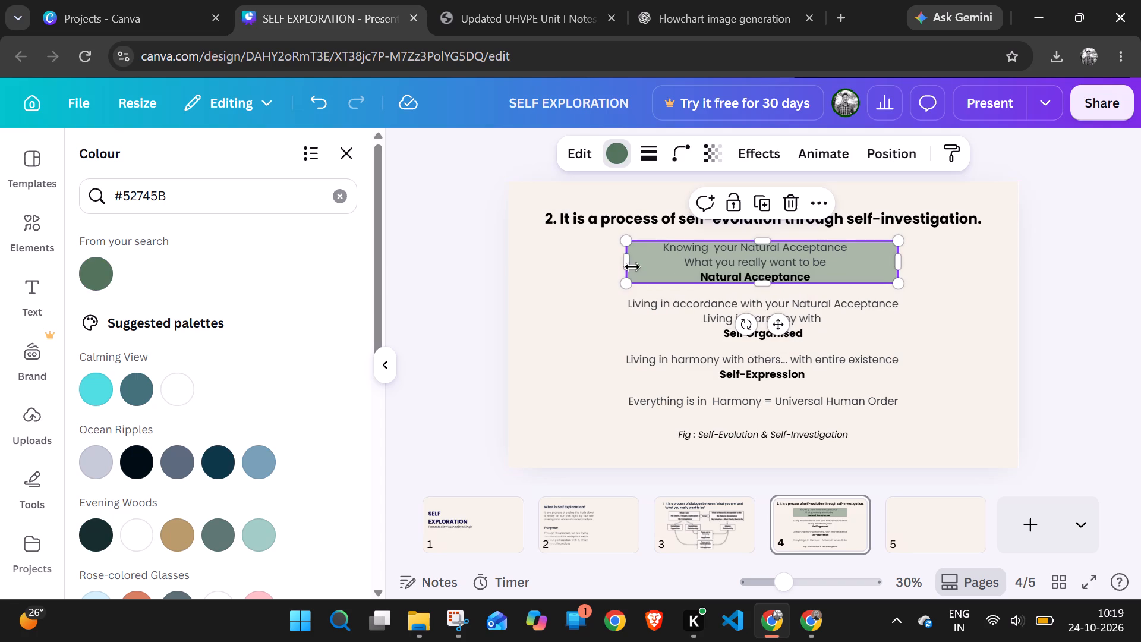
pyautogui.click(815, 198)
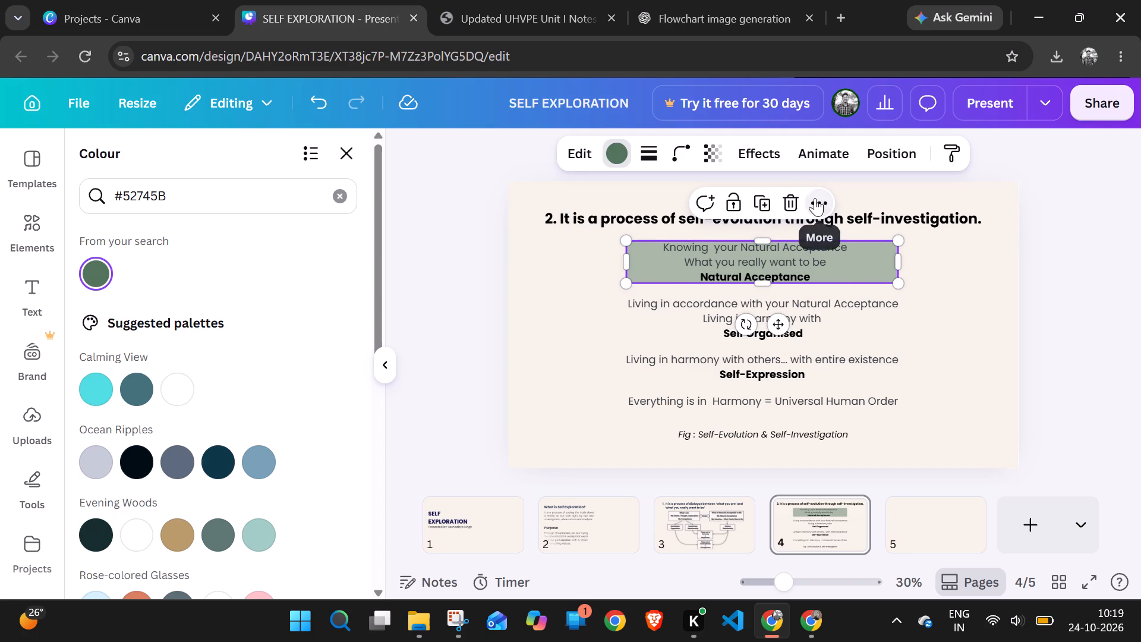
pyautogui.click(873, 333)
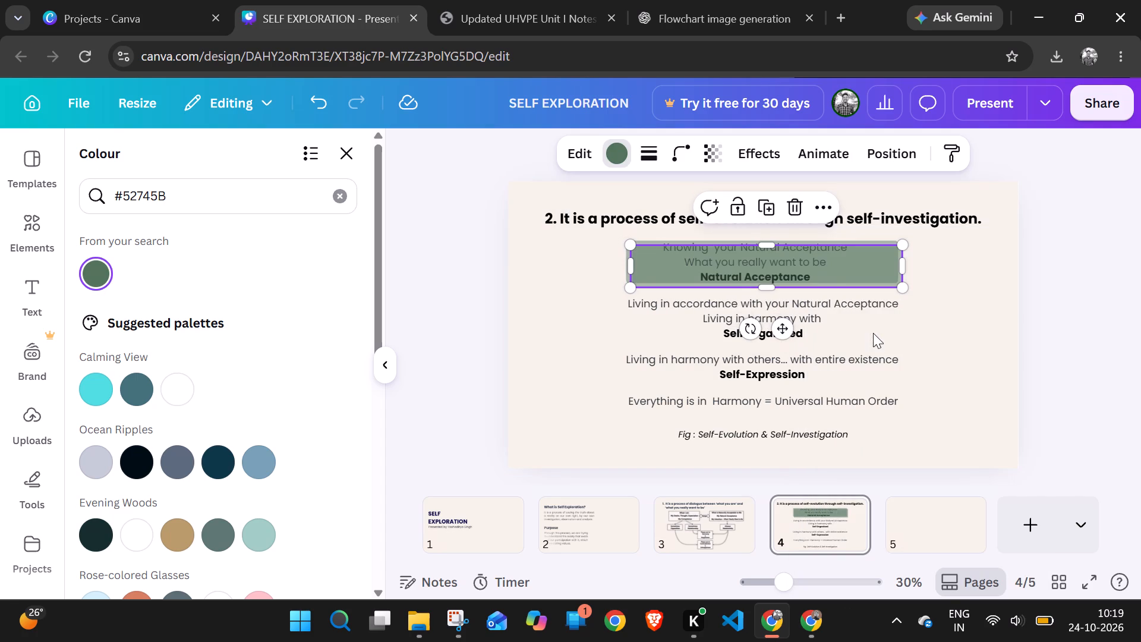
pyautogui.moveTo(831, 261); pyautogui.dragTo(832, 309)
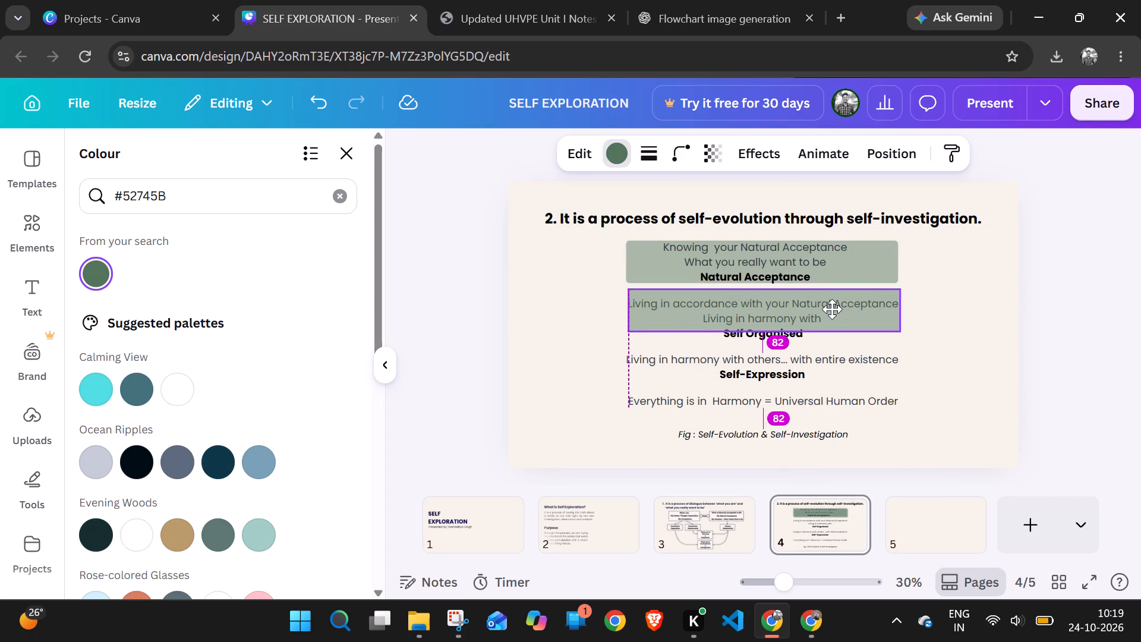
pyautogui.moveTo(832, 309); pyautogui.dragTo(825, 310)
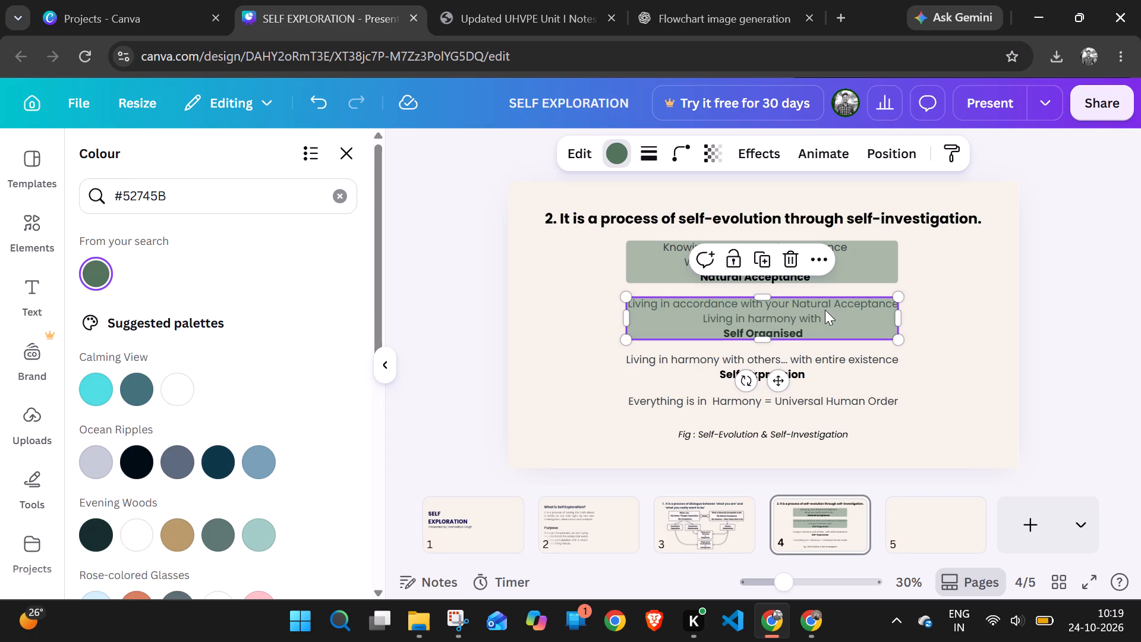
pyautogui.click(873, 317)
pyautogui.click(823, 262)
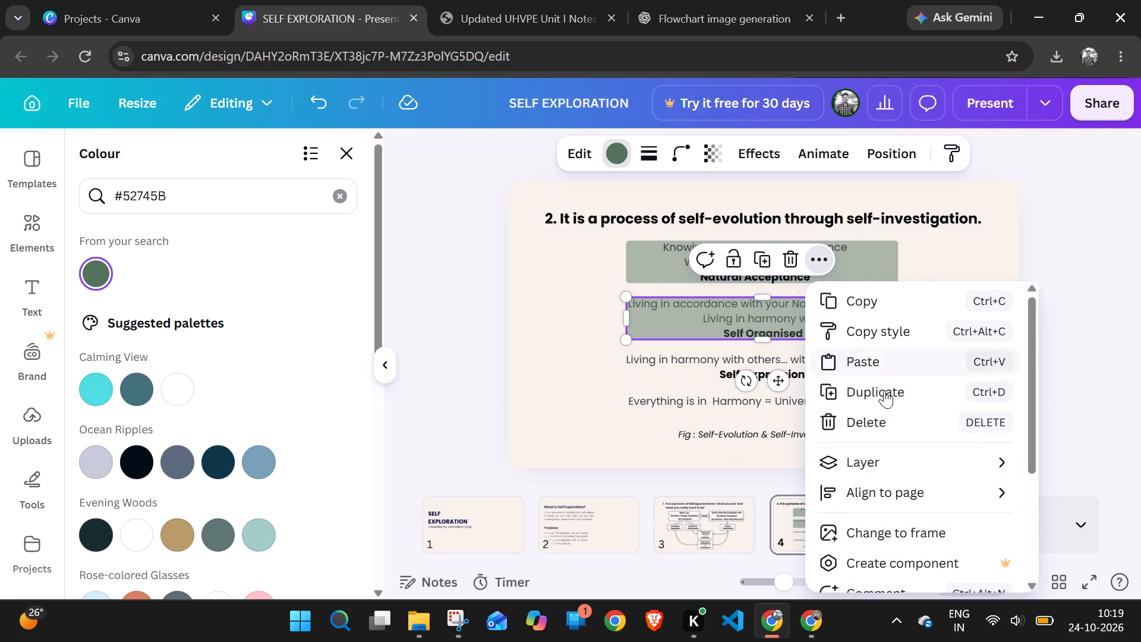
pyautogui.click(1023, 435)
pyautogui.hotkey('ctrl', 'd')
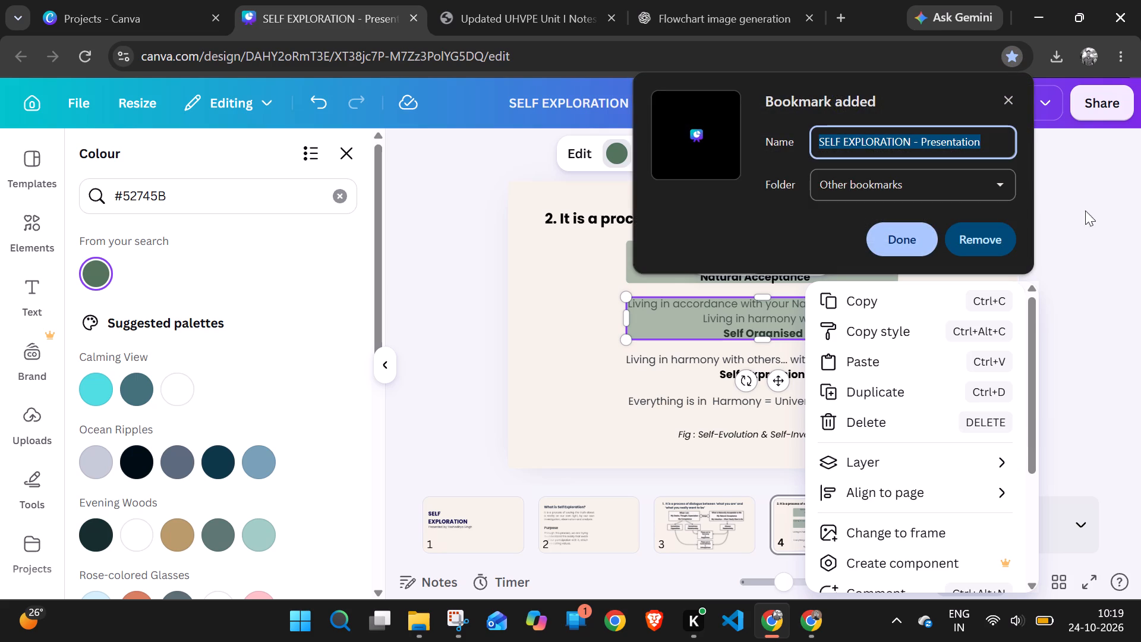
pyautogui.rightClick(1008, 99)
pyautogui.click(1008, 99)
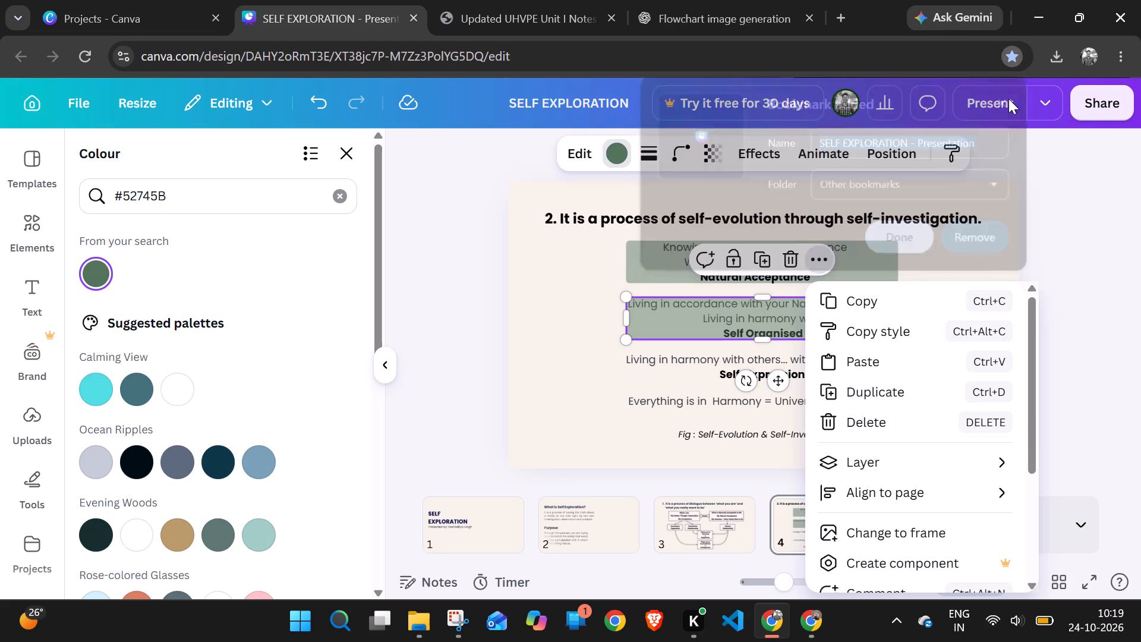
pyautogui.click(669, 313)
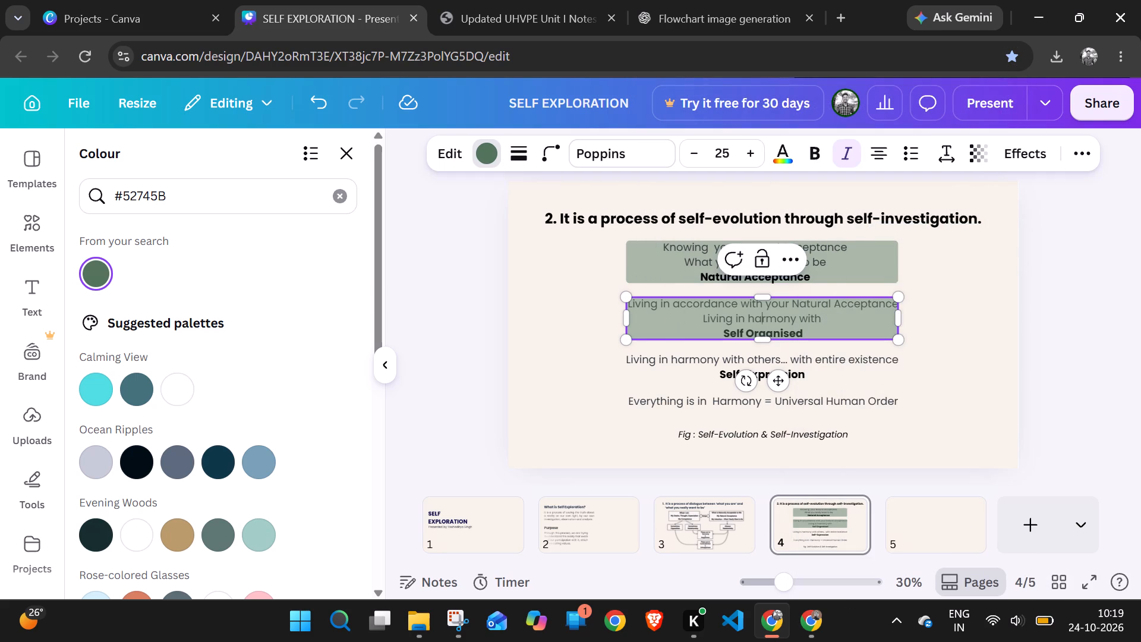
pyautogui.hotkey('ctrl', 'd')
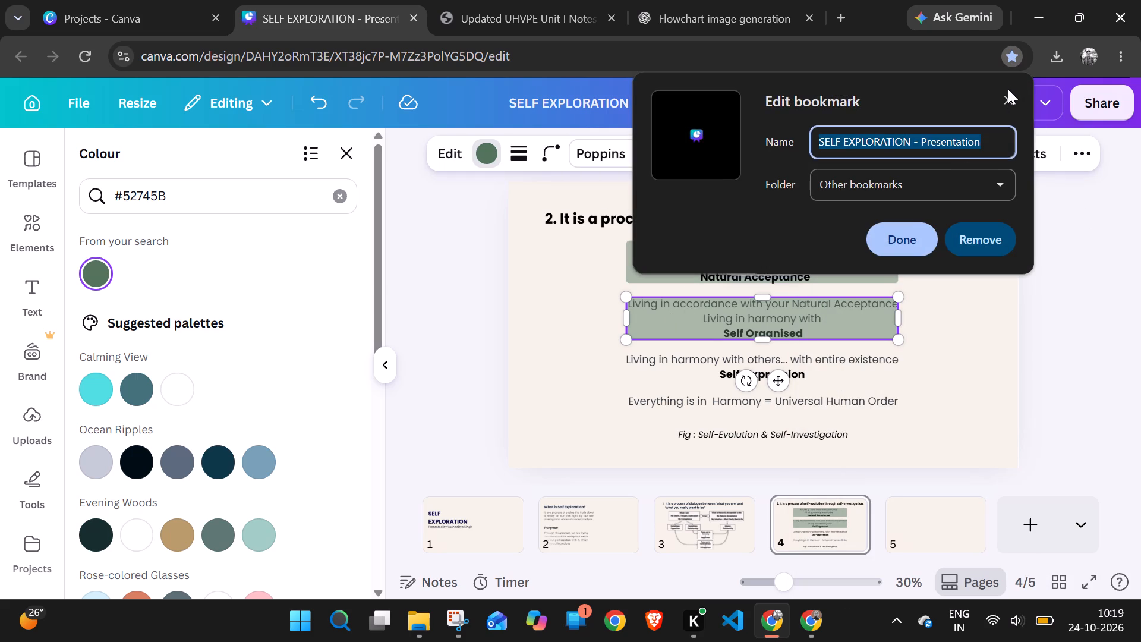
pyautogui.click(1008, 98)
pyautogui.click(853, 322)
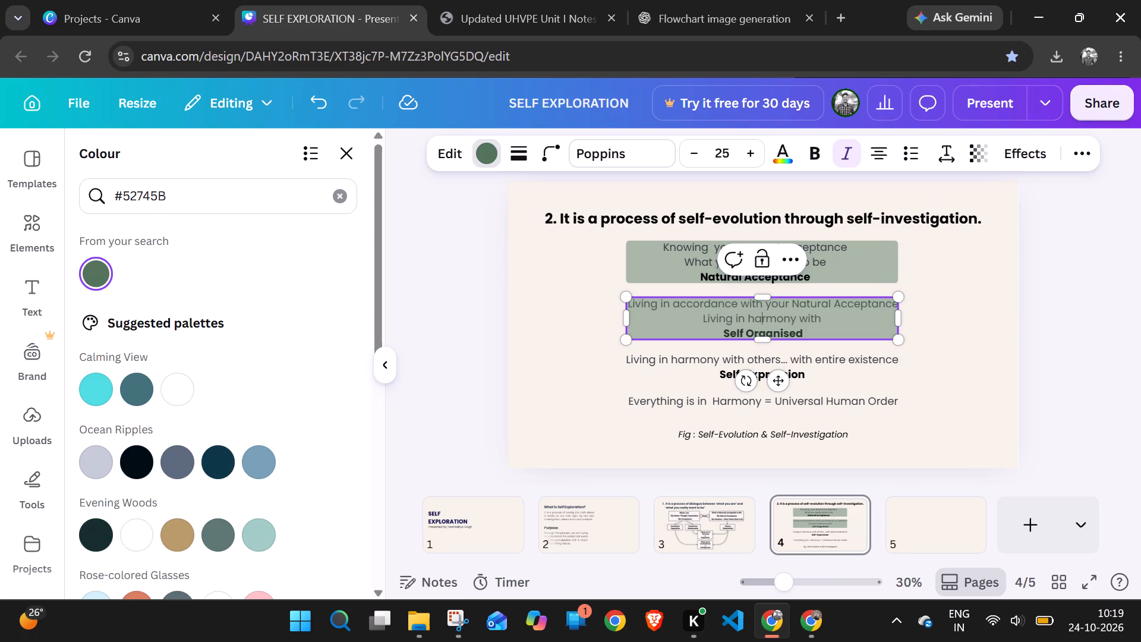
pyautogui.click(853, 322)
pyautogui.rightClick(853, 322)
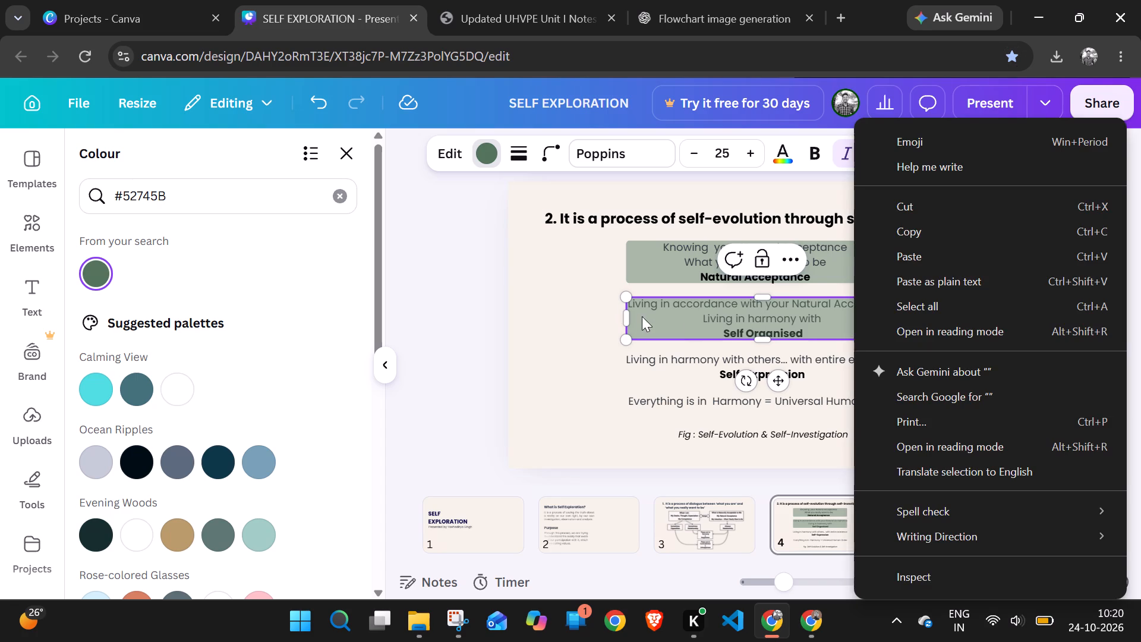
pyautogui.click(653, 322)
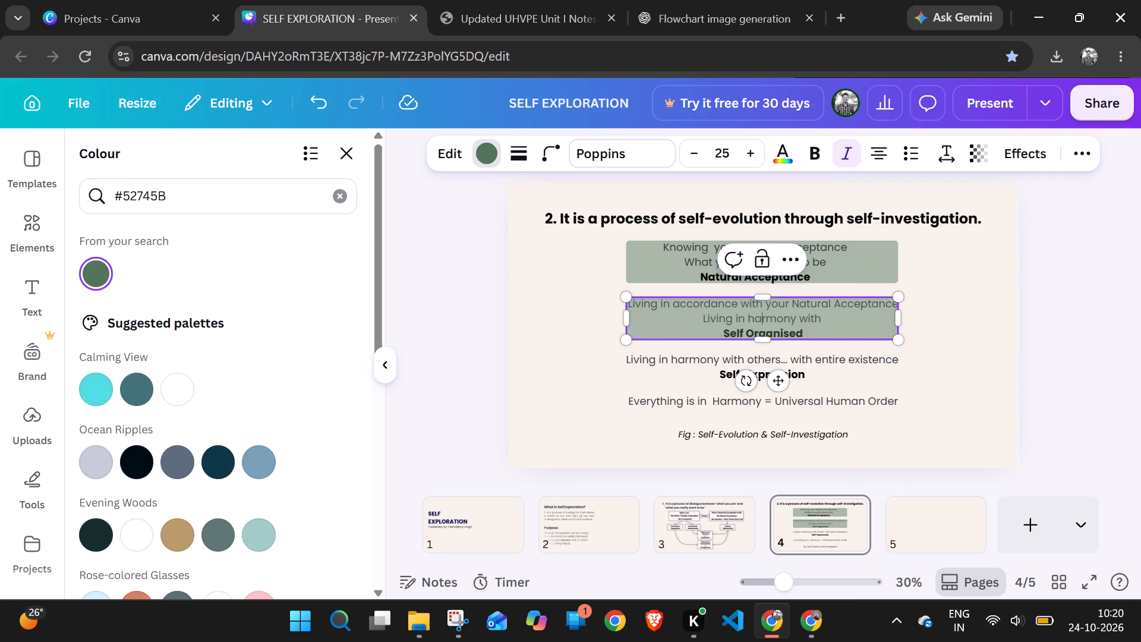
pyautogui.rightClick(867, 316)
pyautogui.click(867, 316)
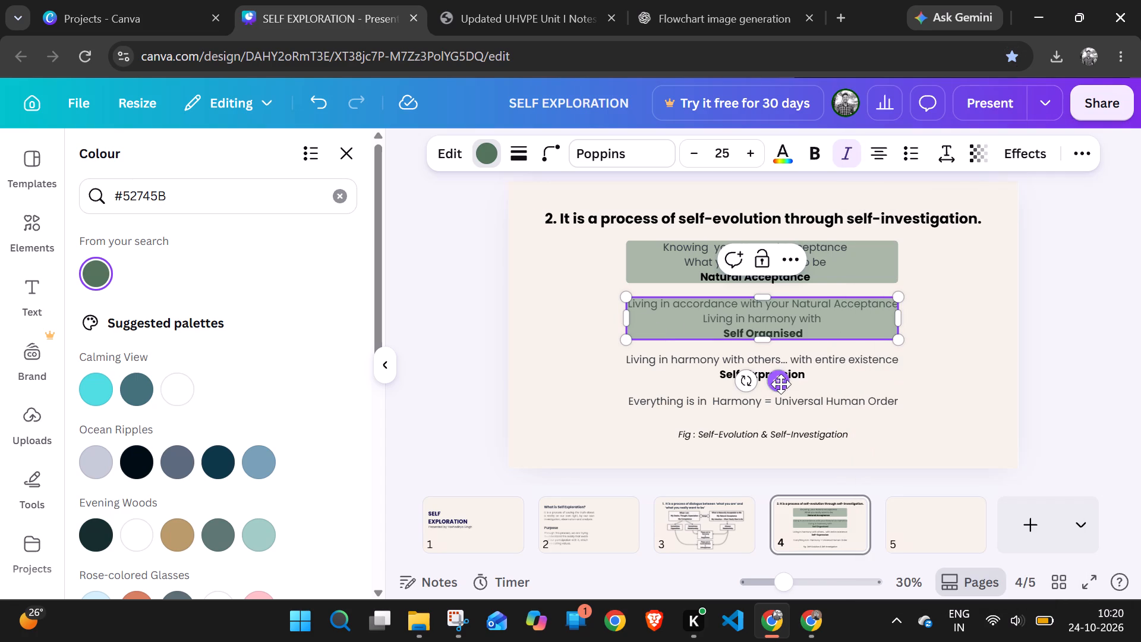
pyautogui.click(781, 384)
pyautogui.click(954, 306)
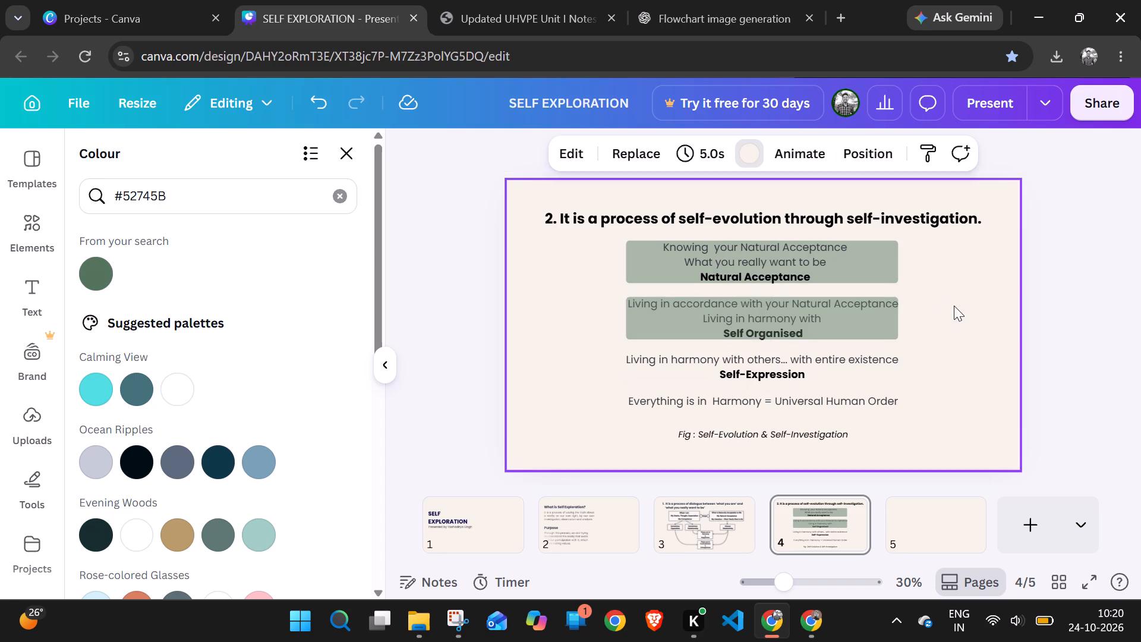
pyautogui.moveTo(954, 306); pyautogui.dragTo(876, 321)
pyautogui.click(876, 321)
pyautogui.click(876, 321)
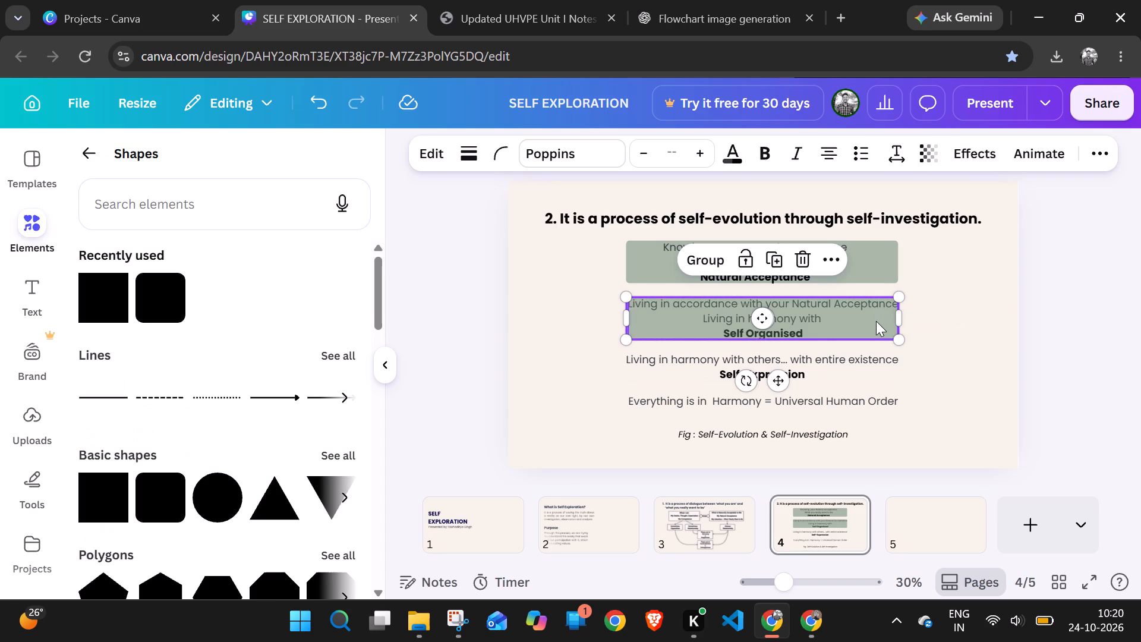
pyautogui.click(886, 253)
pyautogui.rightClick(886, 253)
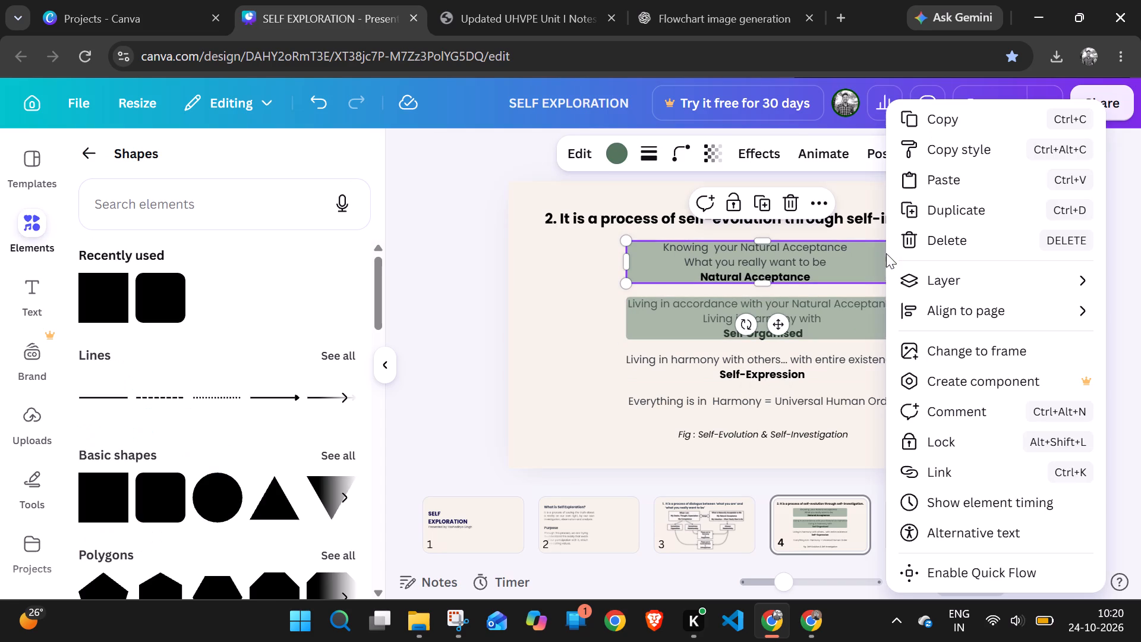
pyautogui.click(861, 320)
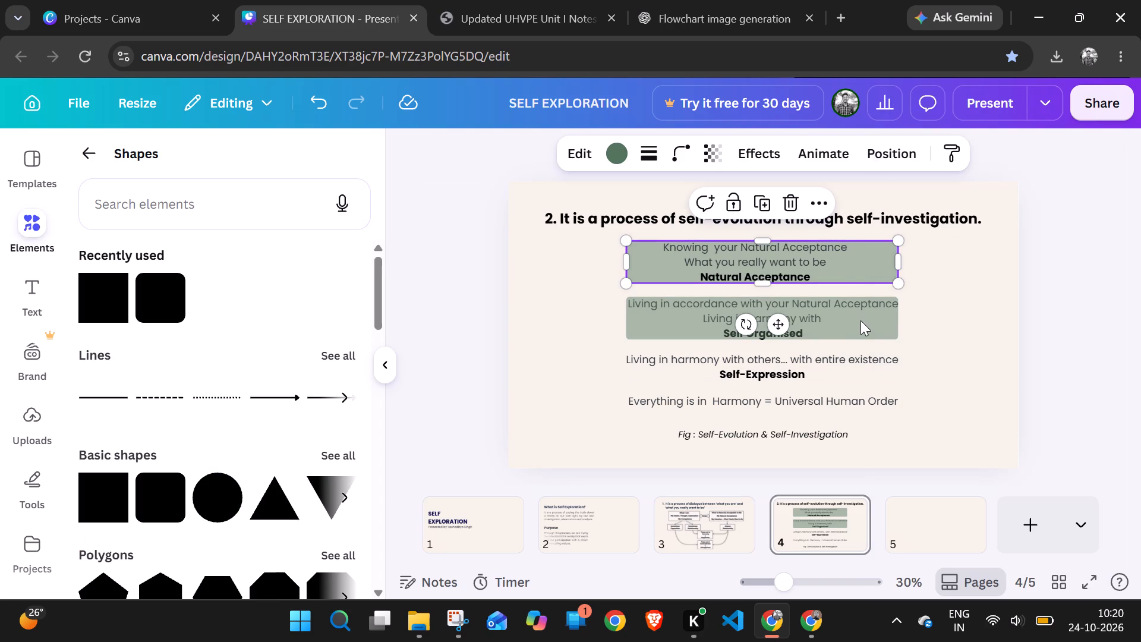
# Duplicate the "Self Organised" green box over the "Self-Expression" text and reduce the copy's height to fit the two lines.
pyautogui.click(861, 320)
pyautogui.click(820, 260)
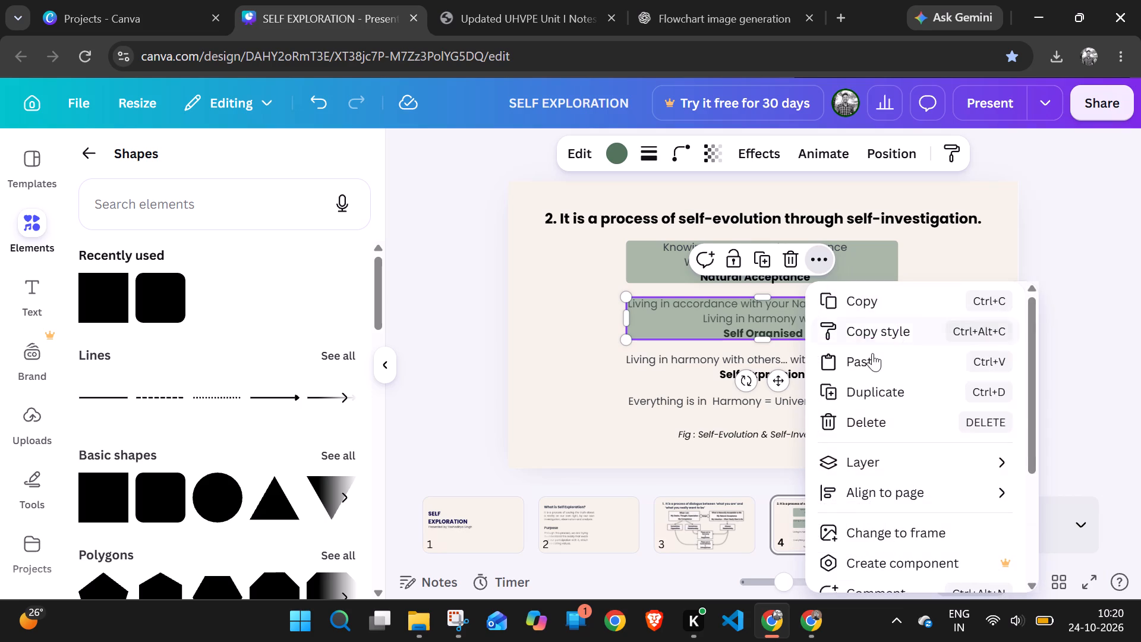
pyautogui.click(875, 388)
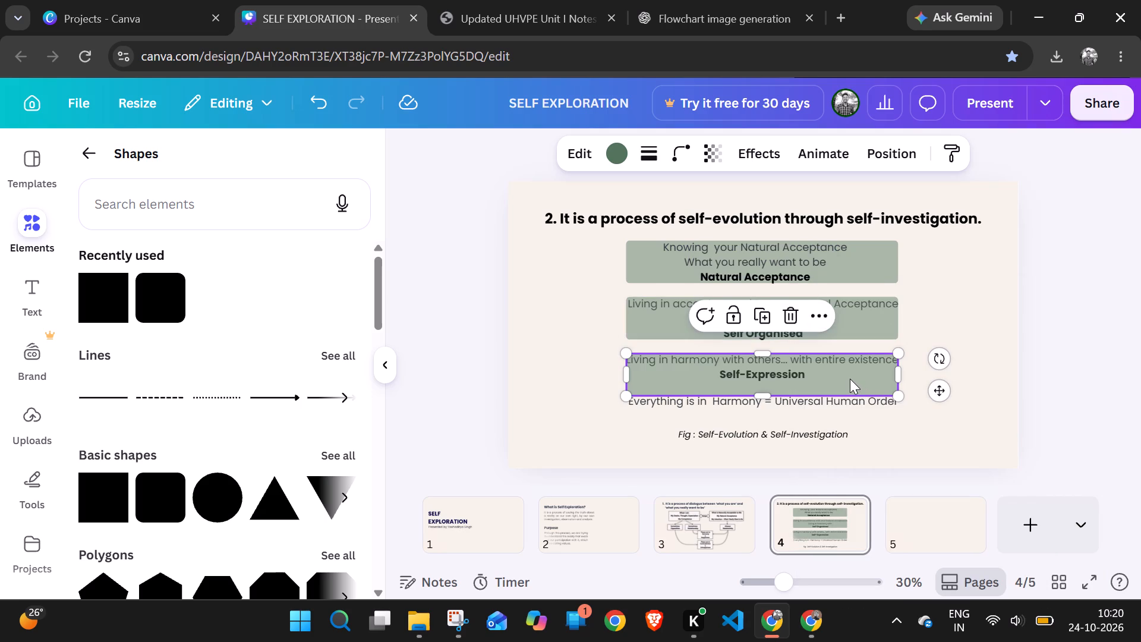
pyautogui.moveTo(765, 395); pyautogui.dragTo(765, 385)
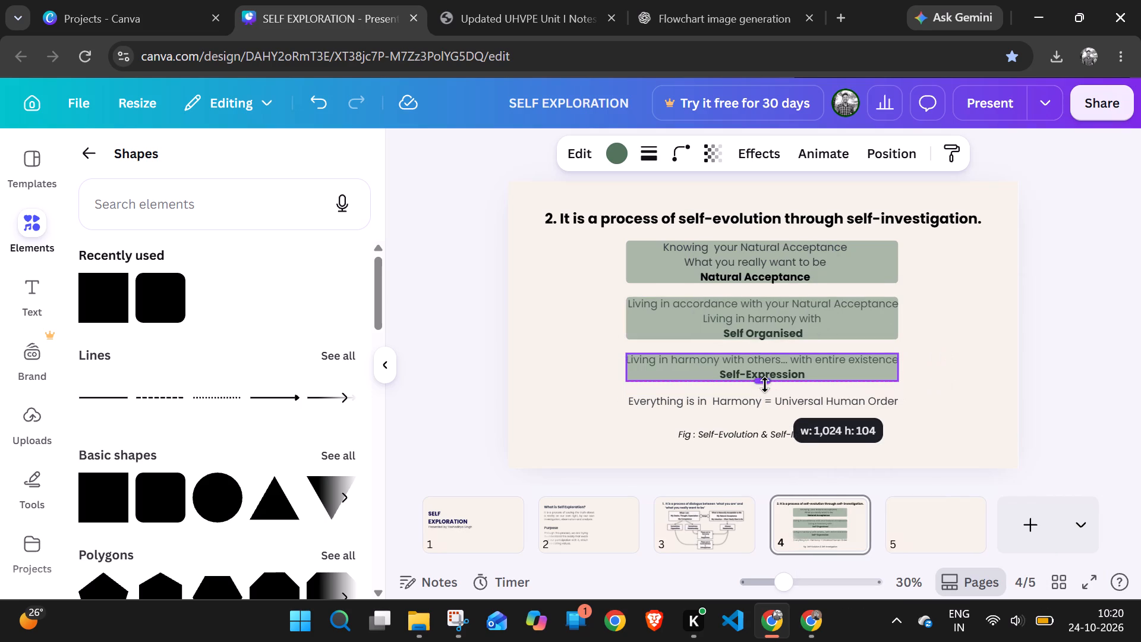
pyautogui.moveTo(765, 385); pyautogui.dragTo(765, 387)
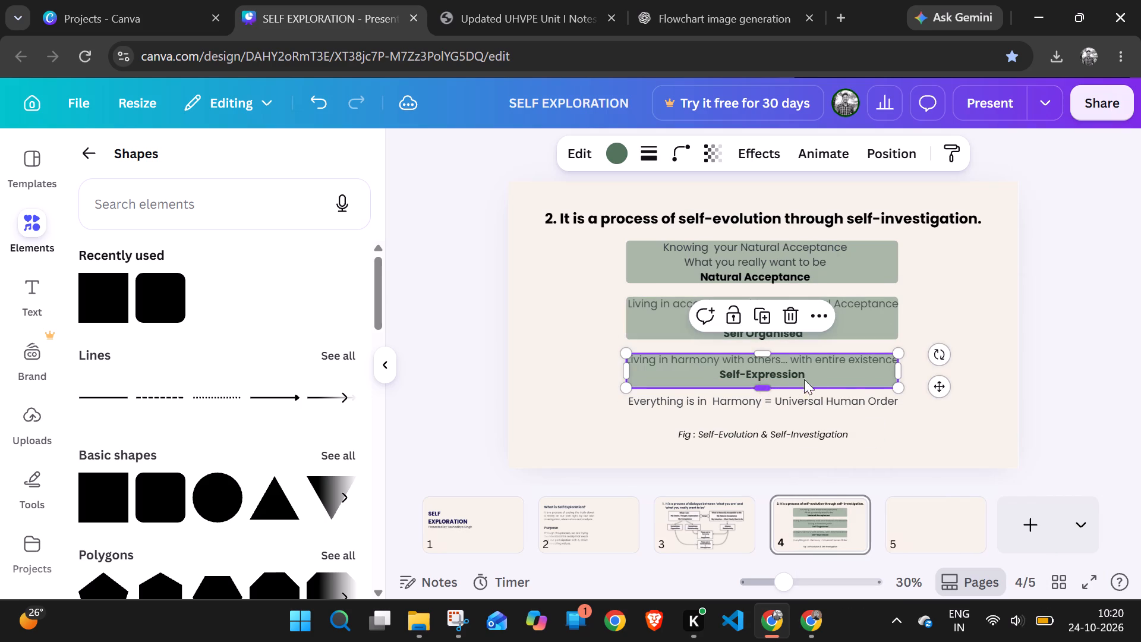
# Duplicate the "Self-Expression" green box, reduce the copy to one line's height and place it over the "Everything is in Harmony" text.
pyautogui.click(850, 368)
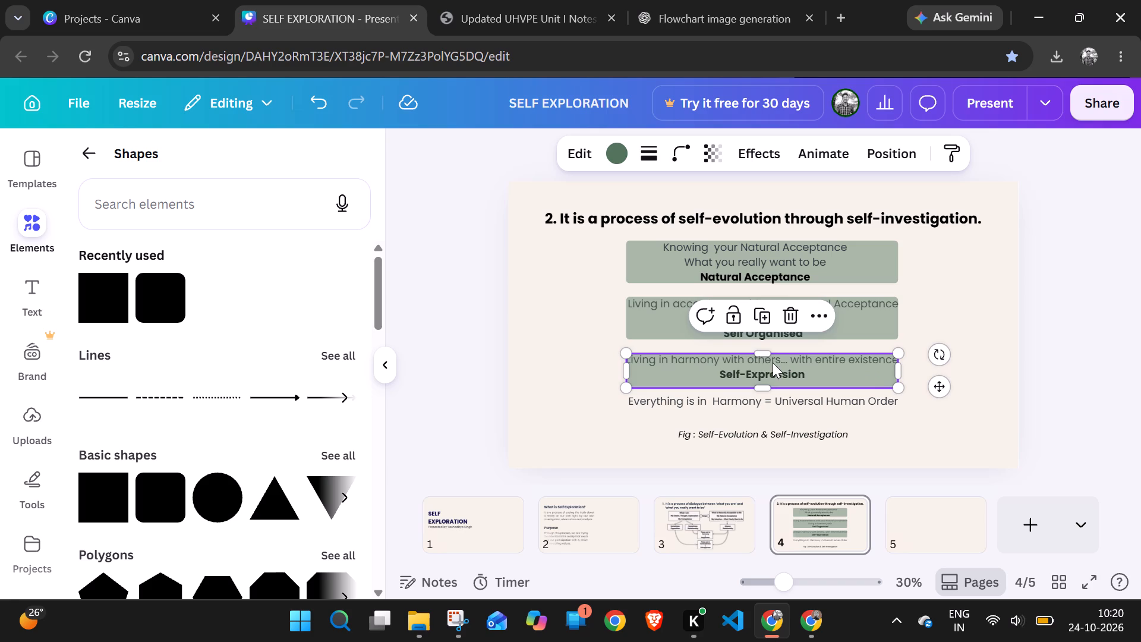
pyautogui.click(756, 351)
pyautogui.click(818, 309)
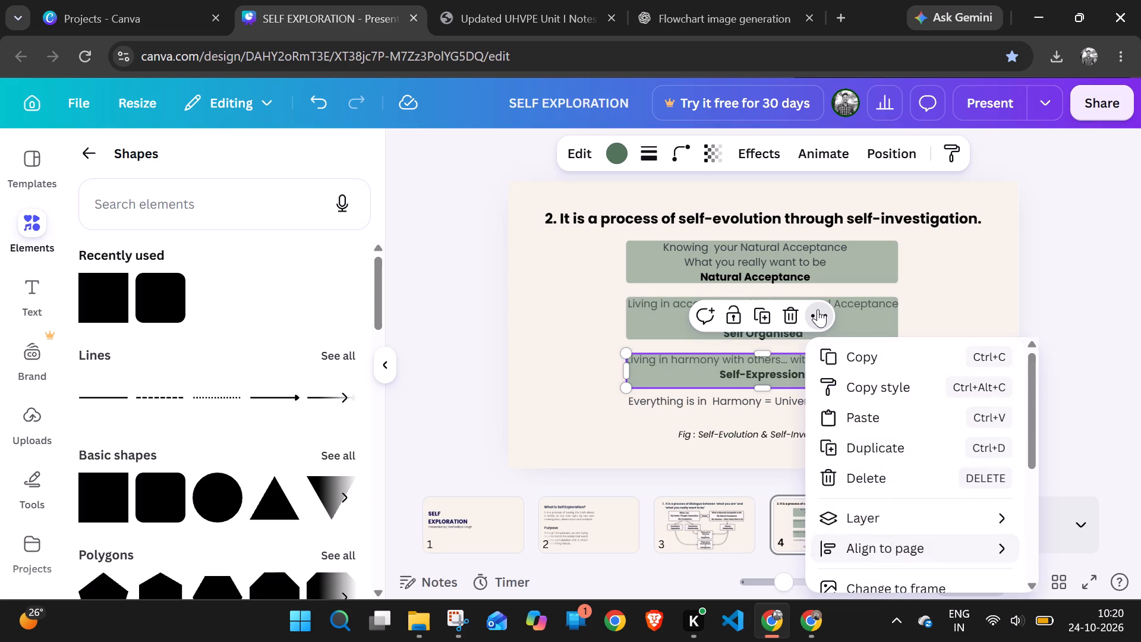
pyautogui.click(859, 439)
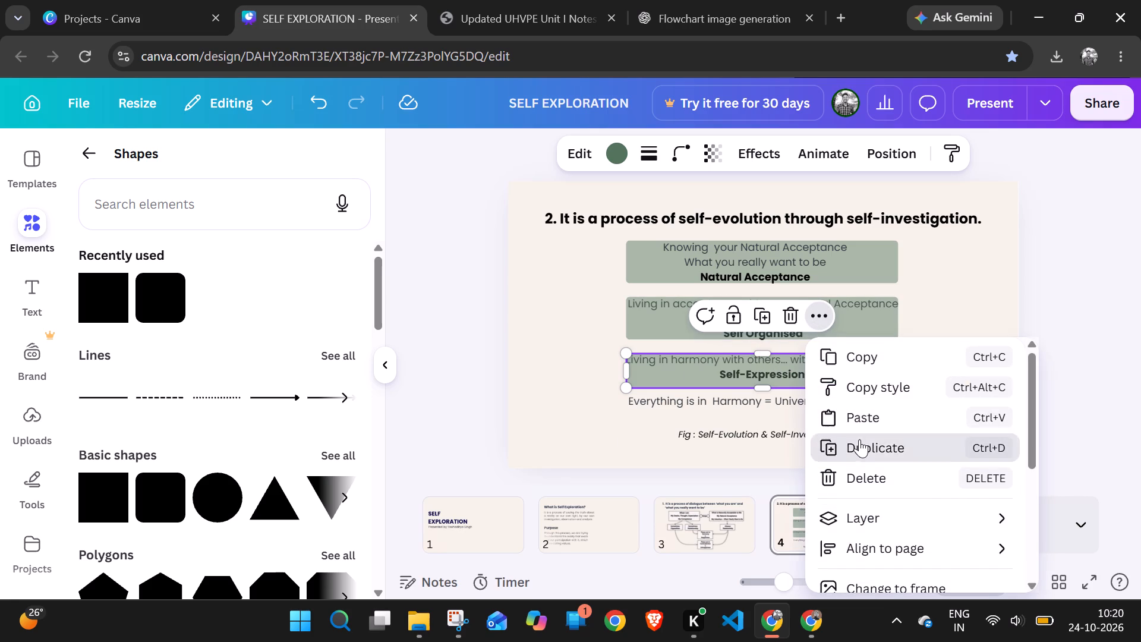
pyautogui.moveTo(764, 442); pyautogui.dragTo(764, 435)
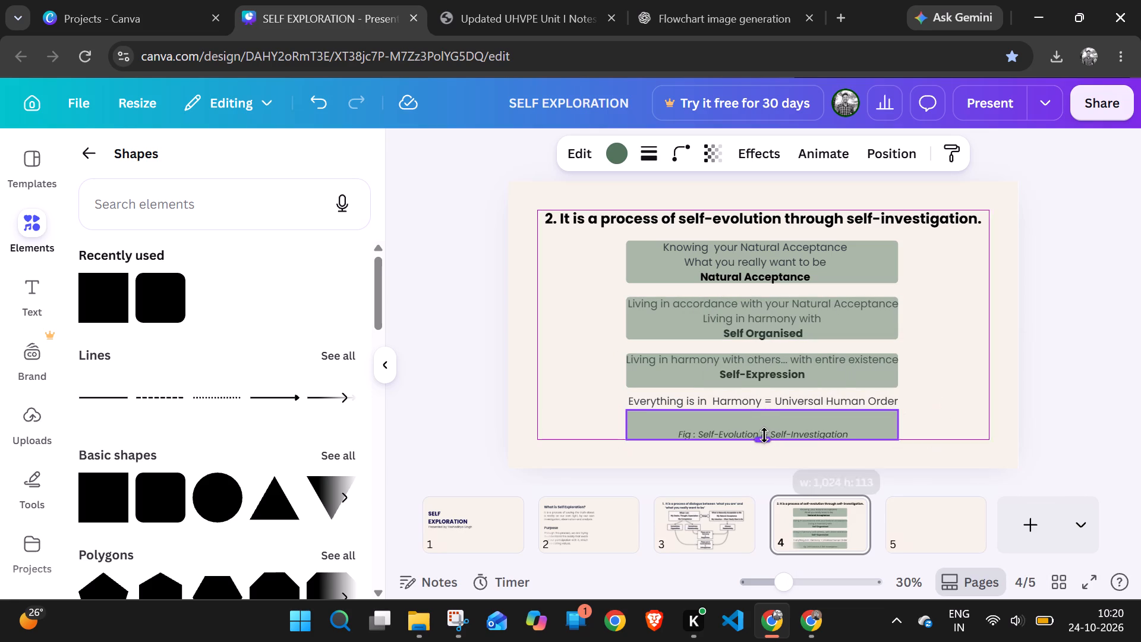
pyautogui.moveTo(764, 435); pyautogui.dragTo(767, 429)
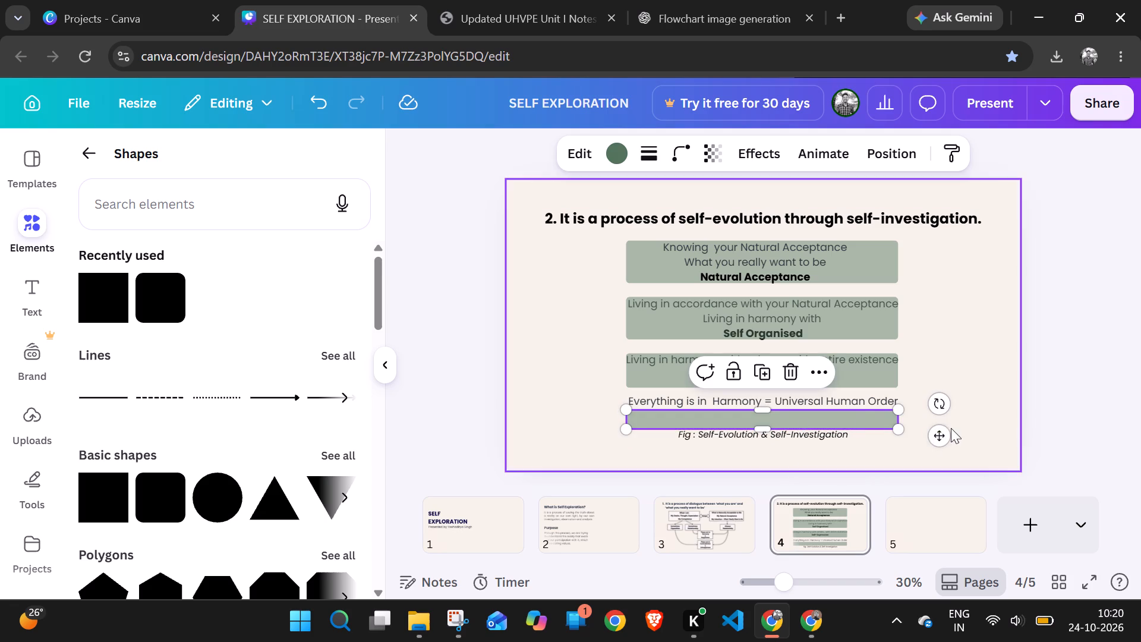
pyautogui.moveTo(936, 435); pyautogui.dragTo(938, 421)
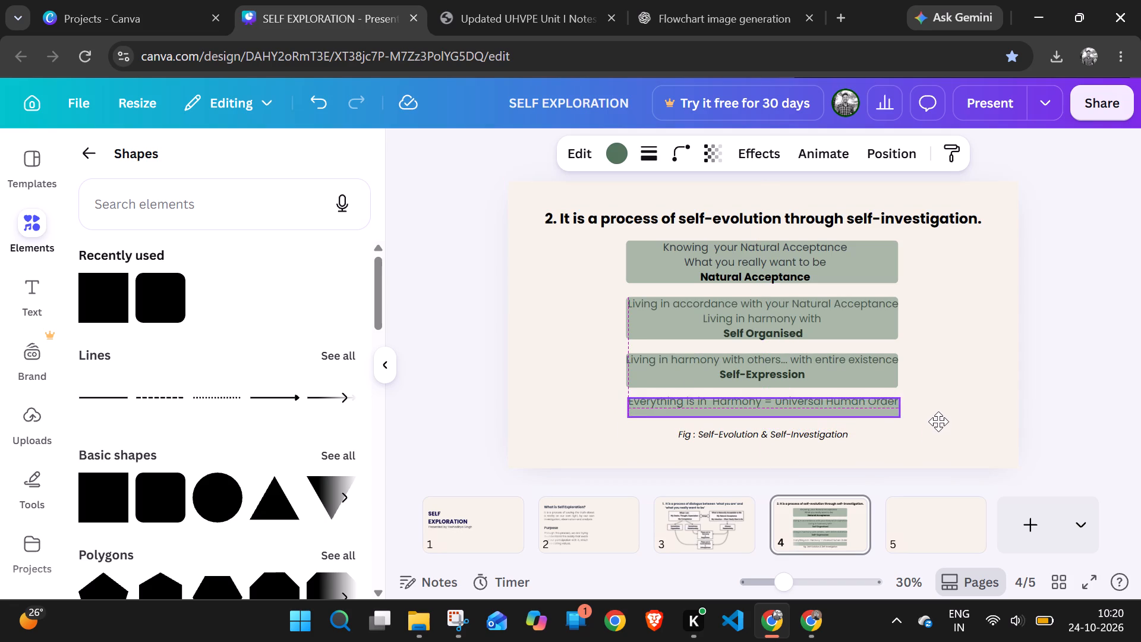
pyautogui.moveTo(938, 421); pyautogui.dragTo(938, 418)
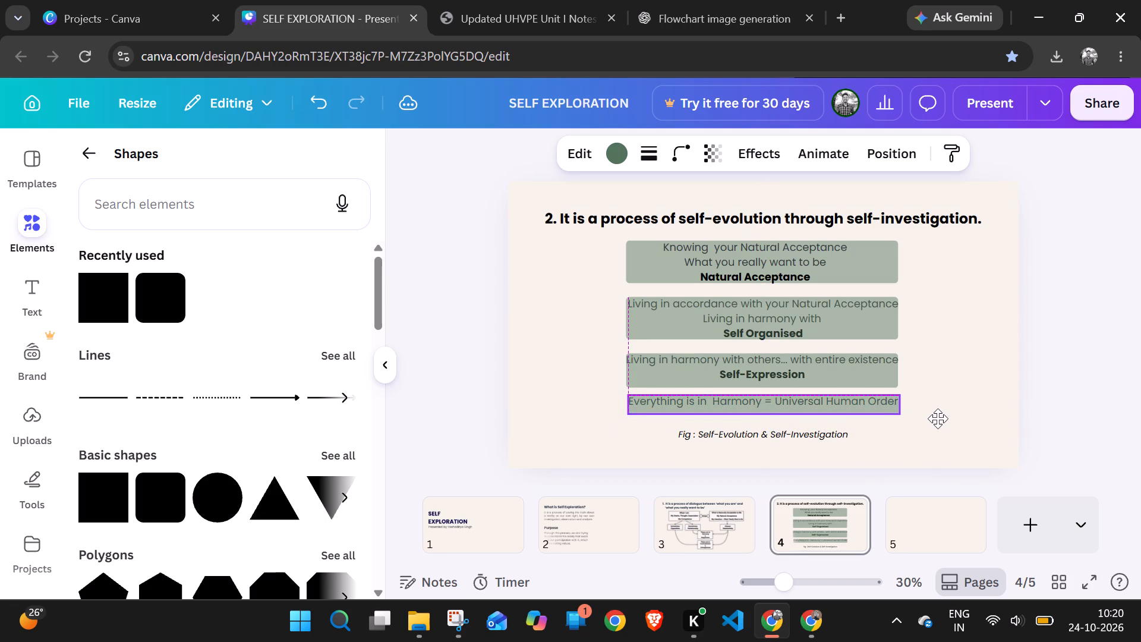
pyautogui.moveTo(938, 418); pyautogui.dragTo(938, 420)
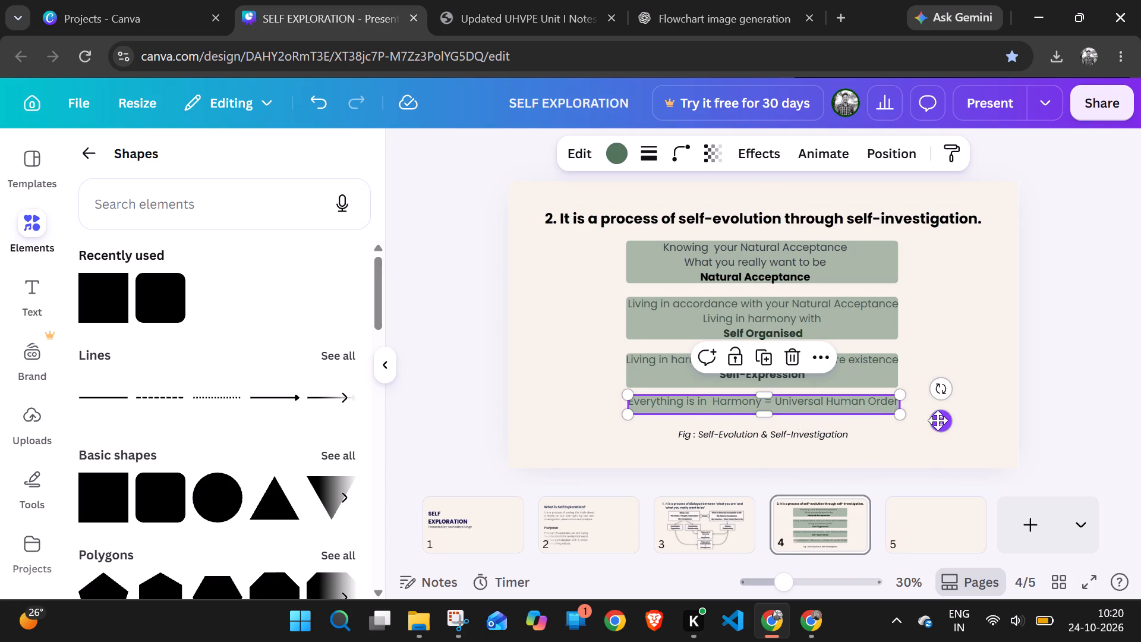
# Align the "Everything is in Harmony" green box with the edges of the boxes above and centre it vertically on its text.
pyautogui.click(872, 432)
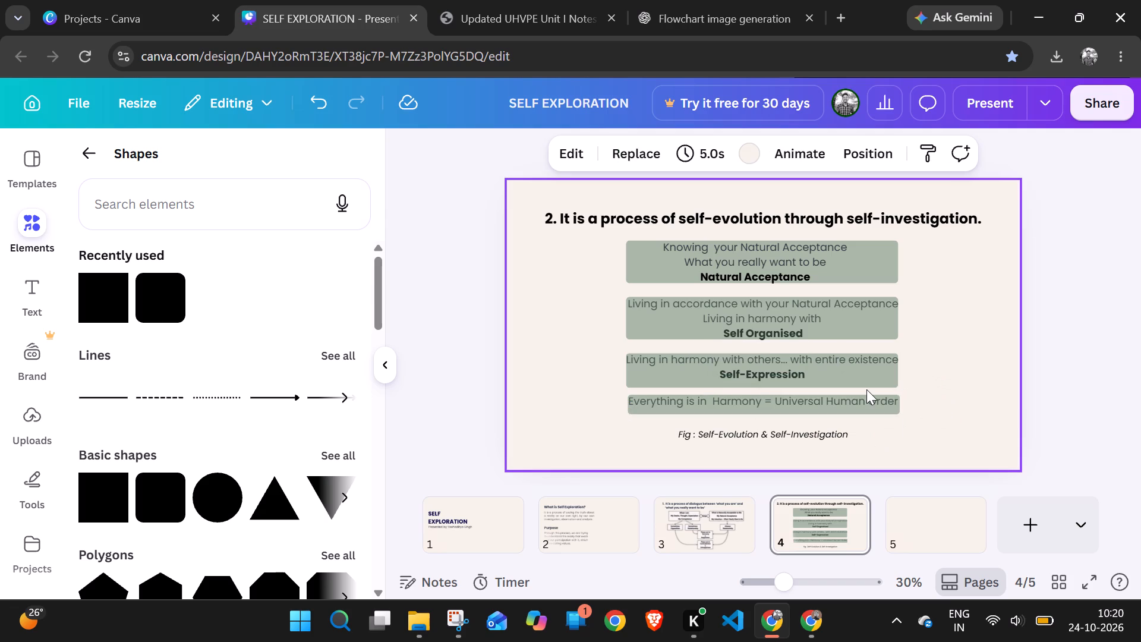
pyautogui.click(866, 389)
pyautogui.click(860, 395)
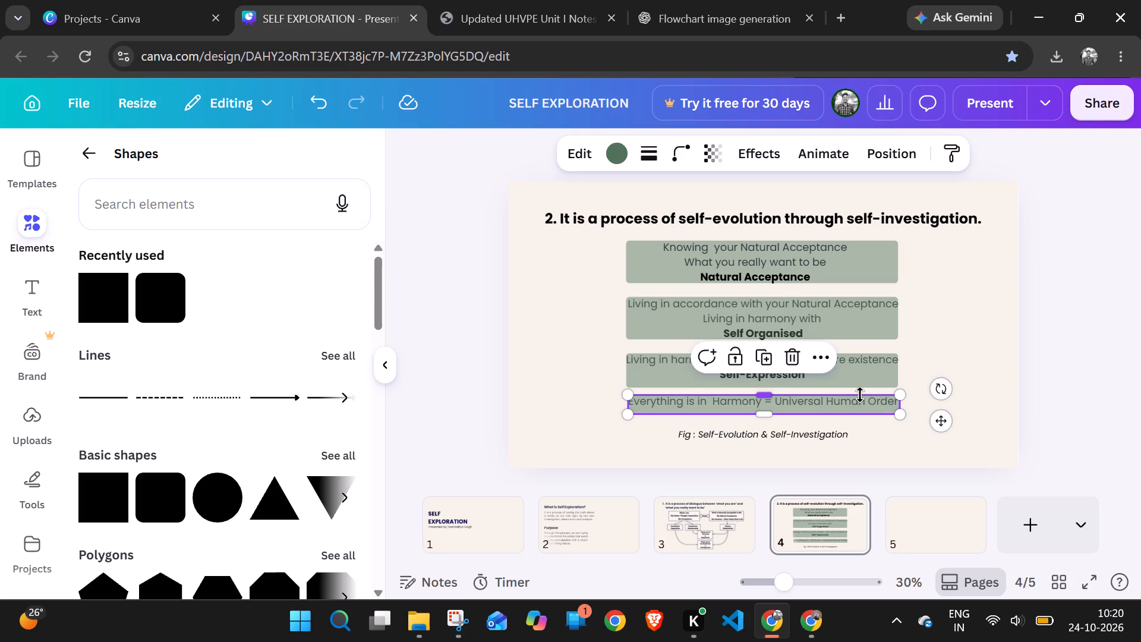
pyautogui.click(860, 395)
pyautogui.click(942, 424)
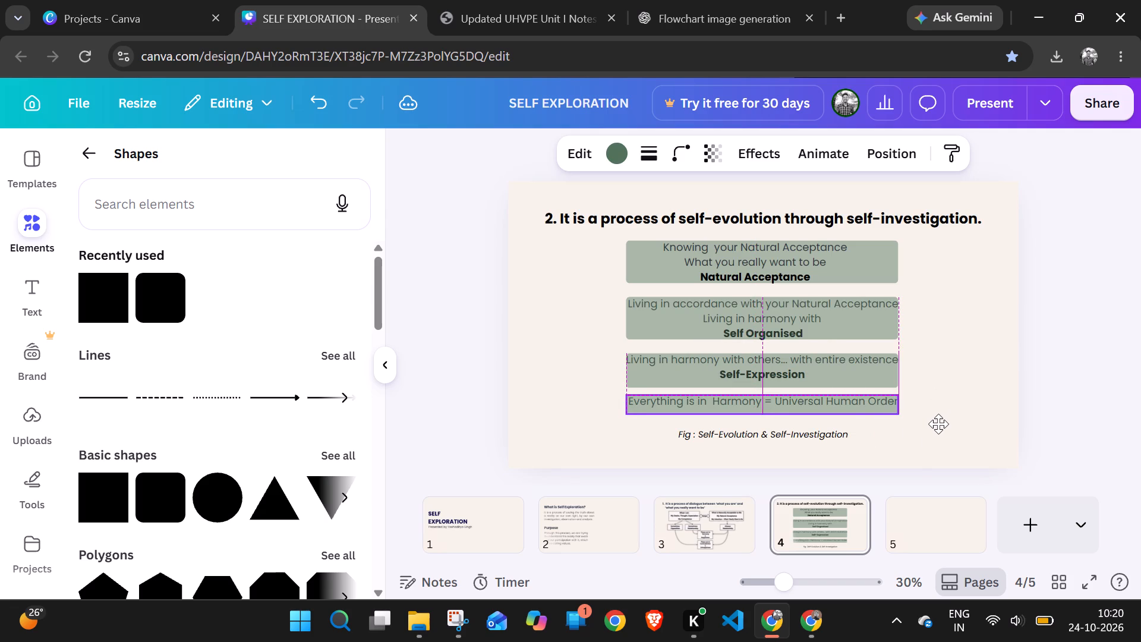
pyautogui.click(940, 423)
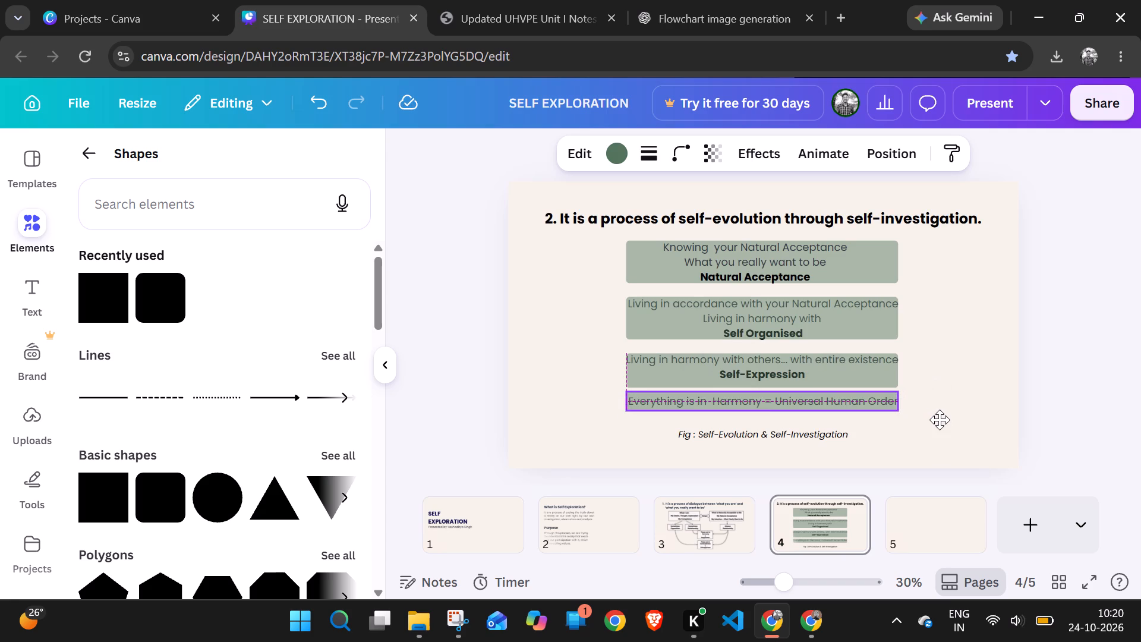
# Shift the "Self-Expression" green box slightly upward behind its two lines of text, keeping clear space above the last box.
pyautogui.click(881, 372)
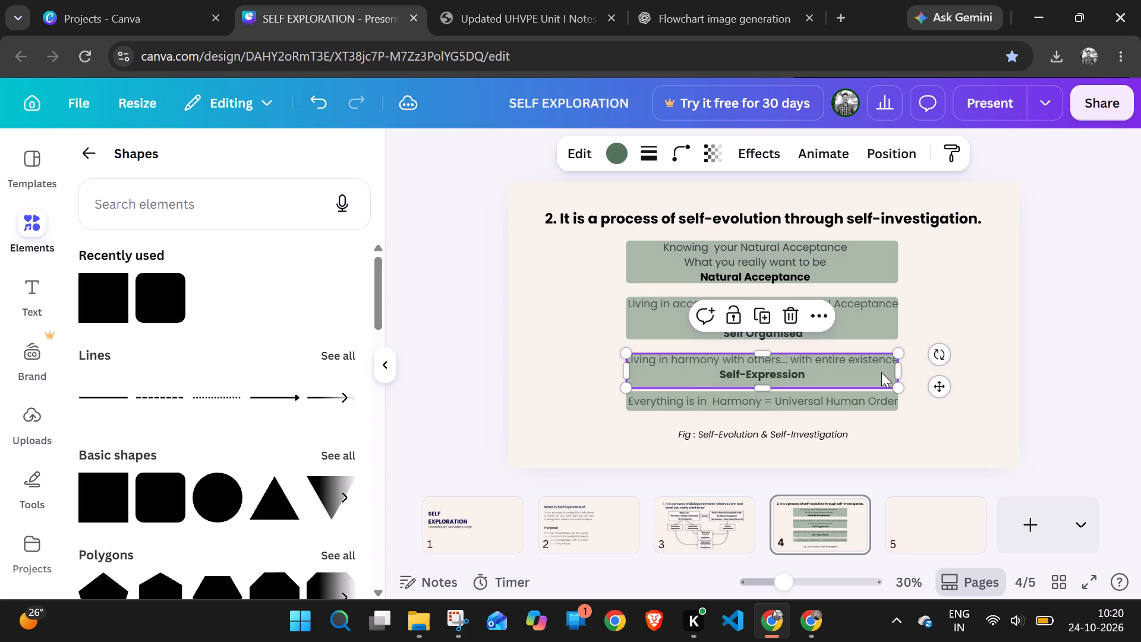
pyautogui.click(939, 391)
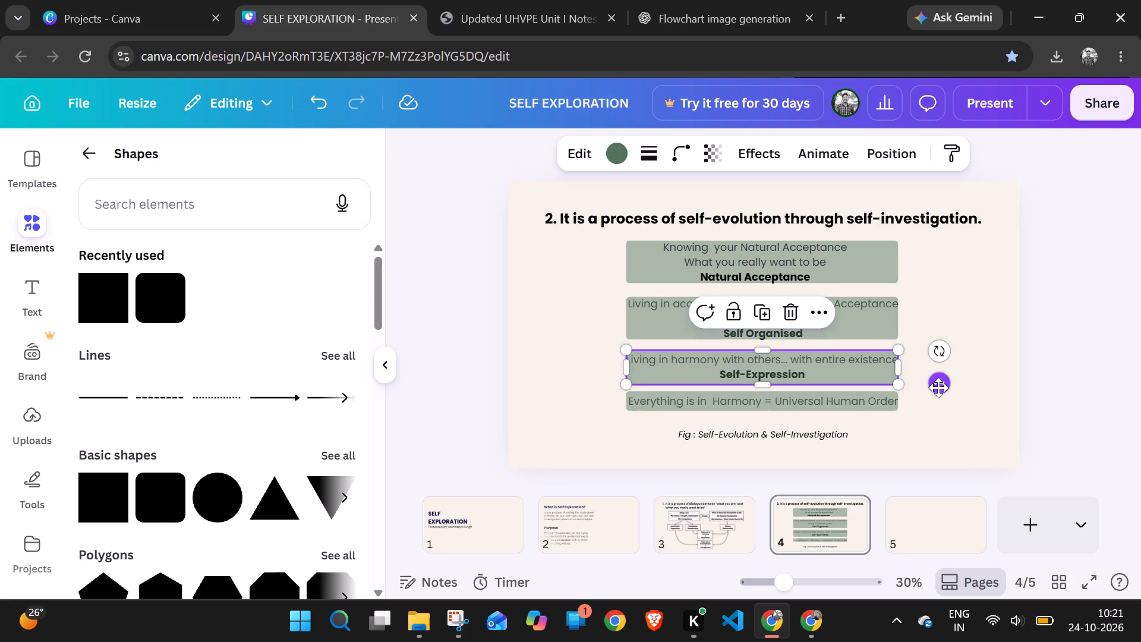
pyautogui.click(935, 446)
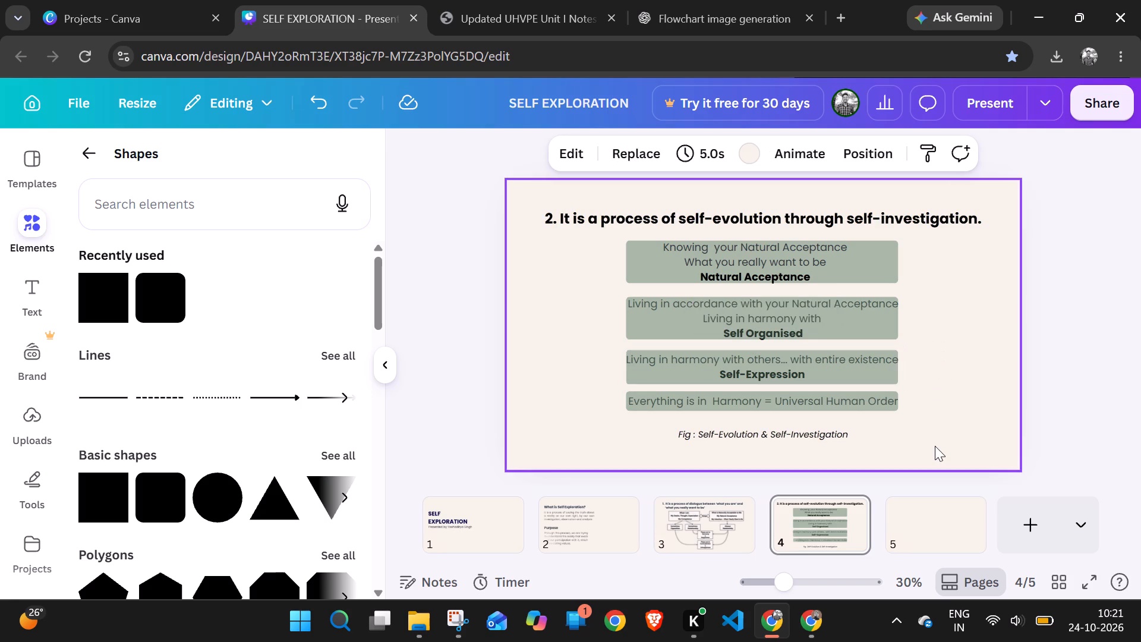
pyautogui.click(840, 365)
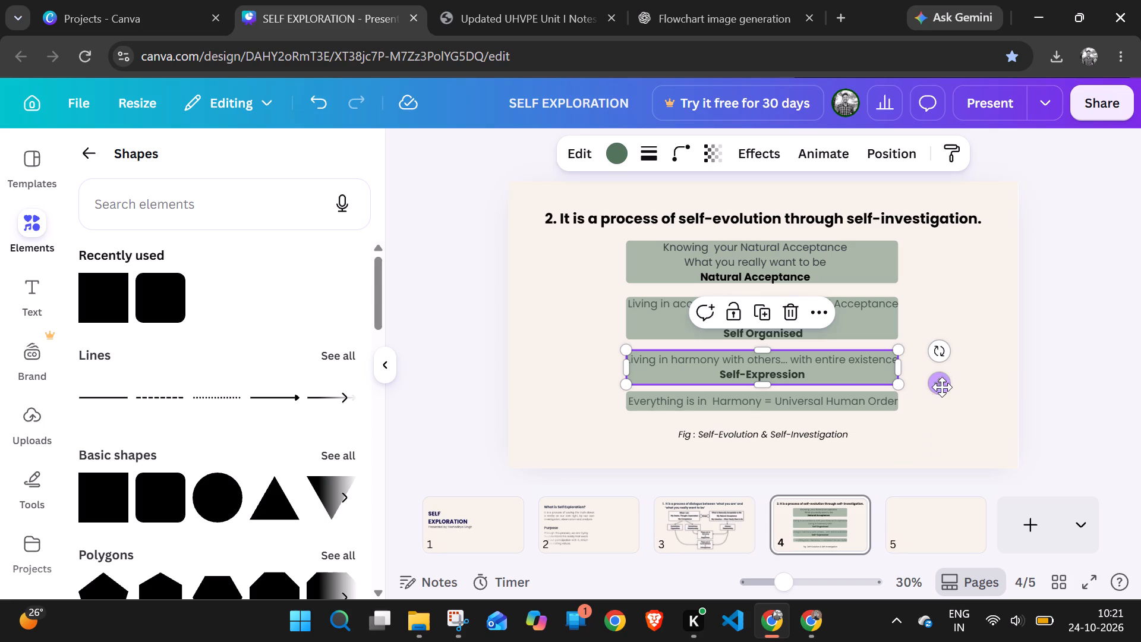
pyautogui.click(943, 385)
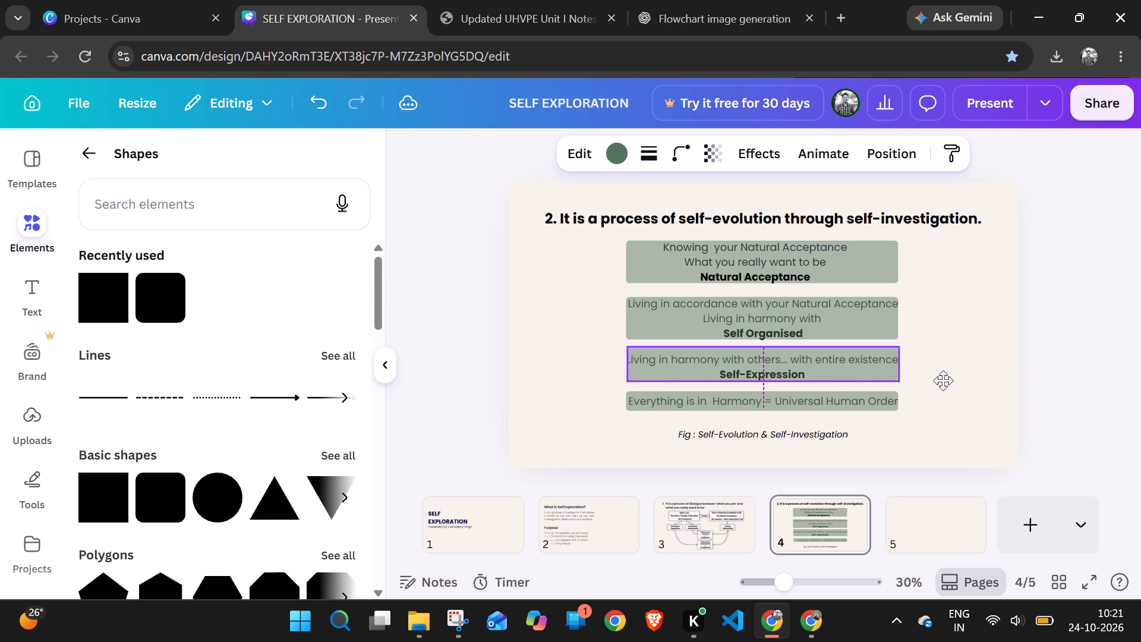
pyautogui.click(1007, 279)
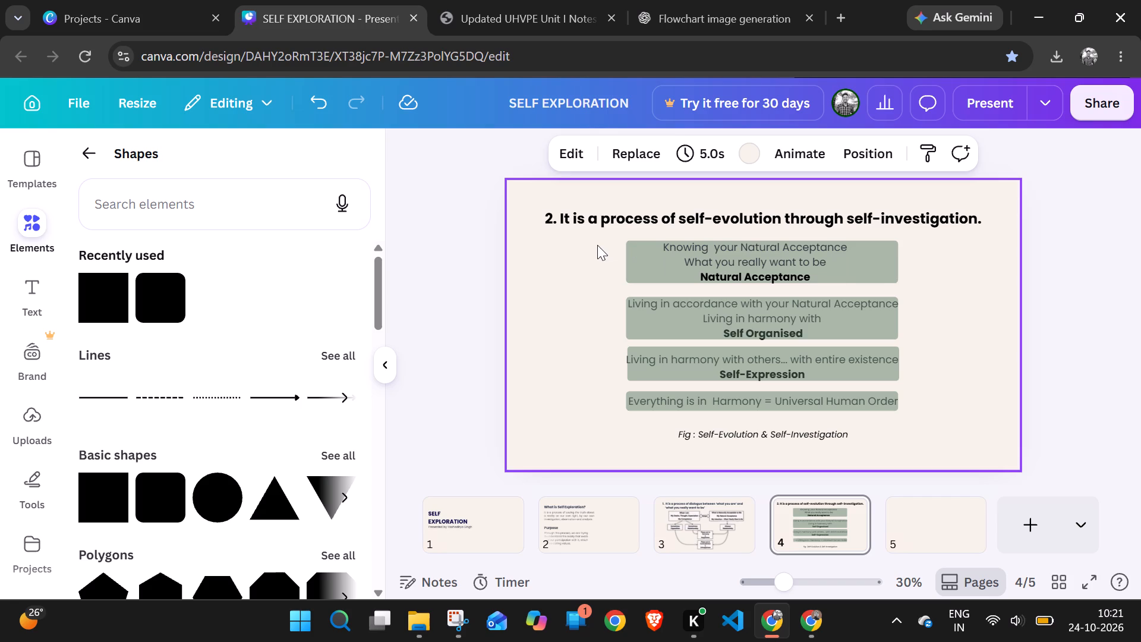
# Group each of the four green boxes on page 4 with its own text block, leaving the heading and caption ungrouped.
pyautogui.moveTo(598, 243); pyautogui.dragTo(884, 270)
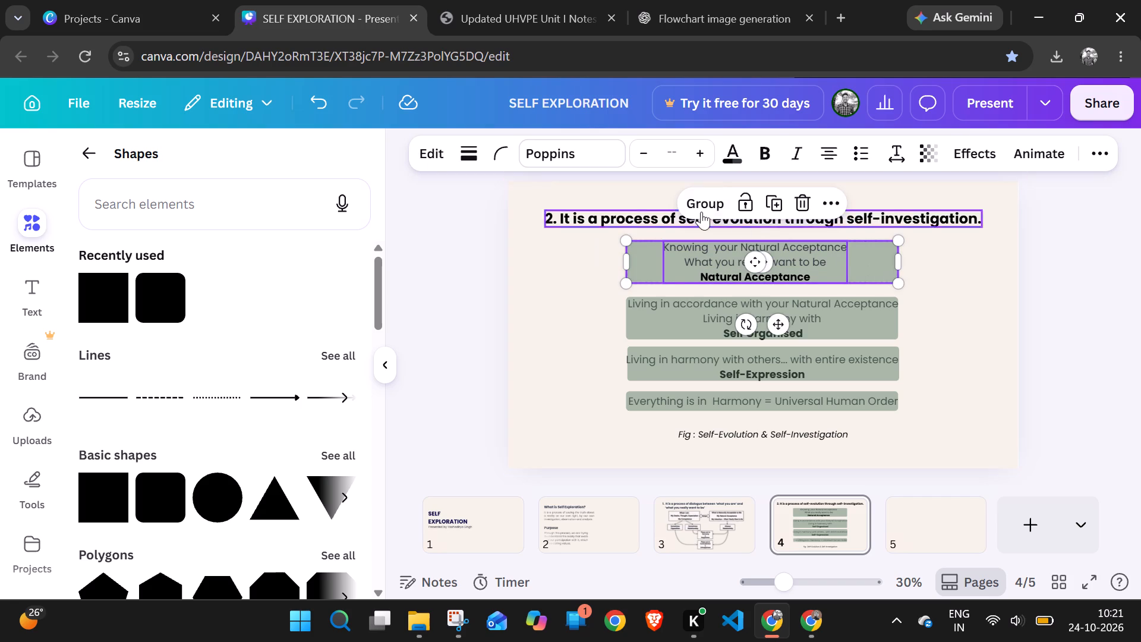
pyautogui.click(694, 199)
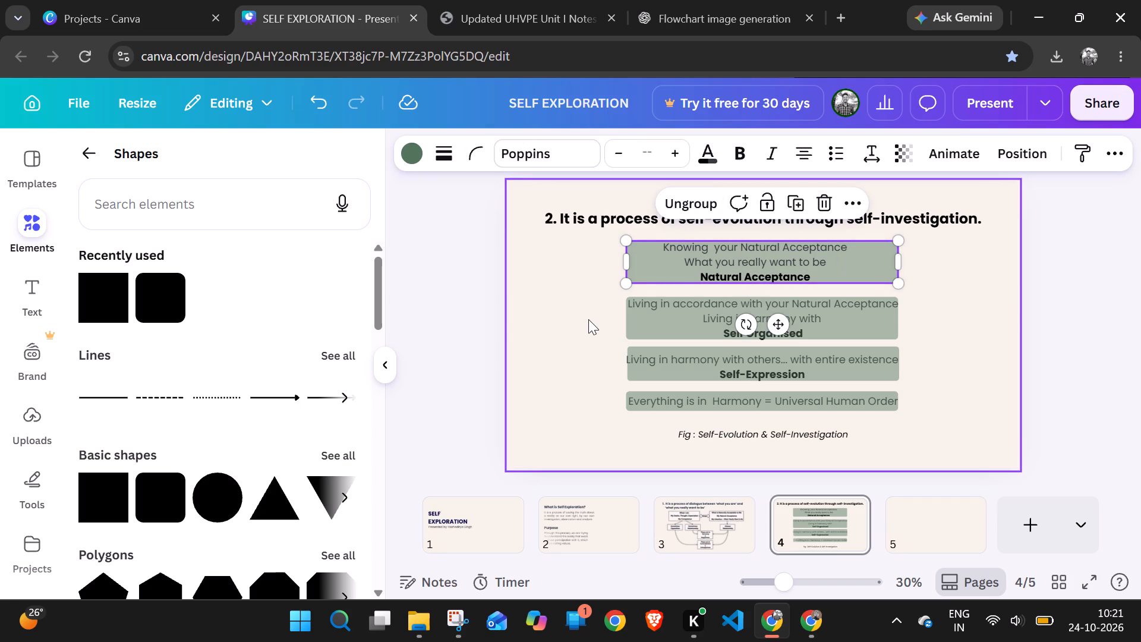
pyautogui.moveTo(606, 307); pyautogui.dragTo(769, 283)
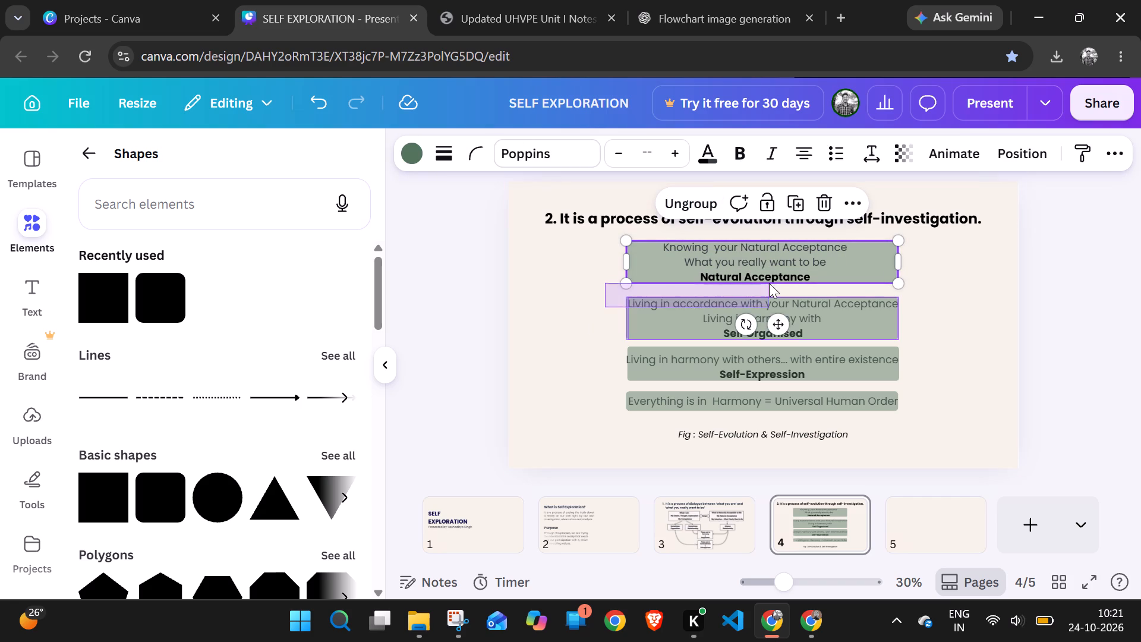
pyautogui.moveTo(769, 283); pyautogui.dragTo(808, 324)
pyautogui.click(713, 252)
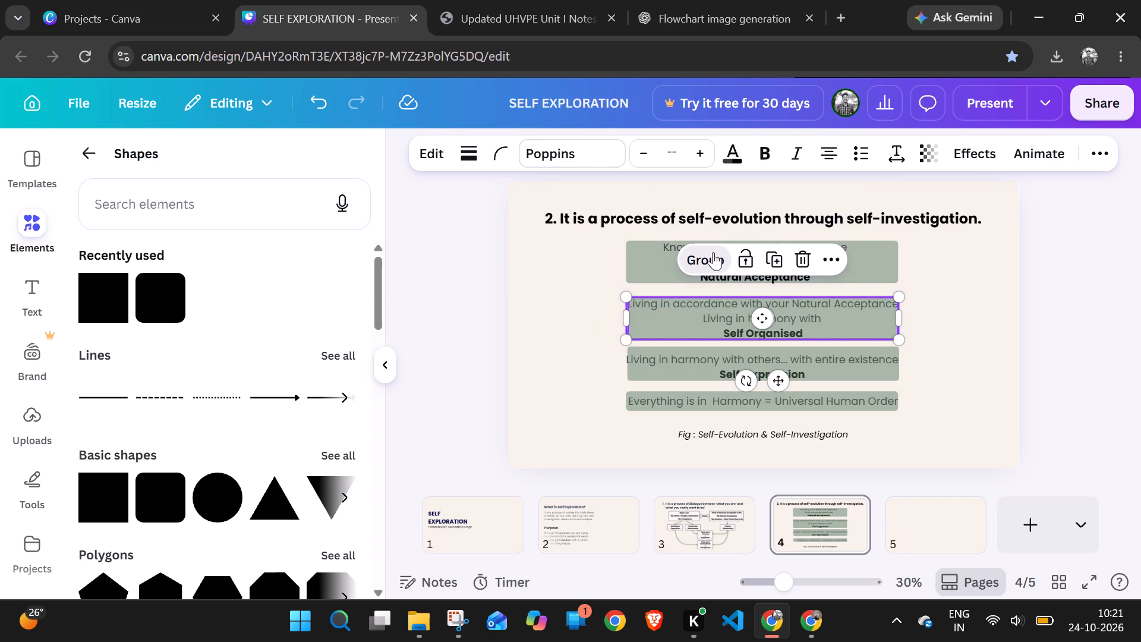
pyautogui.moveTo(600, 358); pyautogui.dragTo(628, 359)
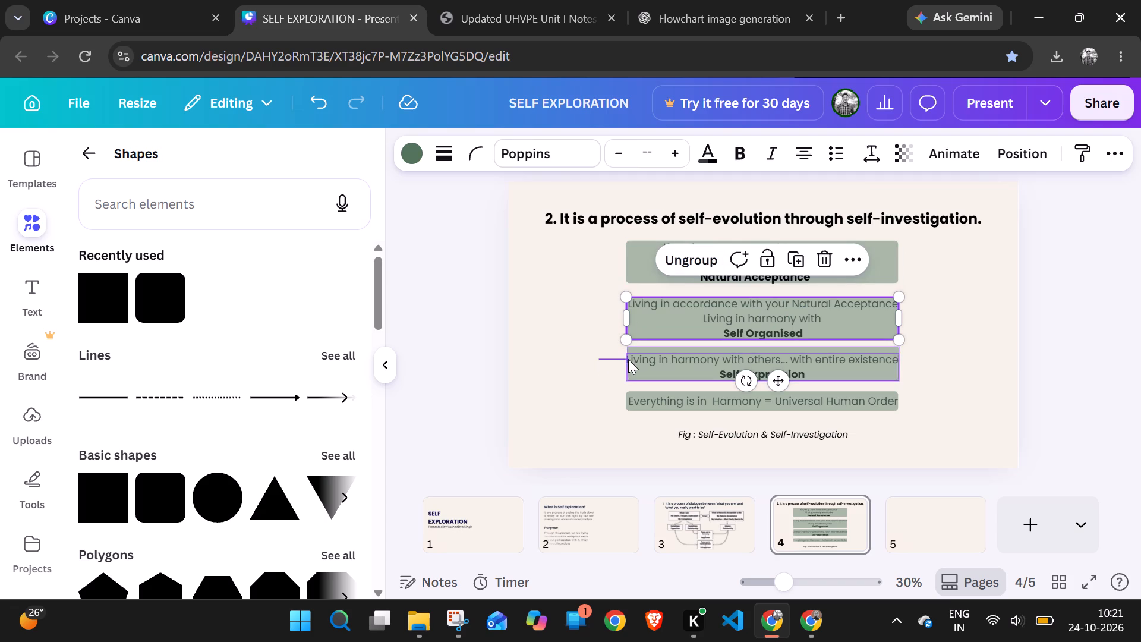
pyautogui.moveTo(628, 359); pyautogui.dragTo(563, 358)
pyautogui.click(563, 358)
pyautogui.click(650, 367)
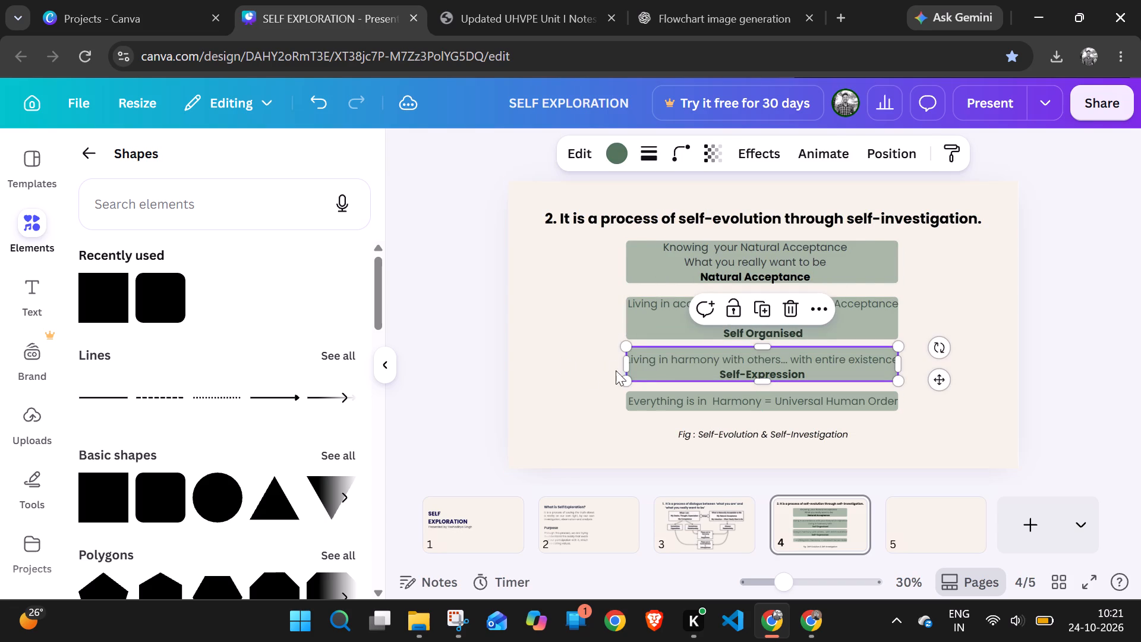
pyautogui.click(588, 374)
pyautogui.moveTo(604, 361); pyautogui.dragTo(812, 368)
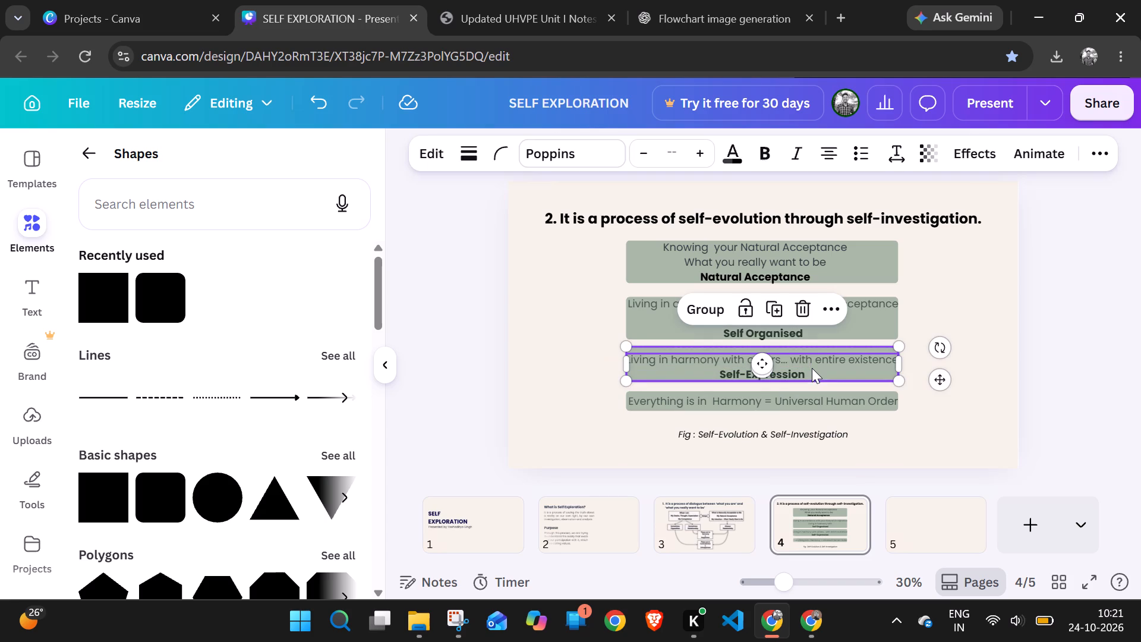
pyautogui.click(701, 304)
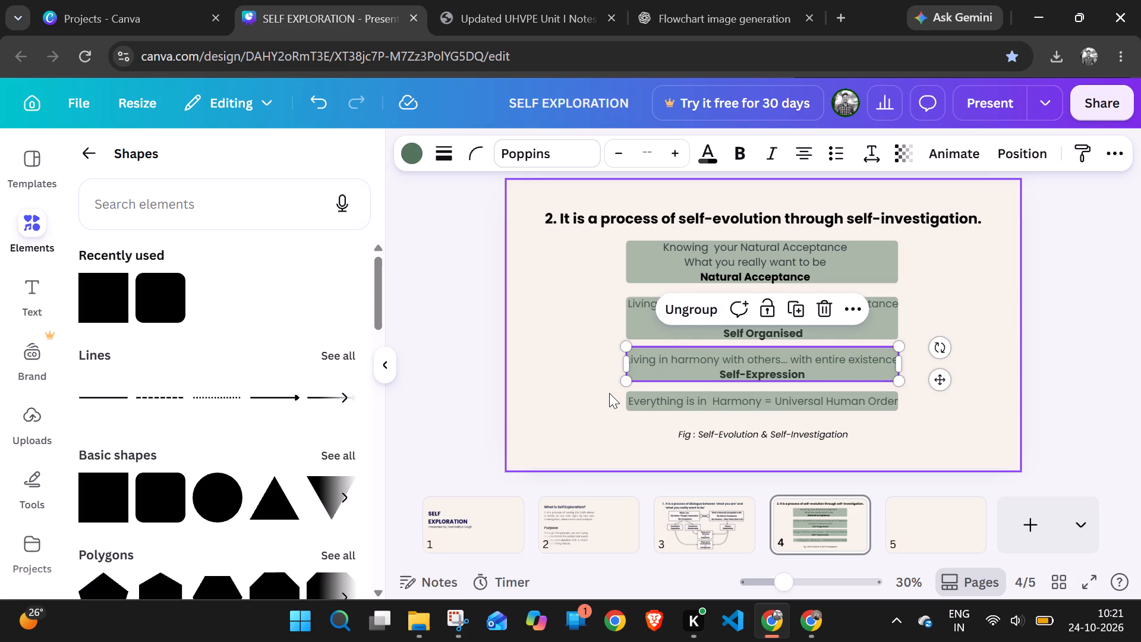
pyautogui.moveTo(609, 393); pyautogui.dragTo(705, 412)
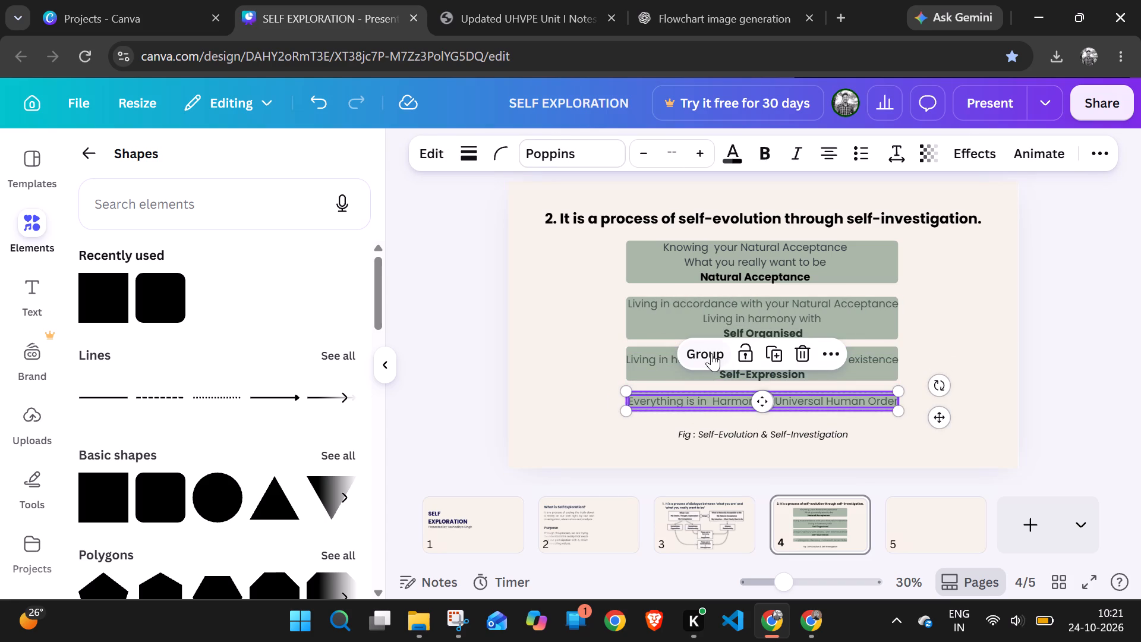
pyautogui.click(710, 353)
# Raise the "Natural Acceptance" group and lower the bottom two groups, leaving equal gaps of 69 between the first three boxes.
pyautogui.click(840, 262)
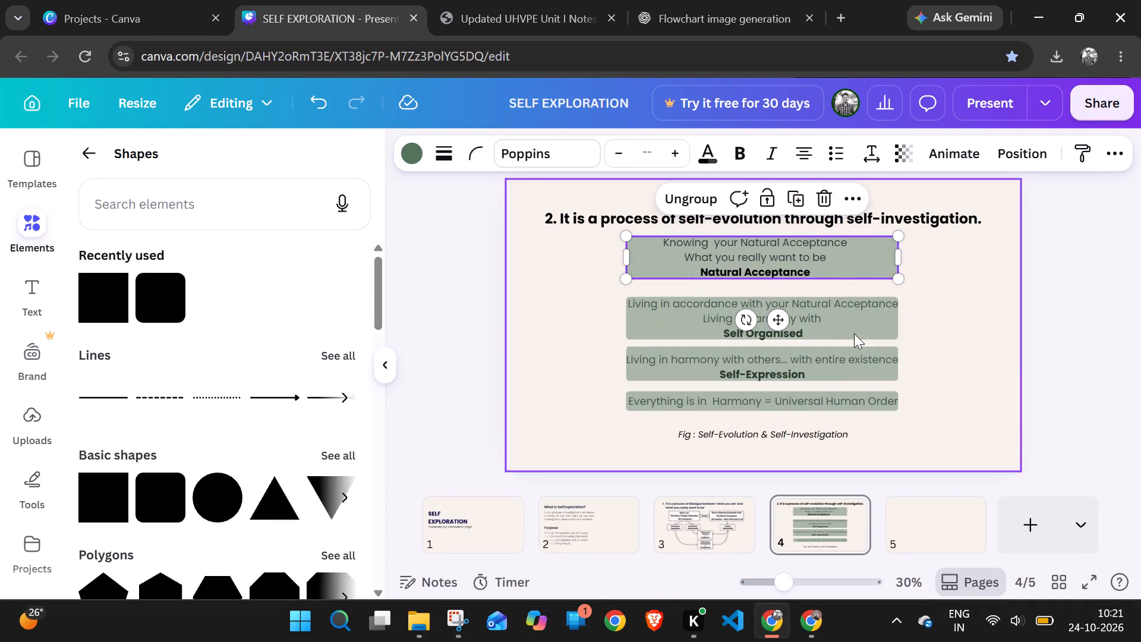
pyautogui.click(847, 354)
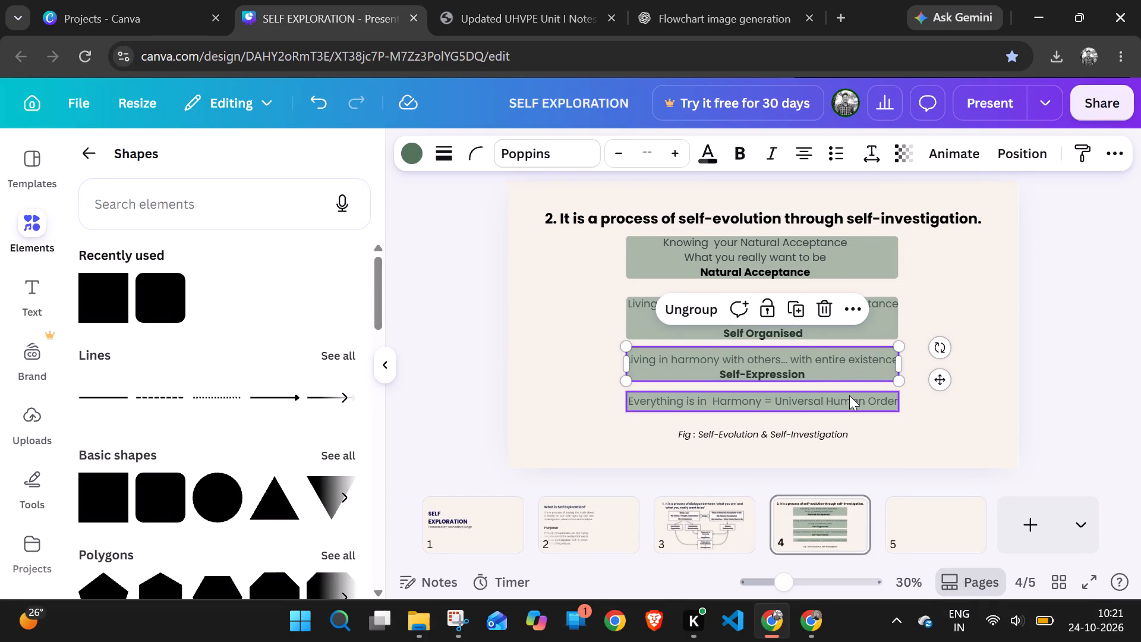
pyautogui.moveTo(849, 395); pyautogui.dragTo(849, 402)
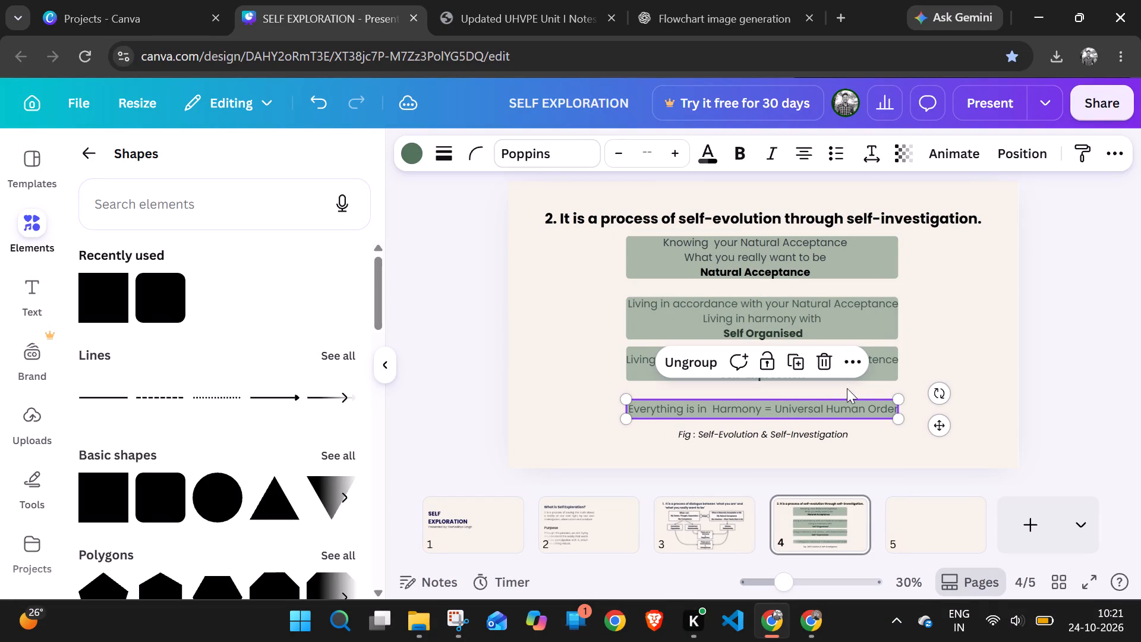
pyautogui.click(875, 360)
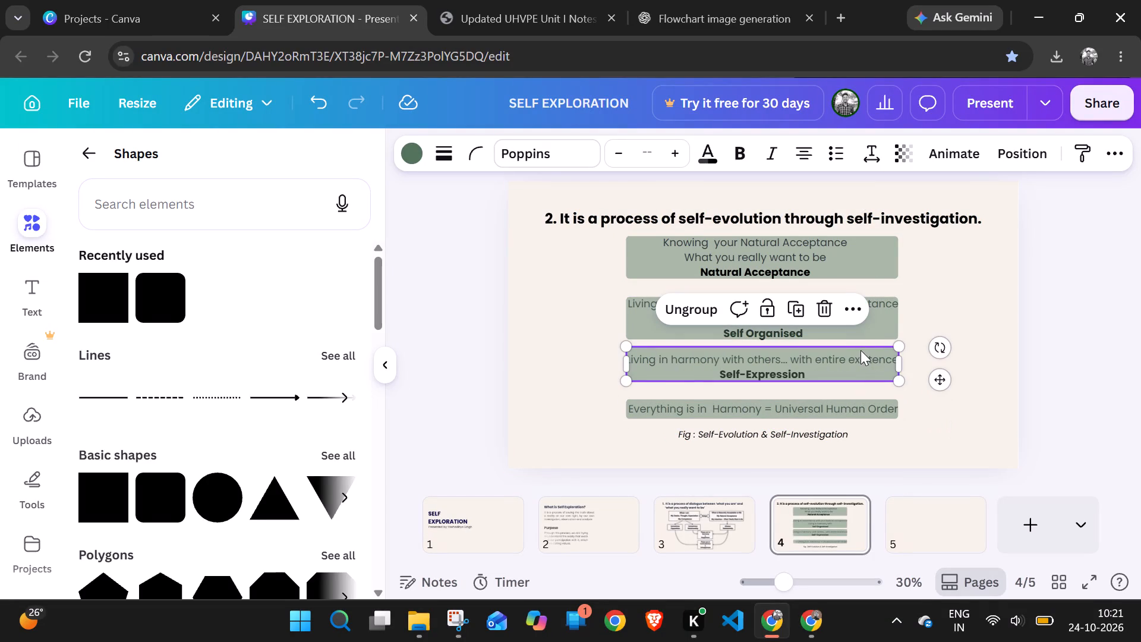
pyautogui.moveTo(861, 351); pyautogui.dragTo(861, 362)
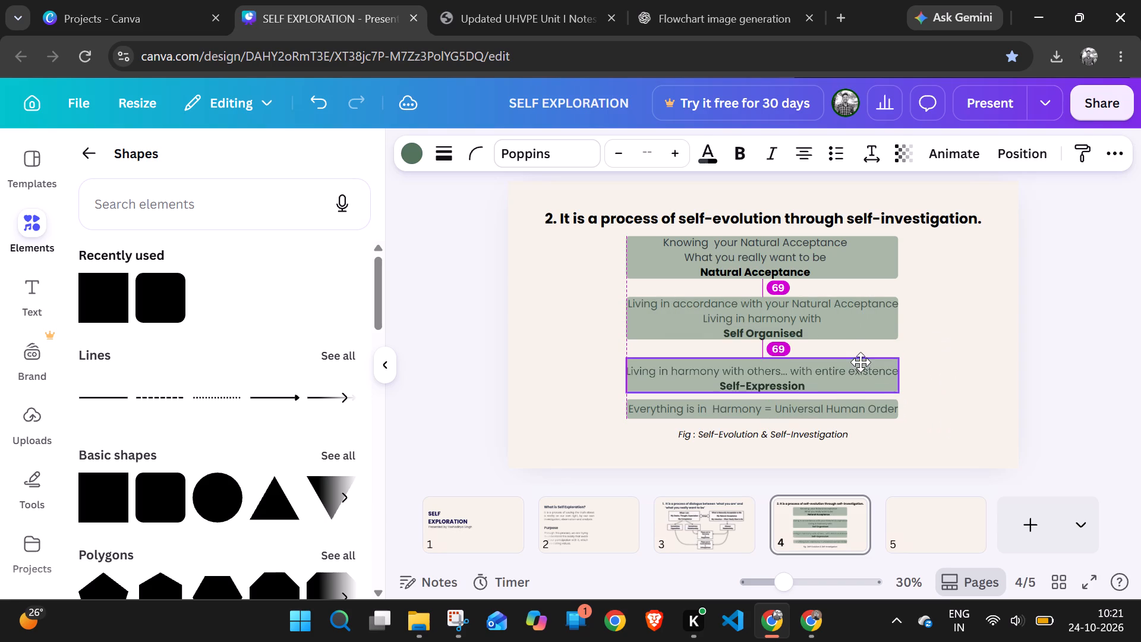
pyautogui.moveTo(861, 362); pyautogui.dragTo(860, 363)
# Lower the figure caption and position the "Everything is in Harmony" group with equal gaps of 51 above and below.
pyautogui.moveTo(830, 431); pyautogui.dragTo(831, 440)
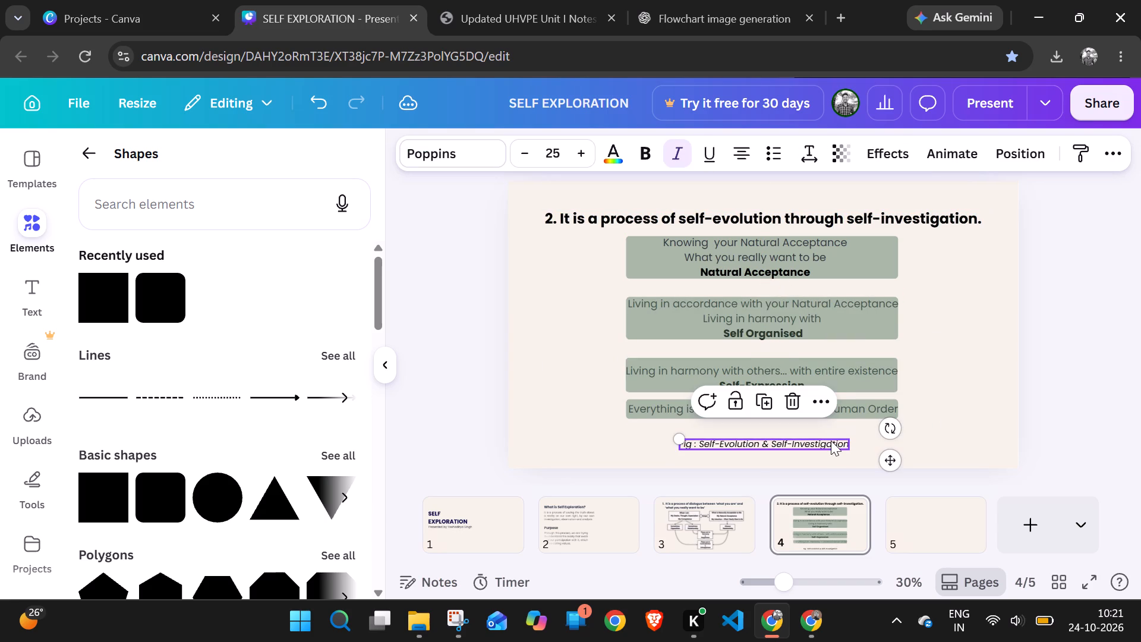
pyautogui.moveTo(880, 404); pyautogui.dragTo(880, 413)
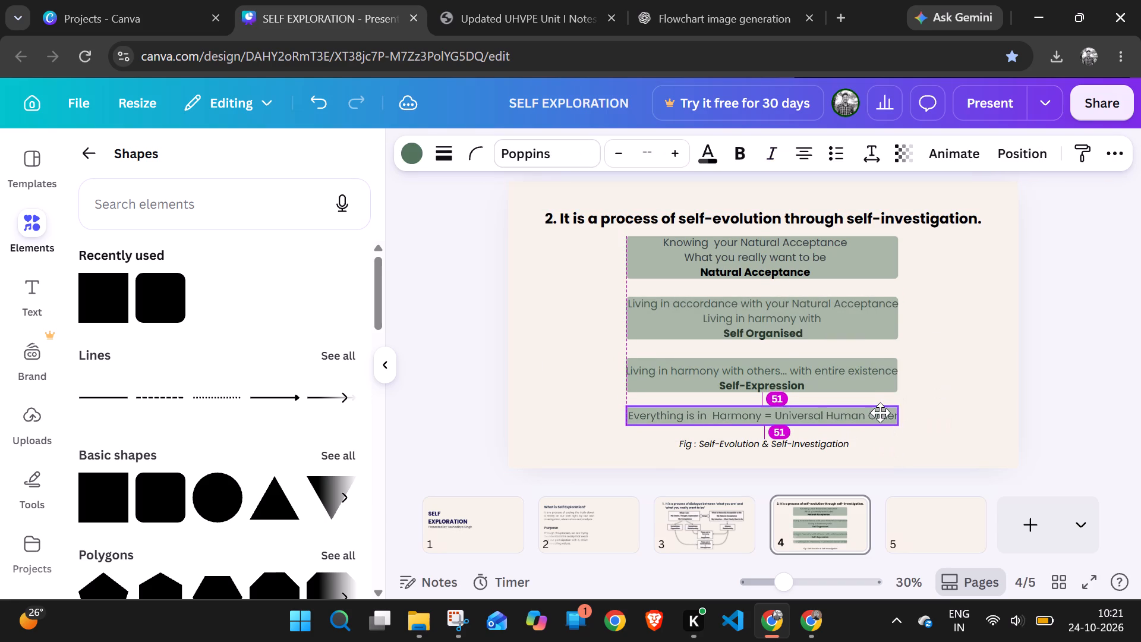
# Lower the "Everything is in Harmony" group to a gap of 69, aligned with the boxes above, and nudge the caption slightly down.
pyautogui.moveTo(880, 413); pyautogui.dragTo(881, 420)
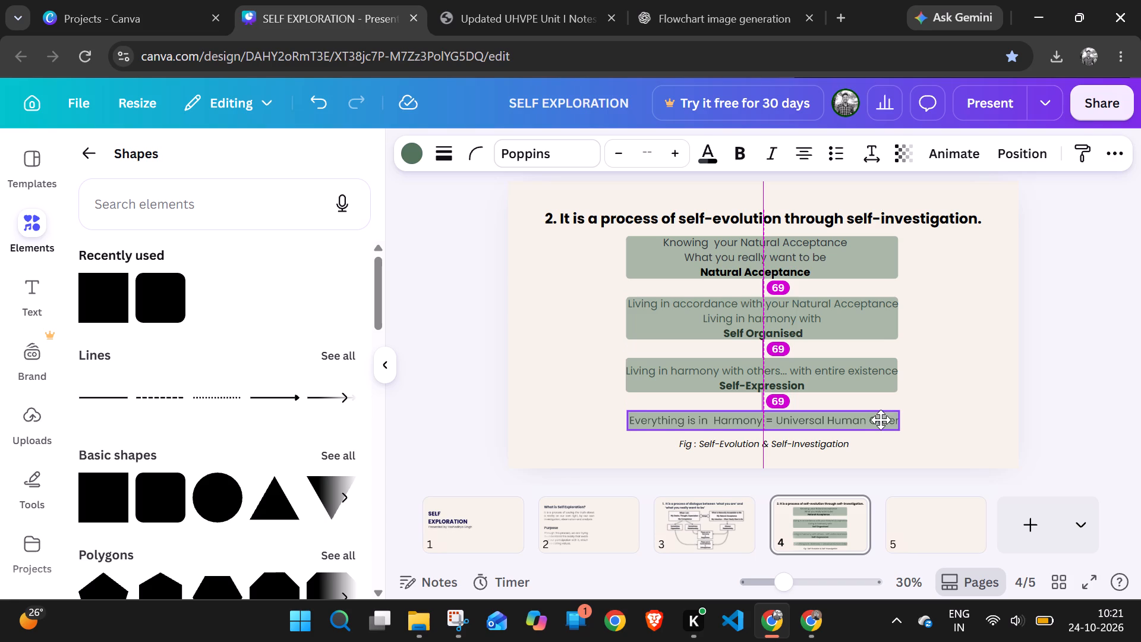
pyautogui.moveTo(881, 420); pyautogui.dragTo(878, 418)
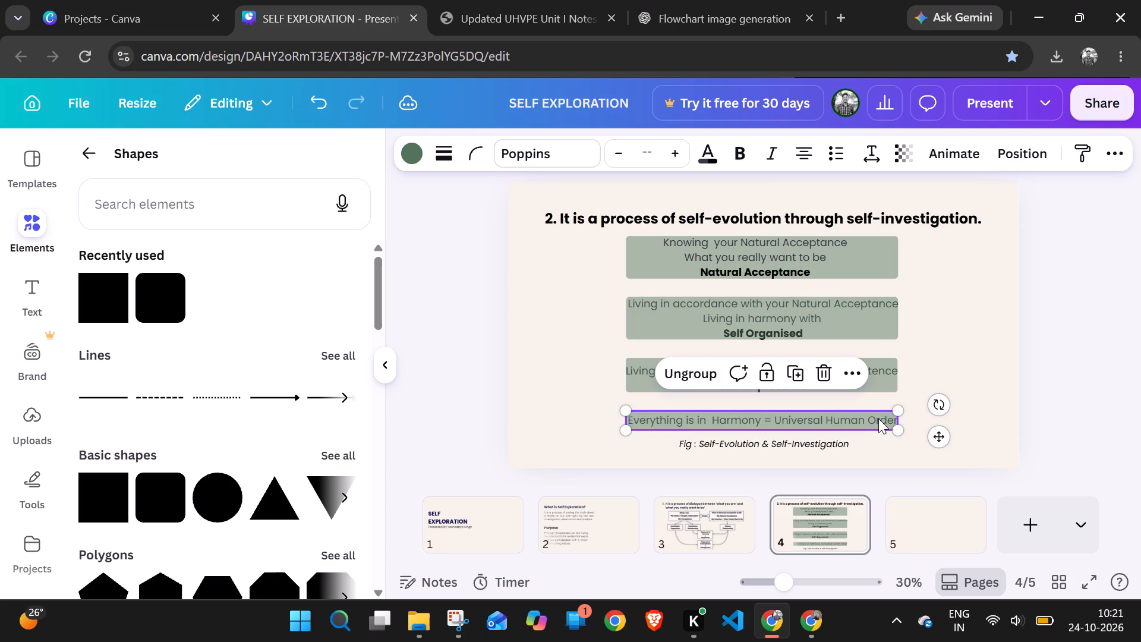
pyautogui.click(841, 441)
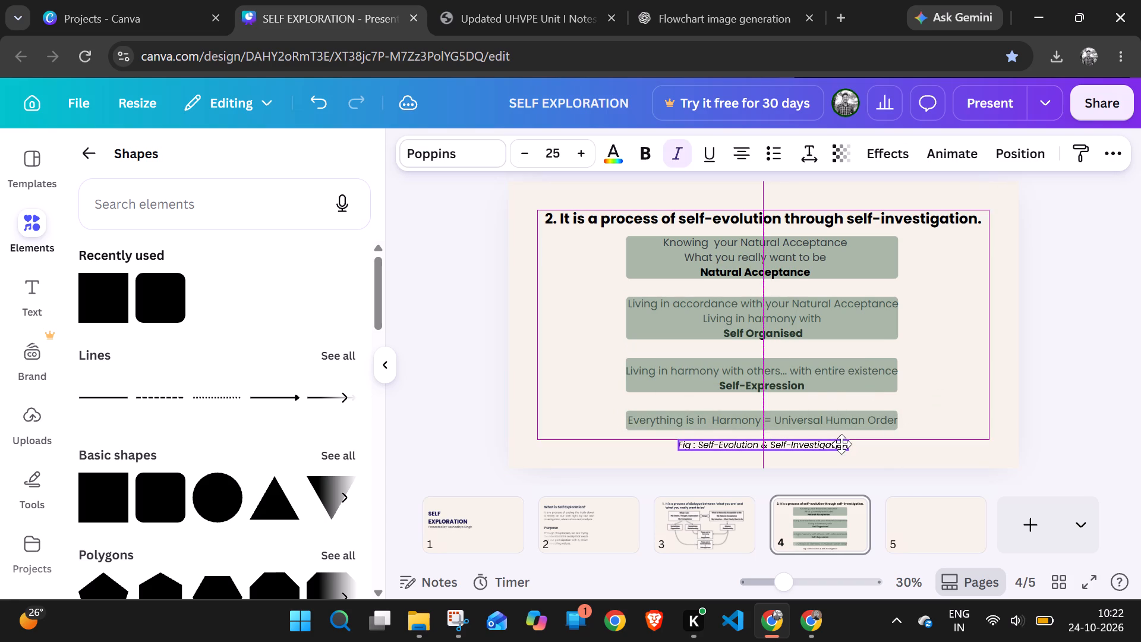
pyautogui.click(953, 383)
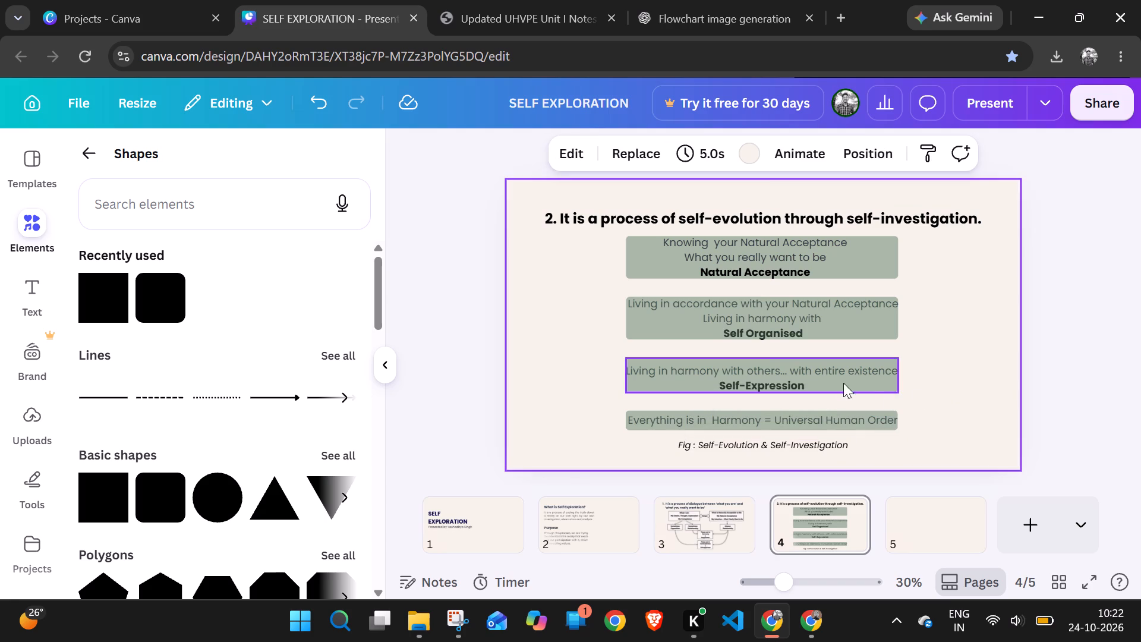
pyautogui.click(966, 321)
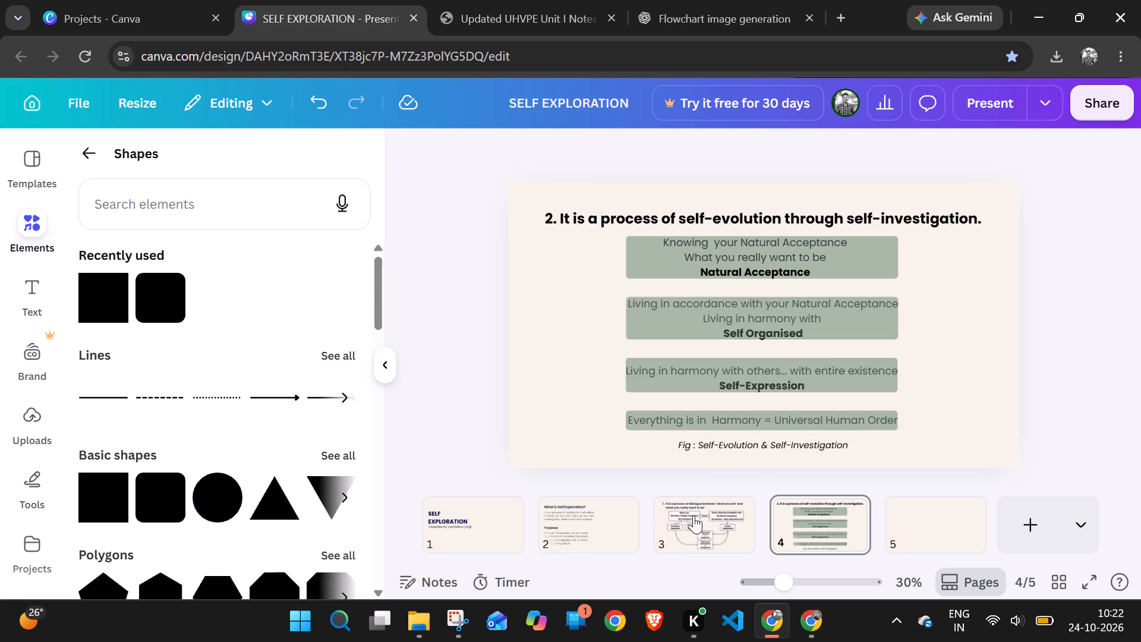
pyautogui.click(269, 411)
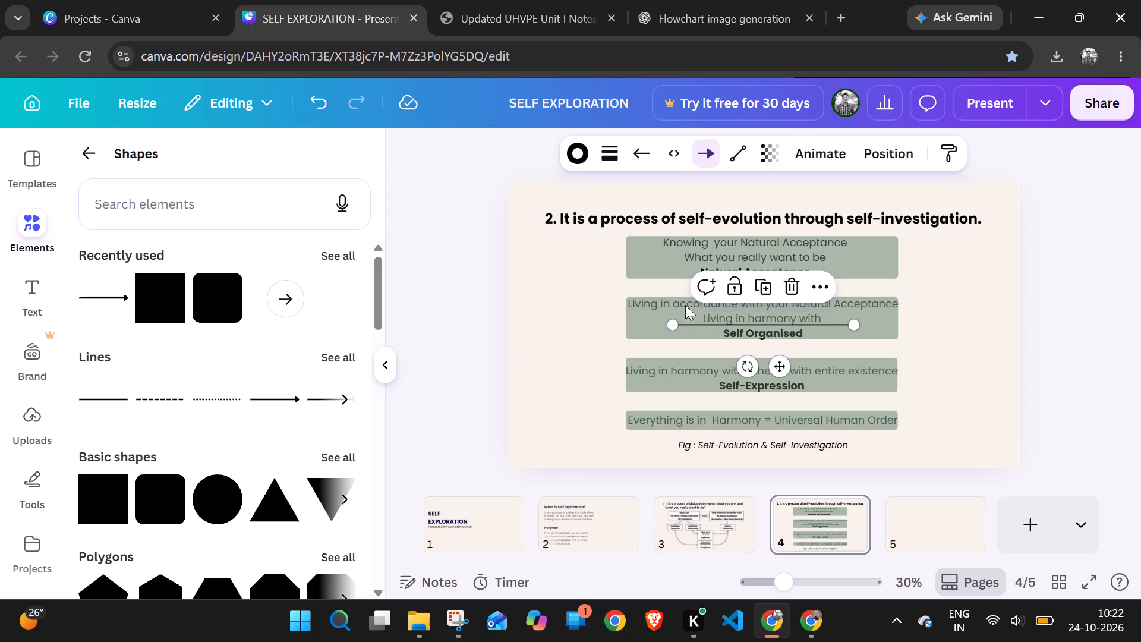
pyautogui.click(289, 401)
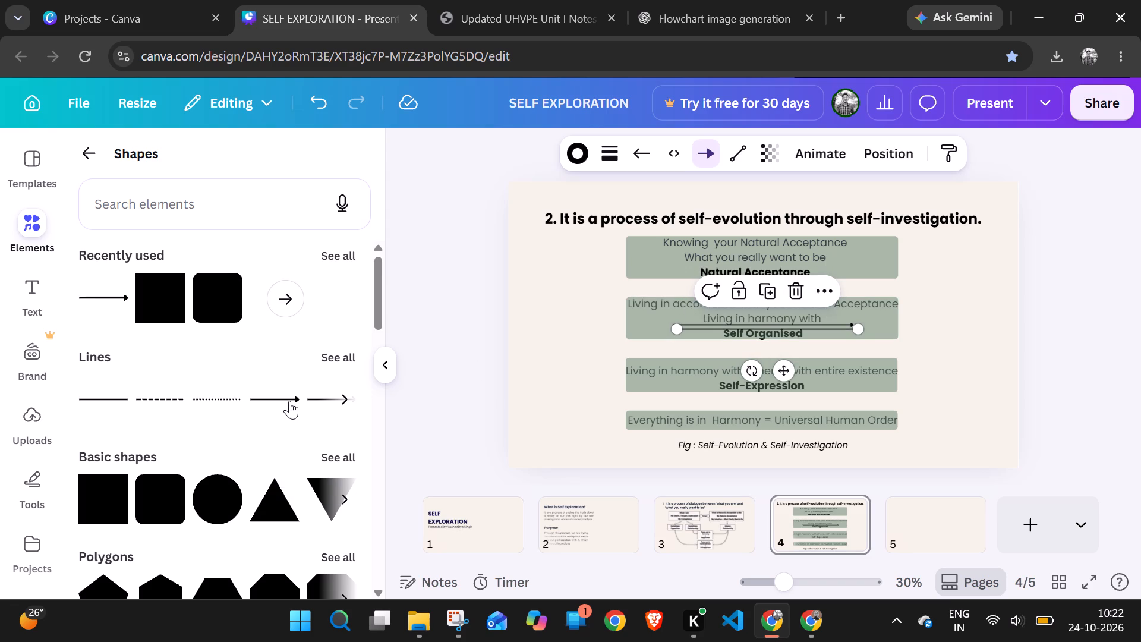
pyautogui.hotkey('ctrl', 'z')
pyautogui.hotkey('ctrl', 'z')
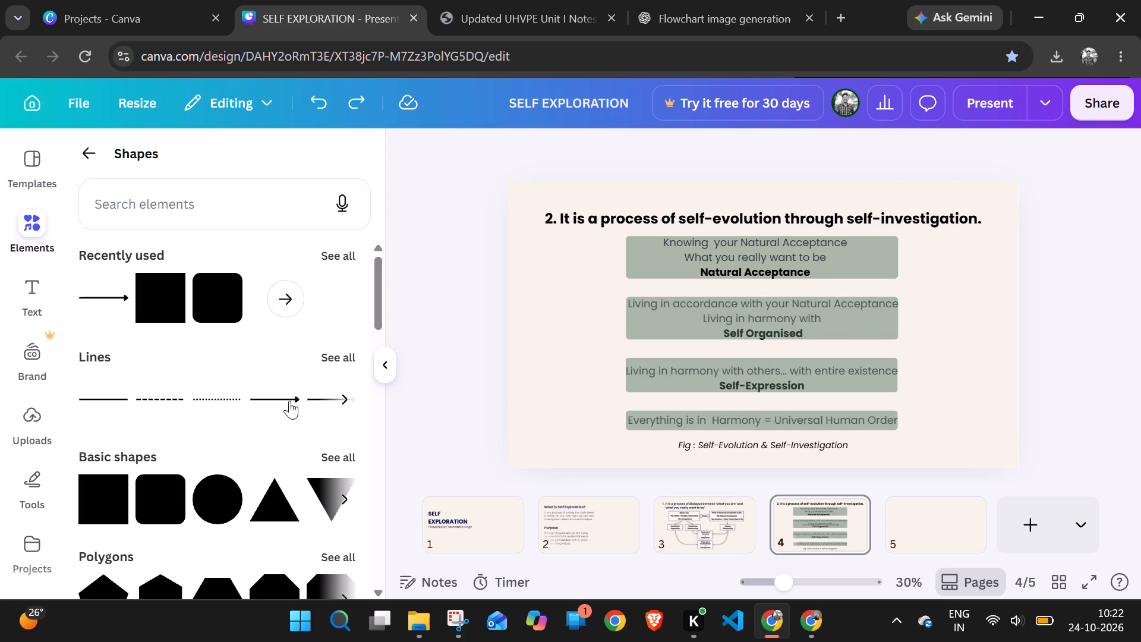
# Add a straight arrow line to page 4 and rotate it to point vertically downward along the flowchart's centre.
pyautogui.click(277, 399)
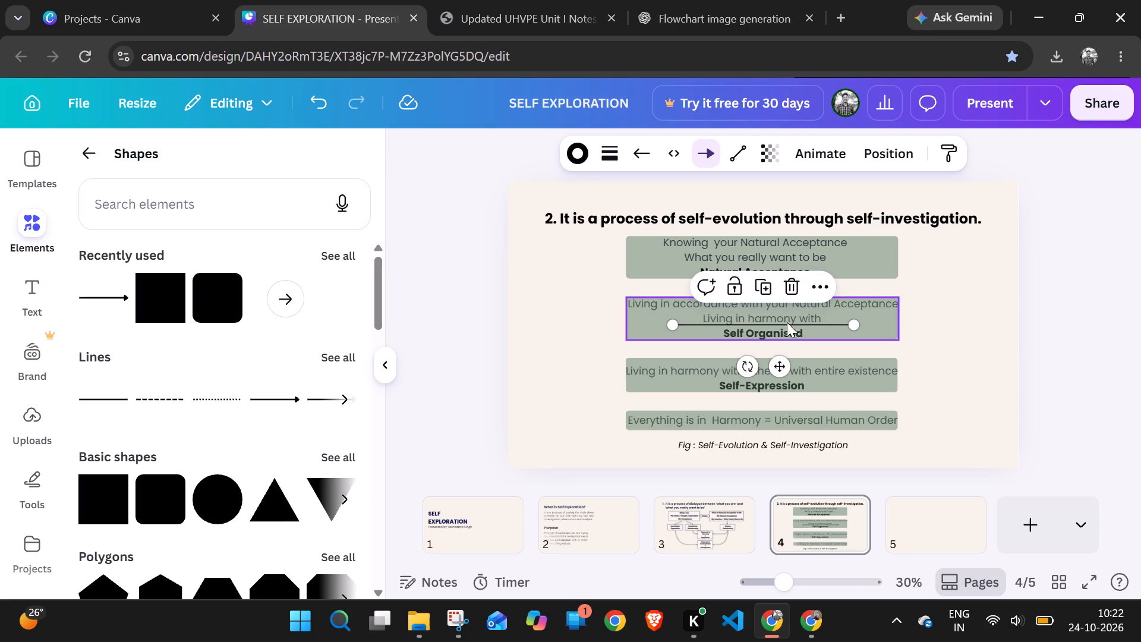
pyautogui.rightClick(743, 361)
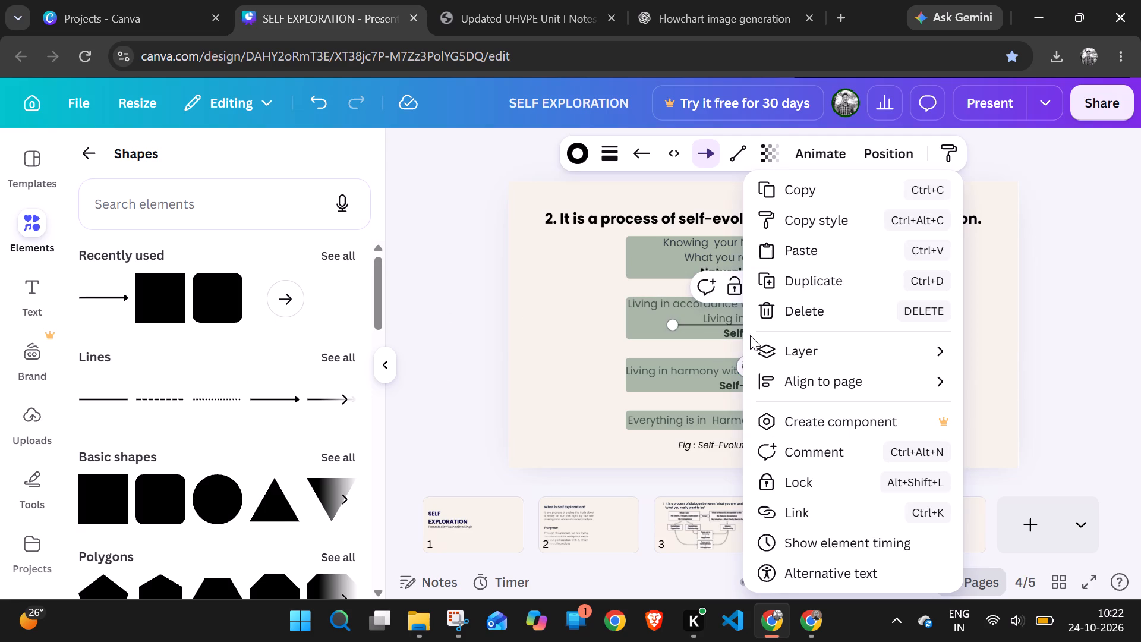
pyautogui.click(738, 363)
pyautogui.moveTo(738, 363); pyautogui.dragTo(737, 317)
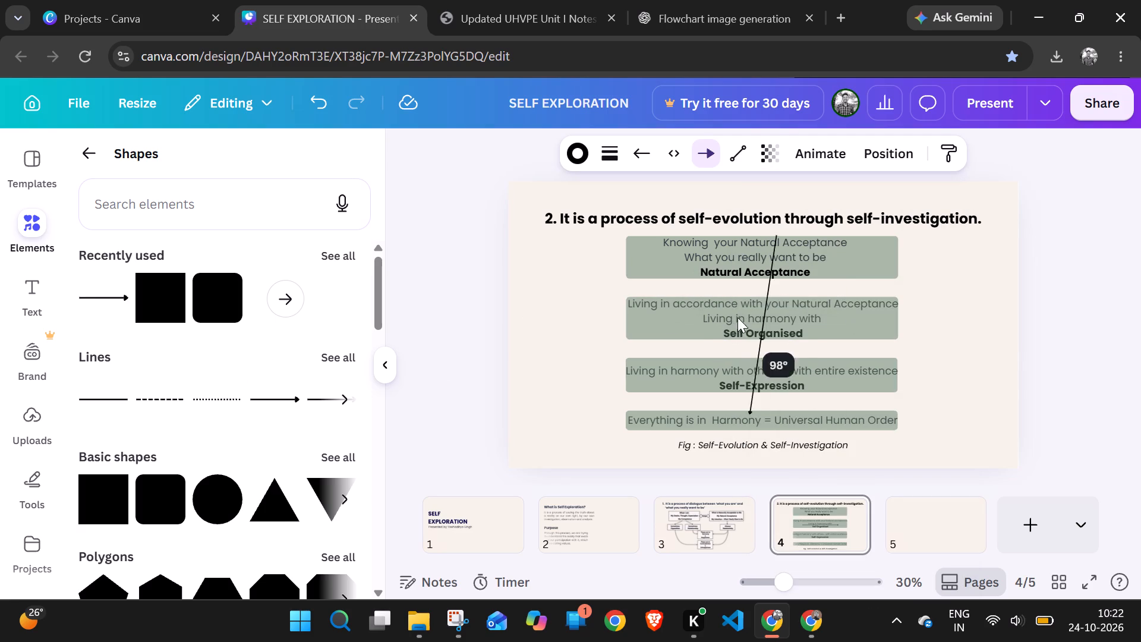
pyautogui.moveTo(737, 317); pyautogui.dragTo(732, 341)
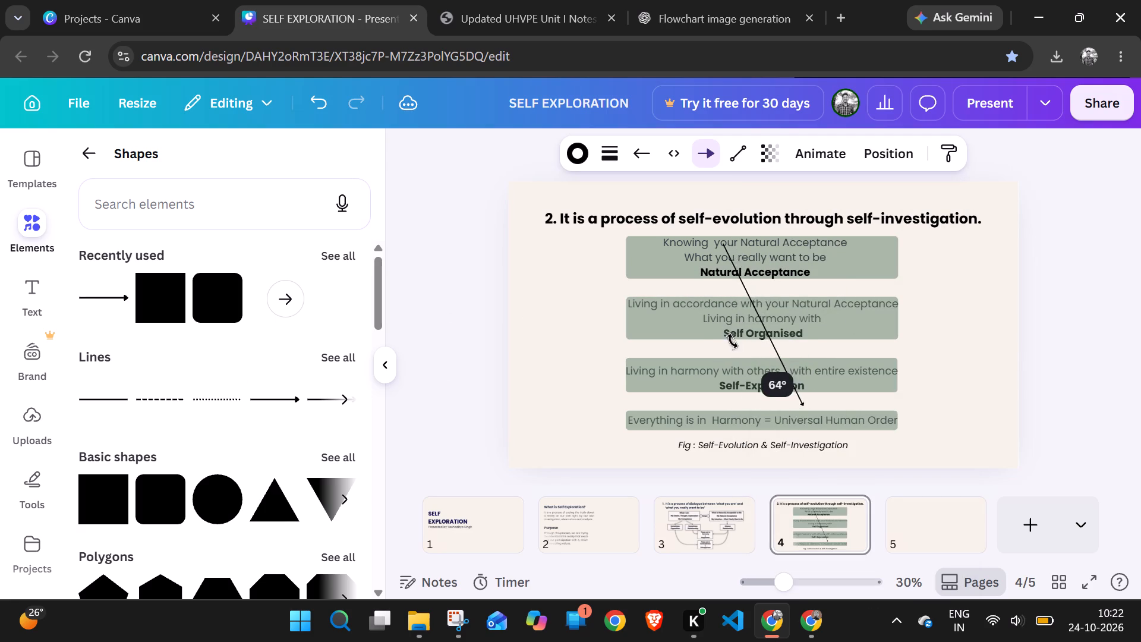
pyautogui.moveTo(732, 341); pyautogui.dragTo(727, 317)
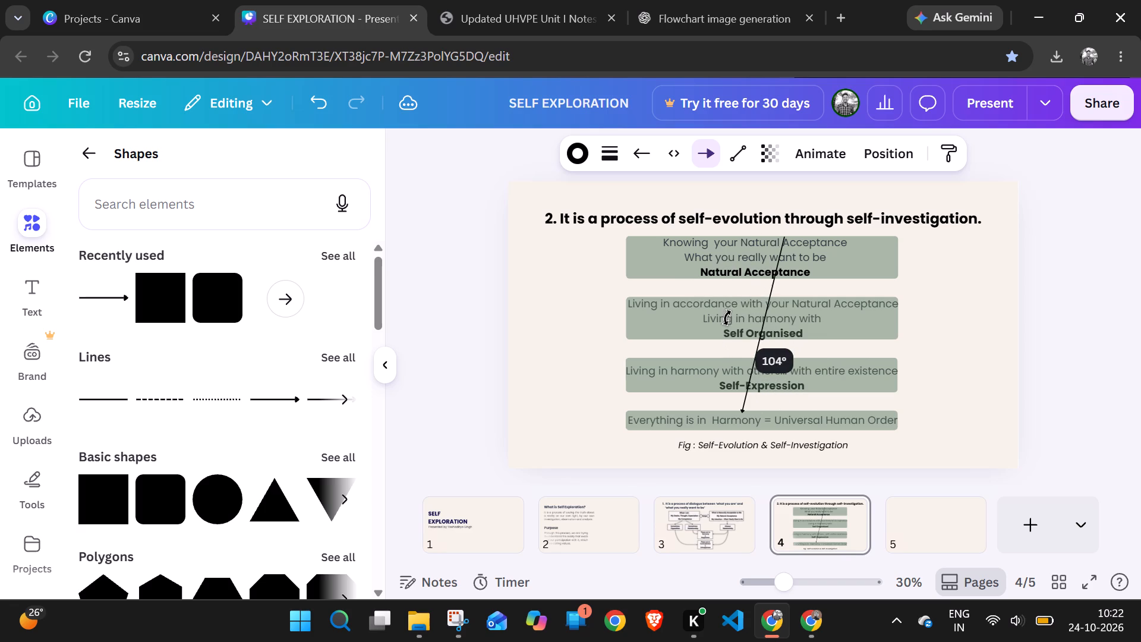
pyautogui.moveTo(727, 317); pyautogui.dragTo(727, 325)
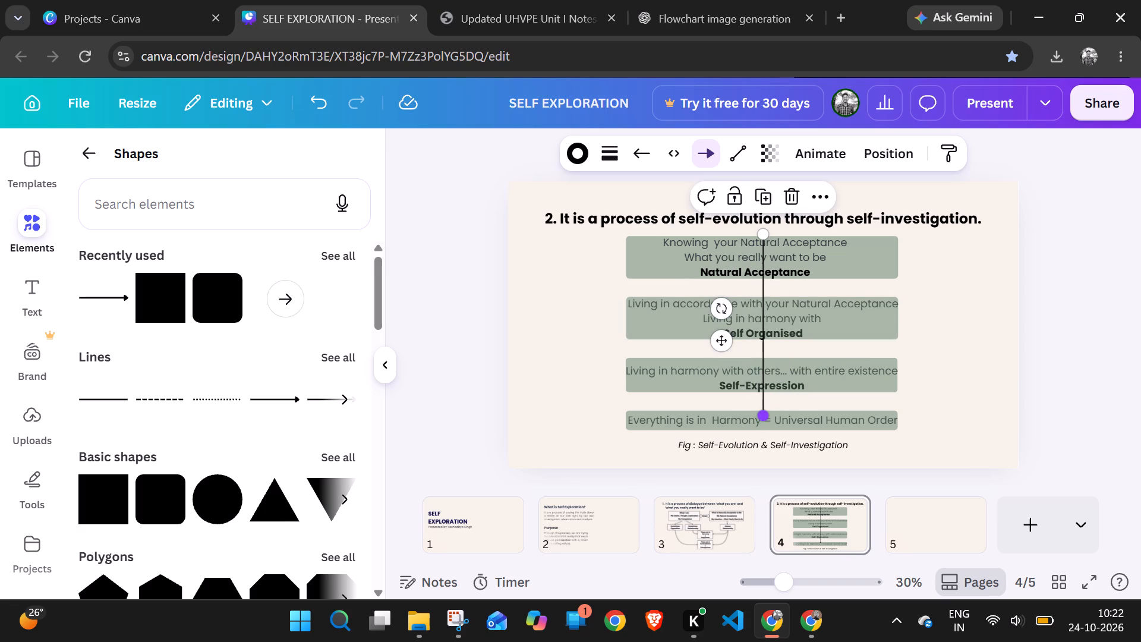
# Set the vertical arrow's stroke weight to 7.
pyautogui.click(606, 150)
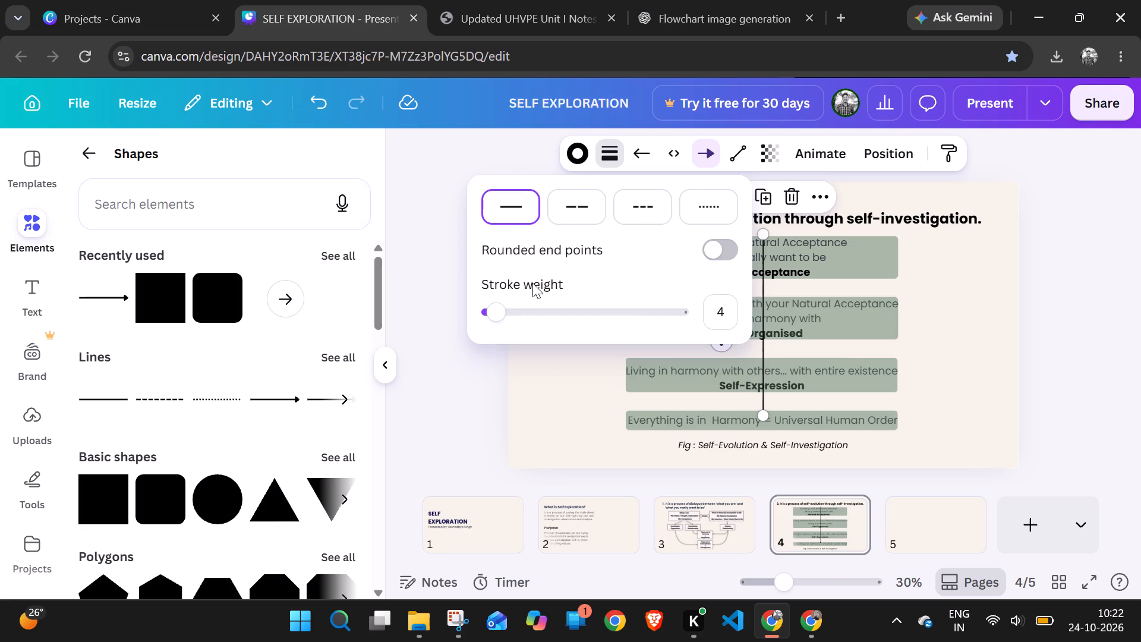
pyautogui.click(727, 311)
pyautogui.press('BackSpace')
pyautogui.press('7')
pyautogui.press('Return')
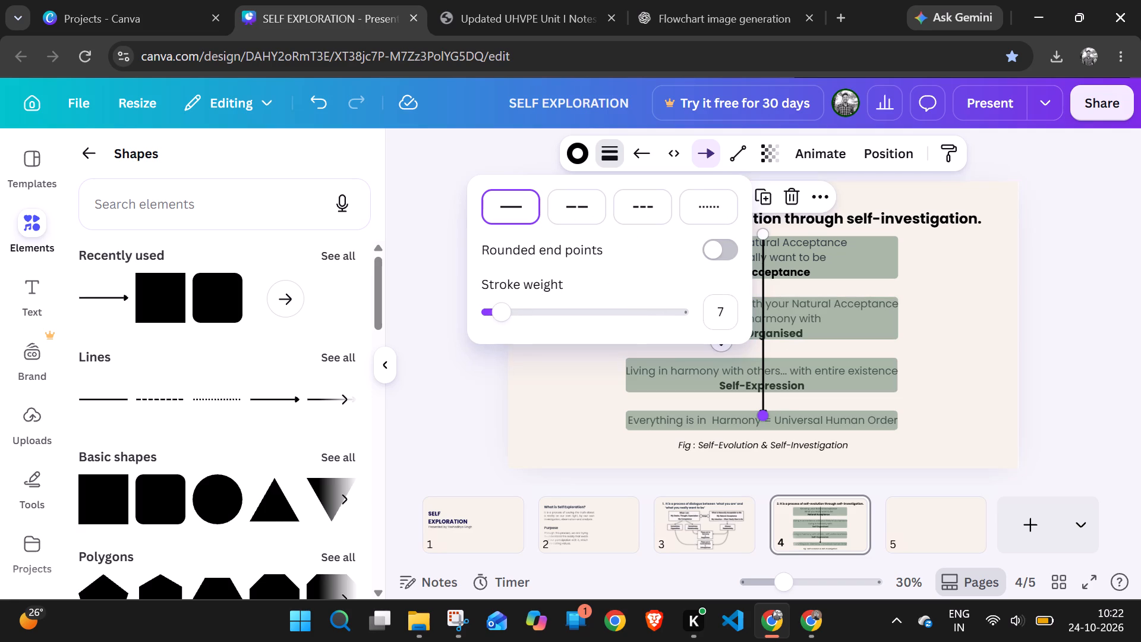
# Shorten the arrow to about 69 long so it spans the gap from the "Natural Acceptance" box to the "Self Organised" box.
pyautogui.moveTo(764, 417); pyautogui.dragTo(759, 312)
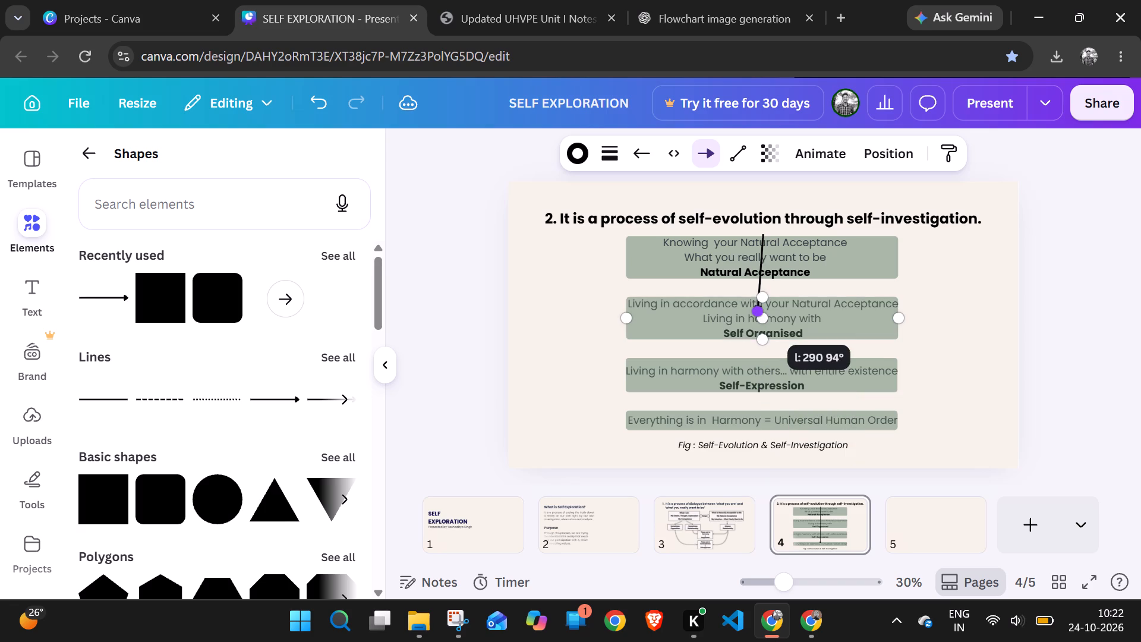
pyautogui.moveTo(759, 312); pyautogui.dragTo(762, 300)
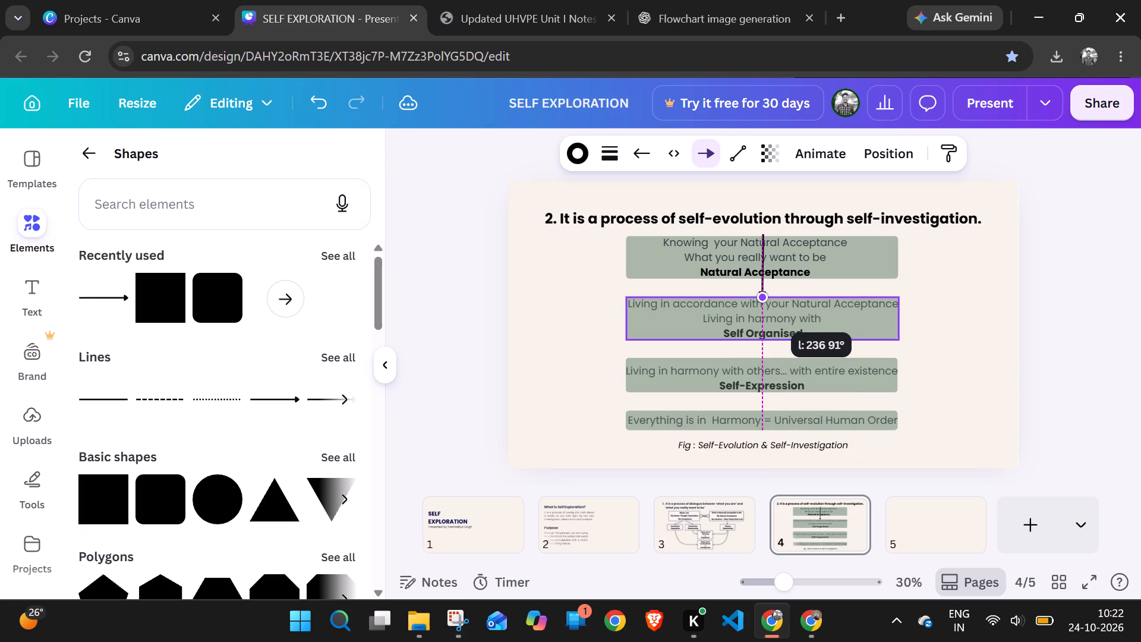
pyautogui.moveTo(762, 300); pyautogui.dragTo(762, 293)
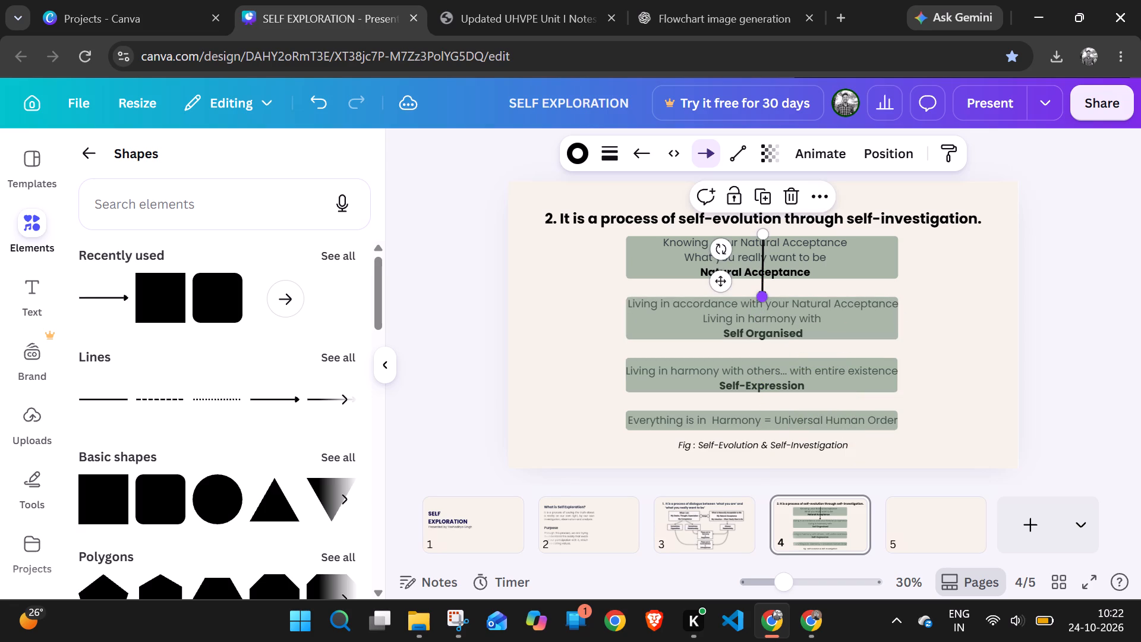
pyautogui.moveTo(761, 231); pyautogui.dragTo(764, 257)
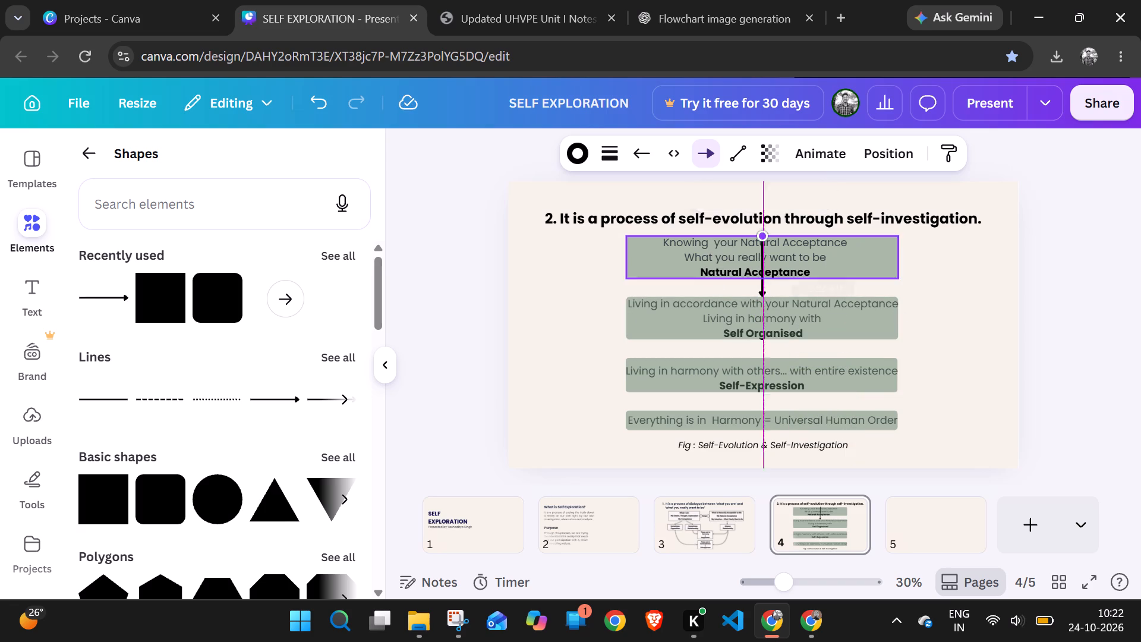
pyautogui.moveTo(764, 257); pyautogui.dragTo(765, 280)
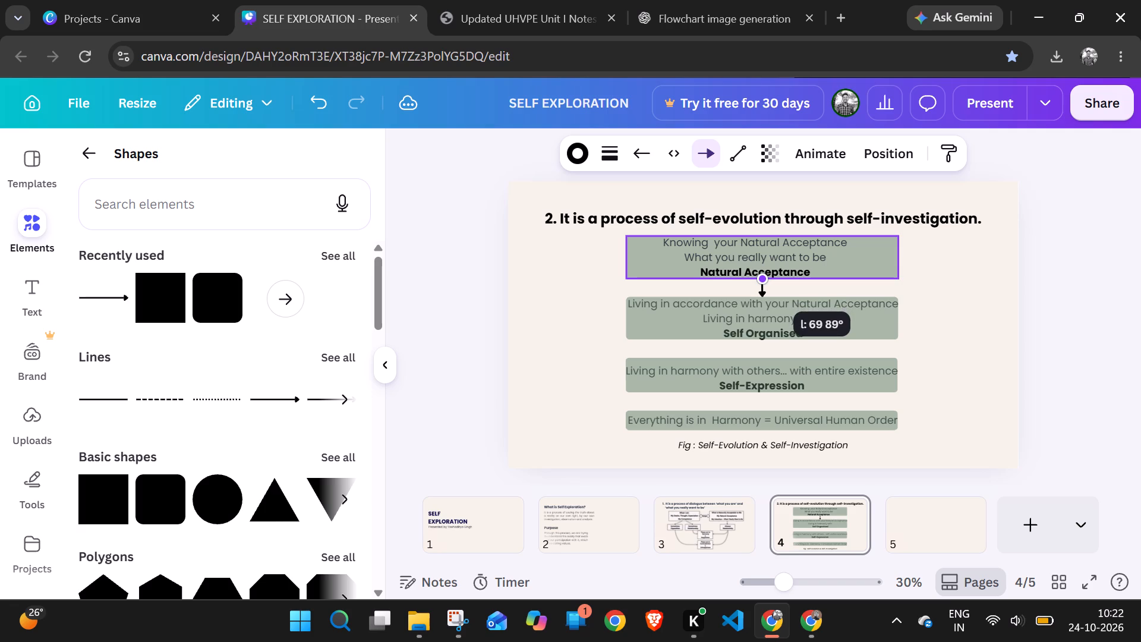
pyautogui.moveTo(765, 280); pyautogui.dragTo(765, 282)
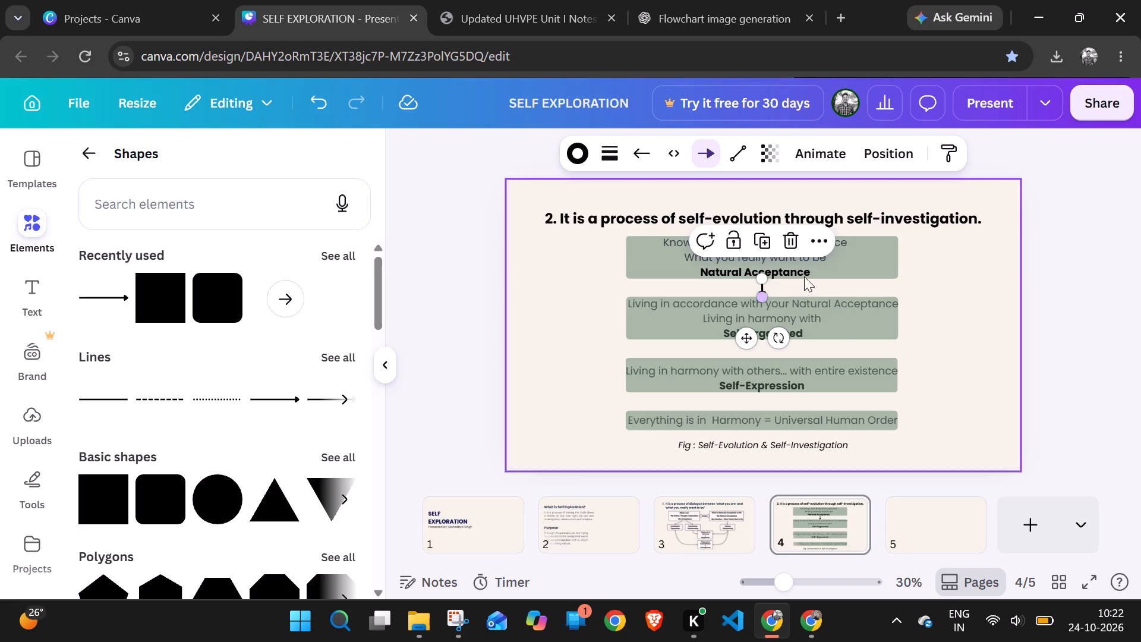
# Duplicate the arrow and centre the vertical copy in the gap between the "Self Organised" and "Self-Expression" boxes.
pyautogui.click(813, 233)
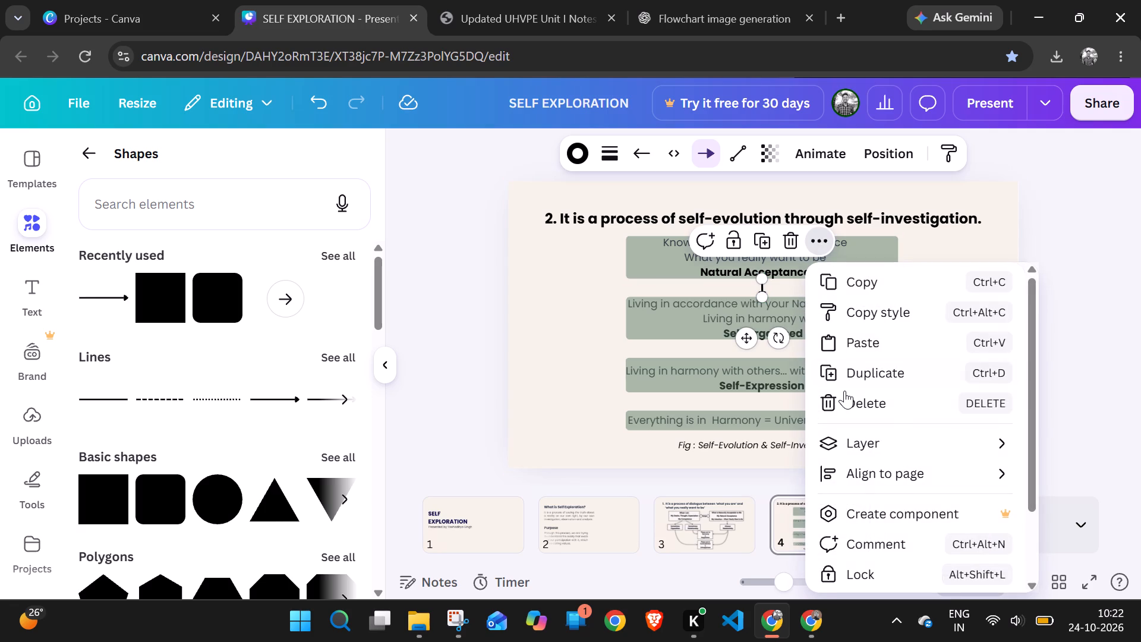
pyautogui.click(857, 383)
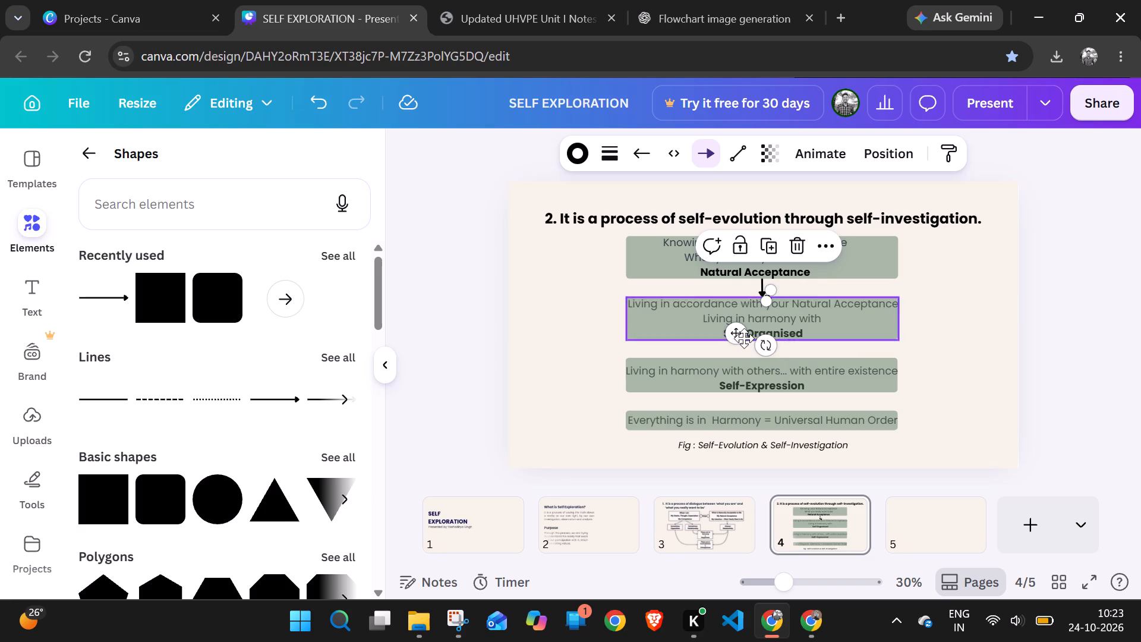
pyautogui.moveTo(738, 335); pyautogui.dragTo(744, 386)
pyautogui.moveTo(771, 394); pyautogui.dragTo(771, 394)
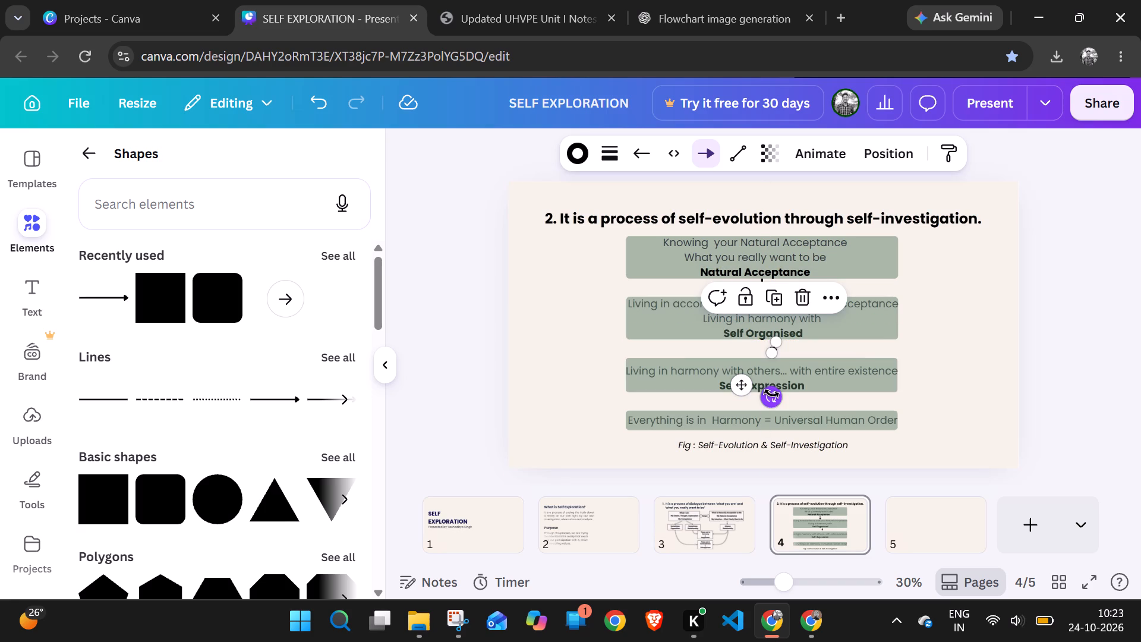
pyautogui.moveTo(771, 394); pyautogui.dragTo(788, 392)
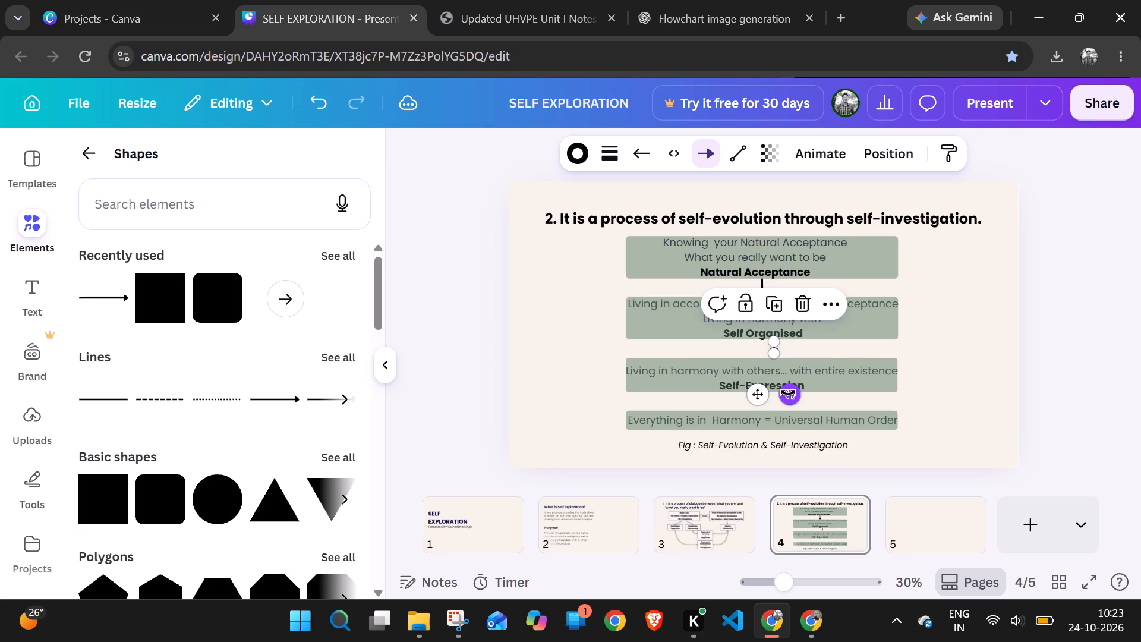
pyautogui.moveTo(759, 397); pyautogui.dragTo(747, 398)
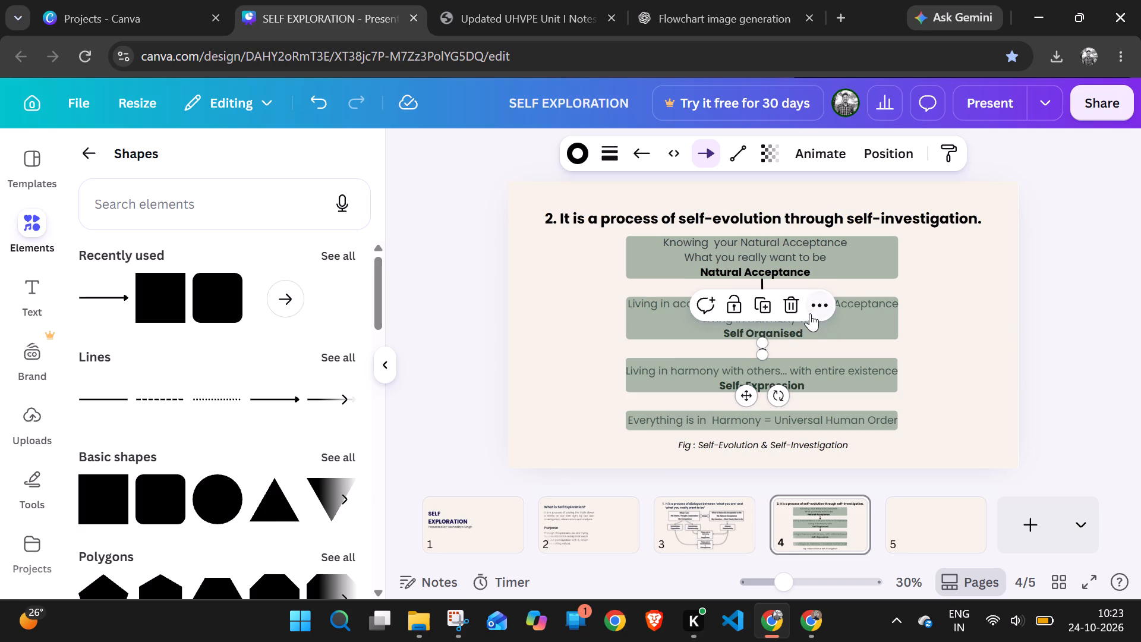
# Duplicate the second arrow and place the copy in the gap between the "Self-Expression" and "Everything is in Harmony" boxes.
pyautogui.click(814, 309)
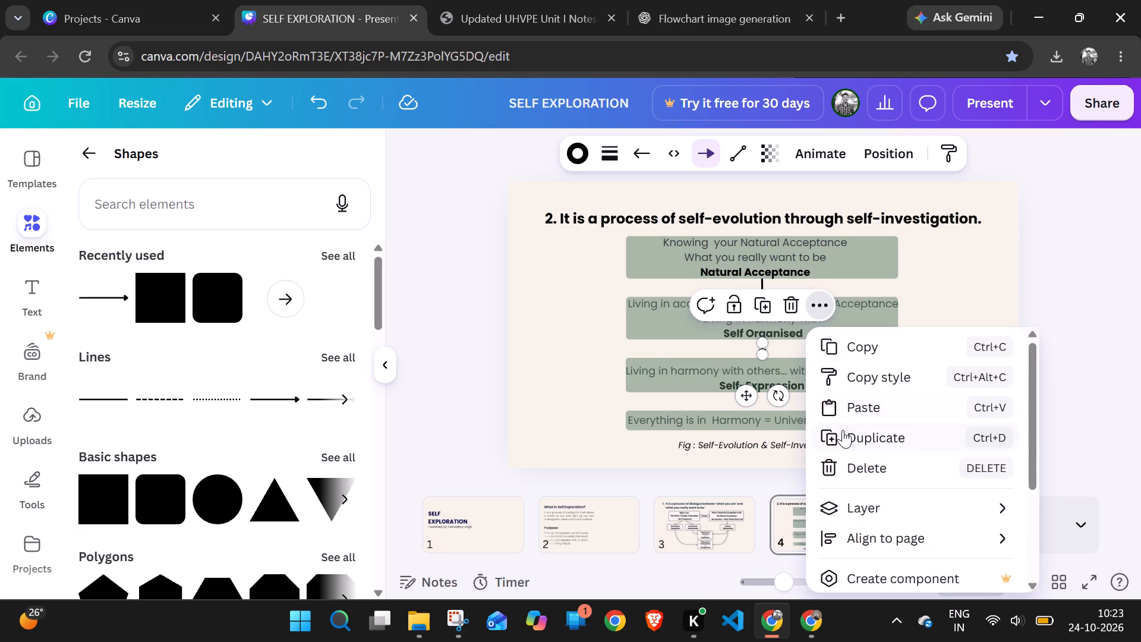
pyautogui.click(843, 432)
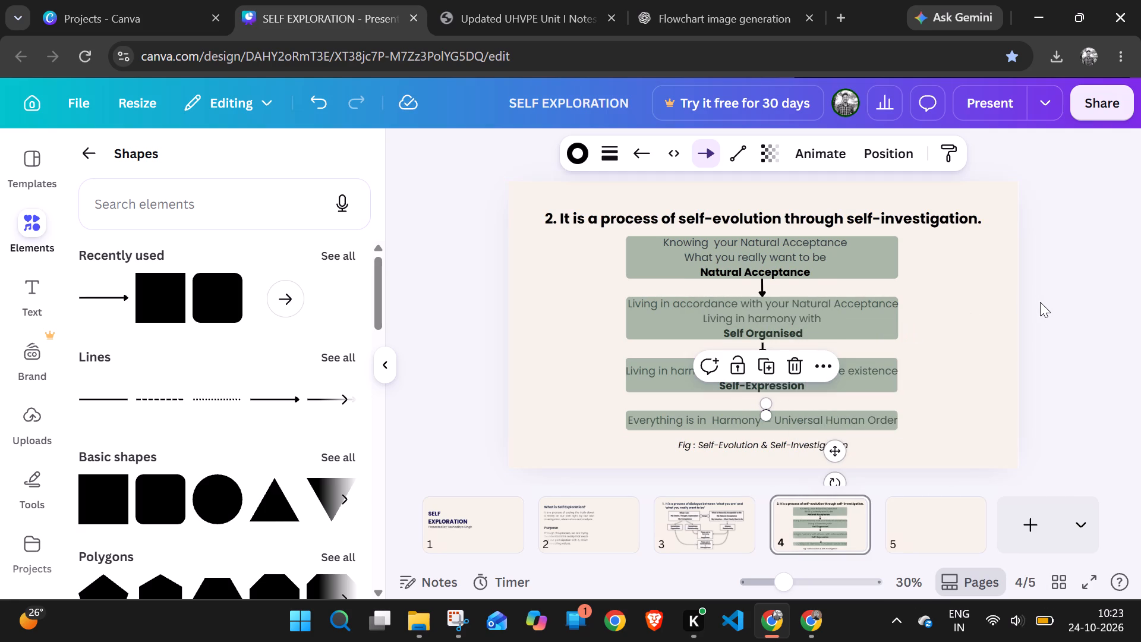
pyautogui.click(1040, 302)
pyautogui.click(762, 410)
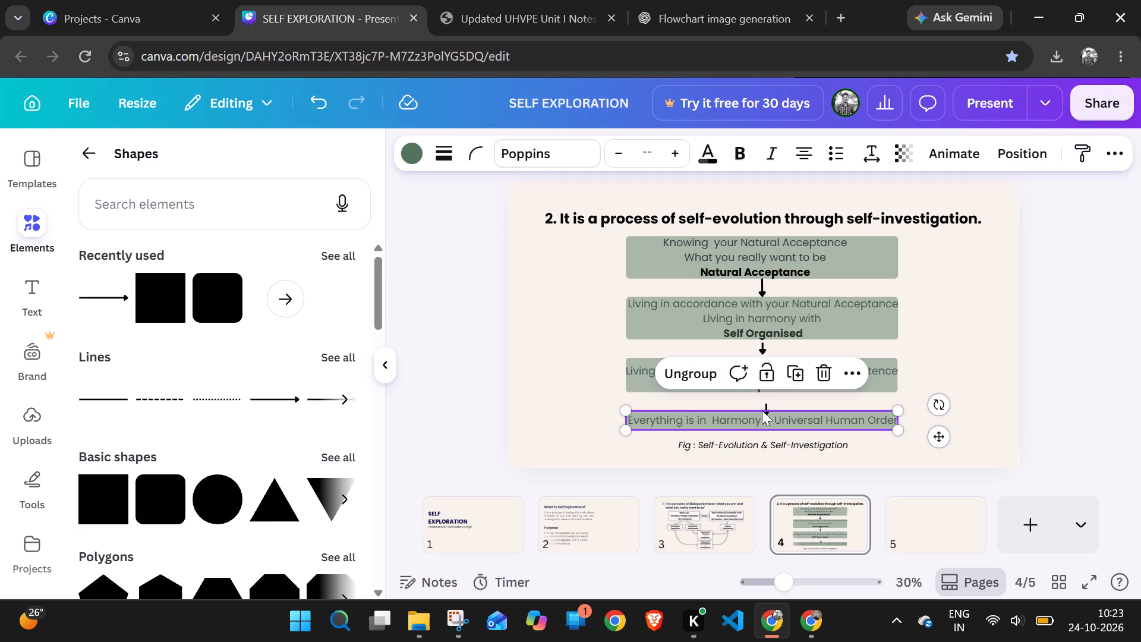
pyautogui.click(766, 401)
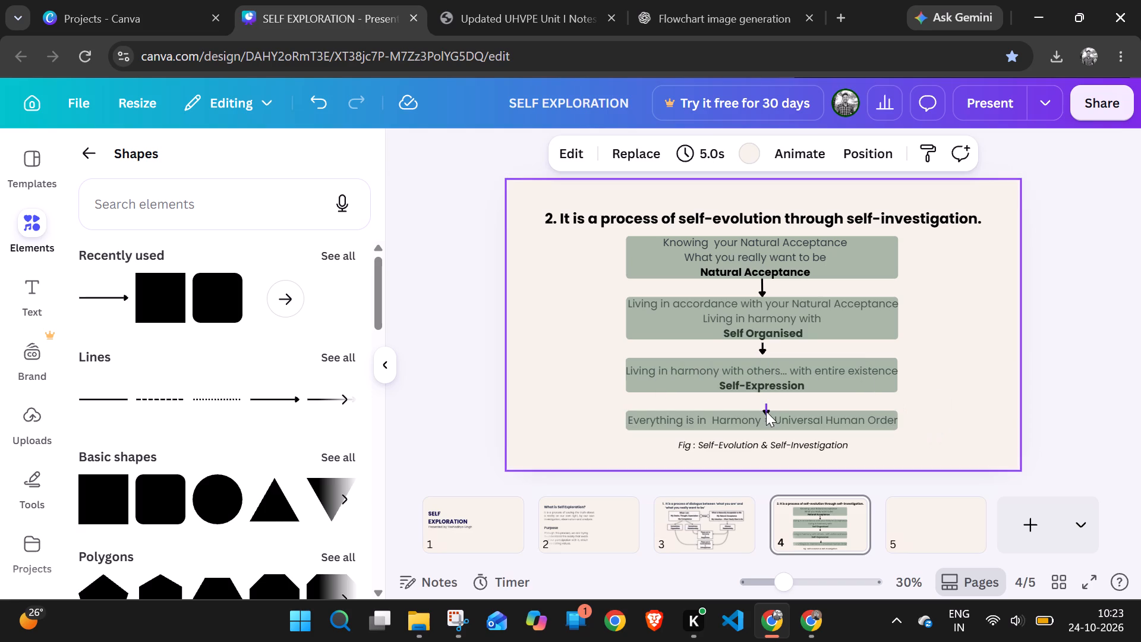
pyautogui.click(767, 405)
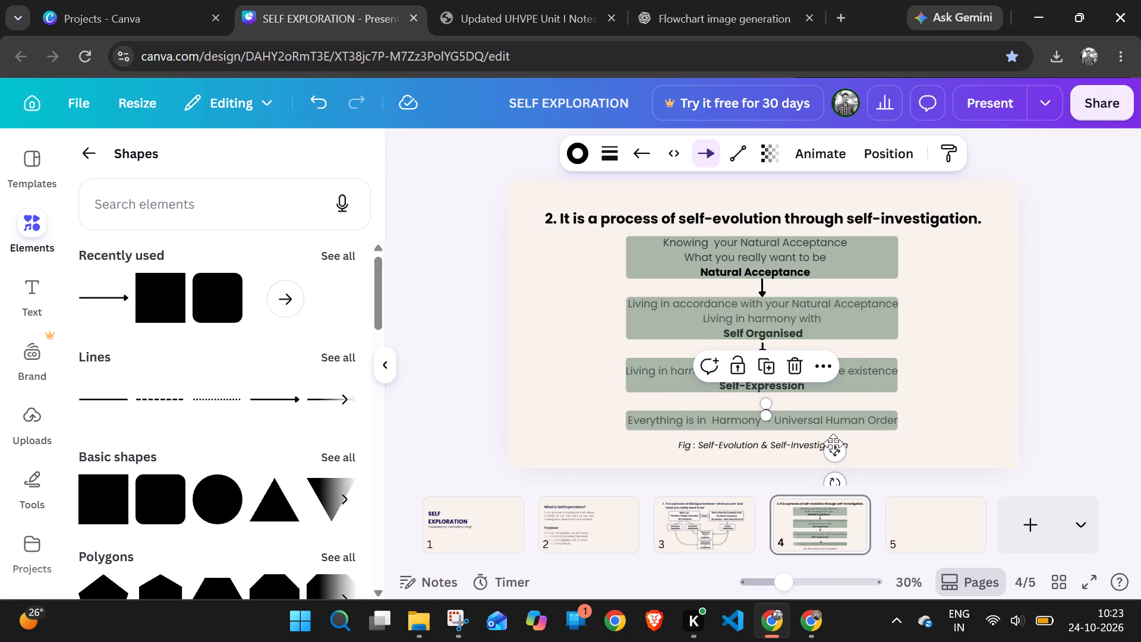
pyautogui.moveTo(834, 451); pyautogui.dragTo(827, 443)
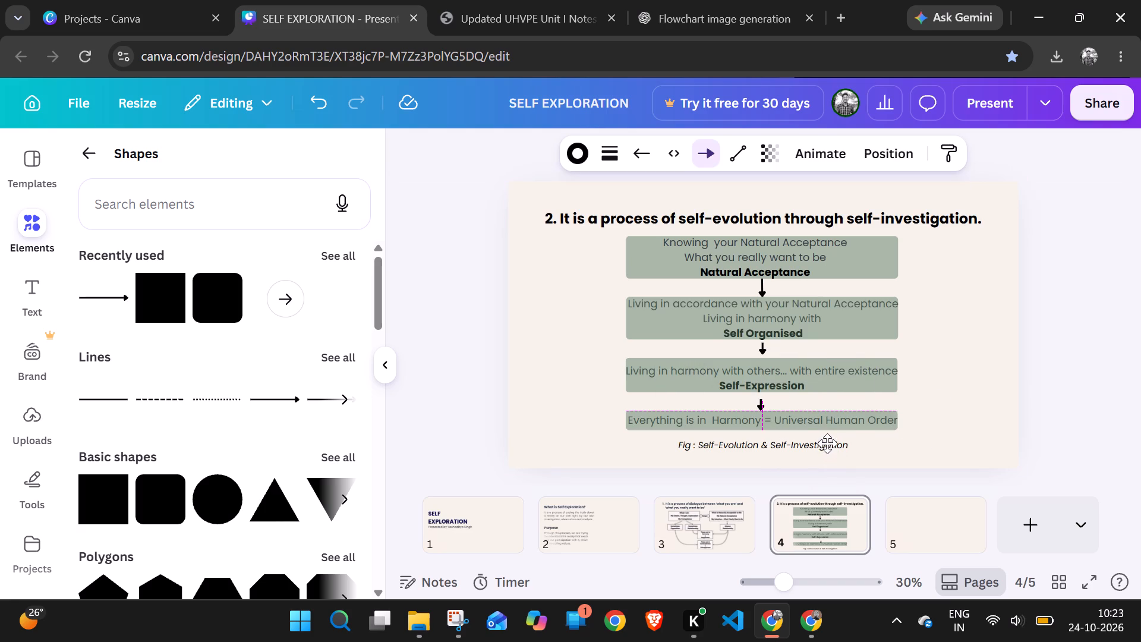
pyautogui.moveTo(827, 443); pyautogui.dragTo(828, 446)
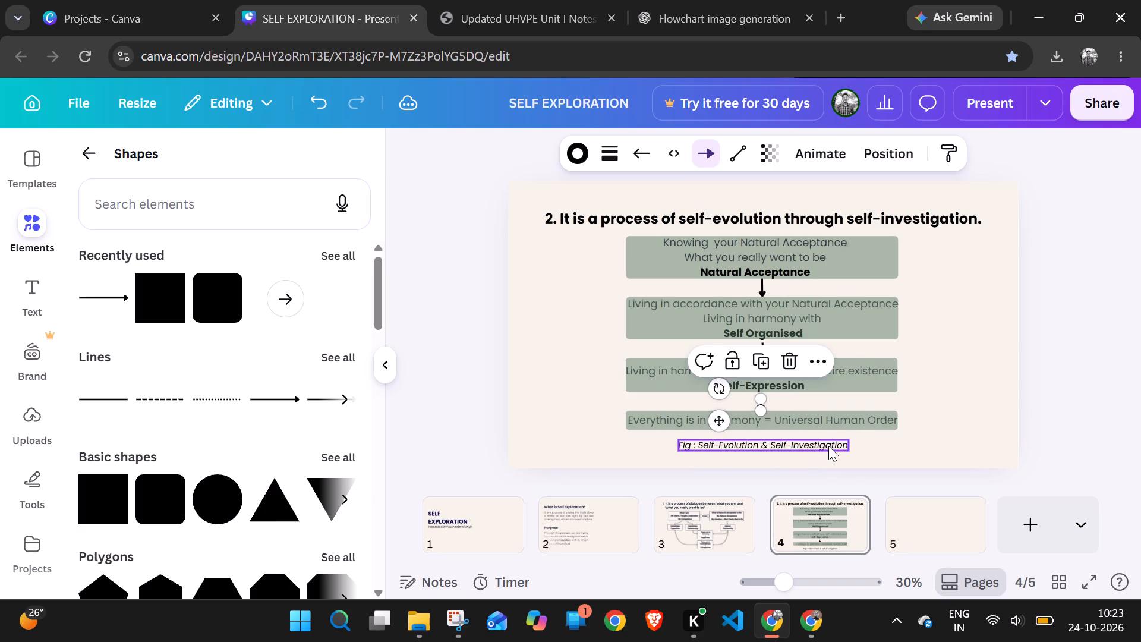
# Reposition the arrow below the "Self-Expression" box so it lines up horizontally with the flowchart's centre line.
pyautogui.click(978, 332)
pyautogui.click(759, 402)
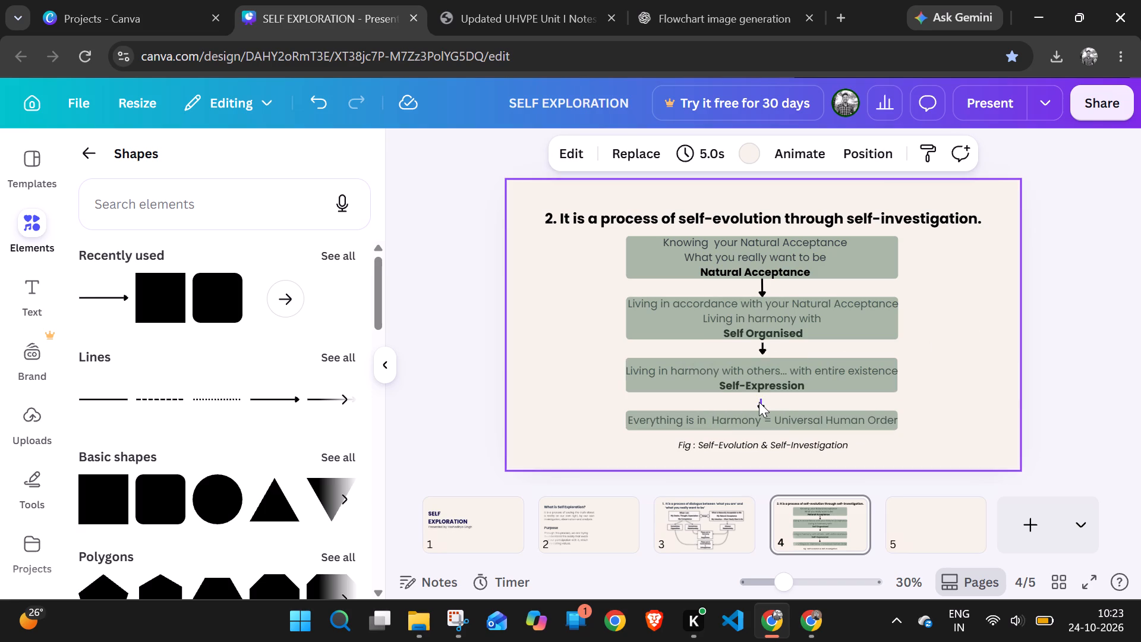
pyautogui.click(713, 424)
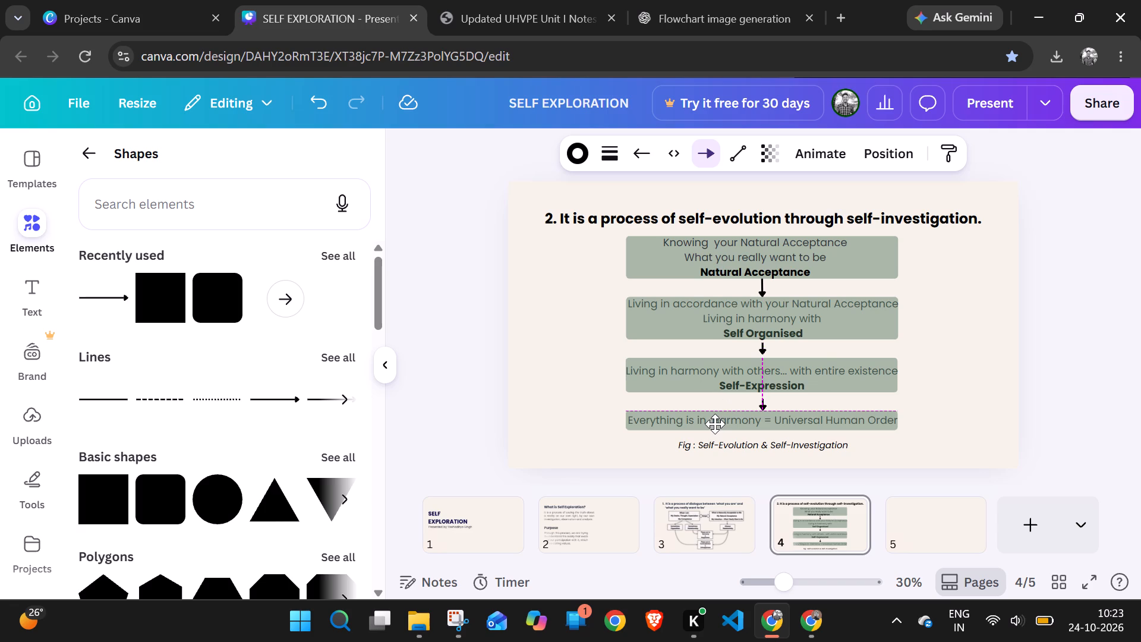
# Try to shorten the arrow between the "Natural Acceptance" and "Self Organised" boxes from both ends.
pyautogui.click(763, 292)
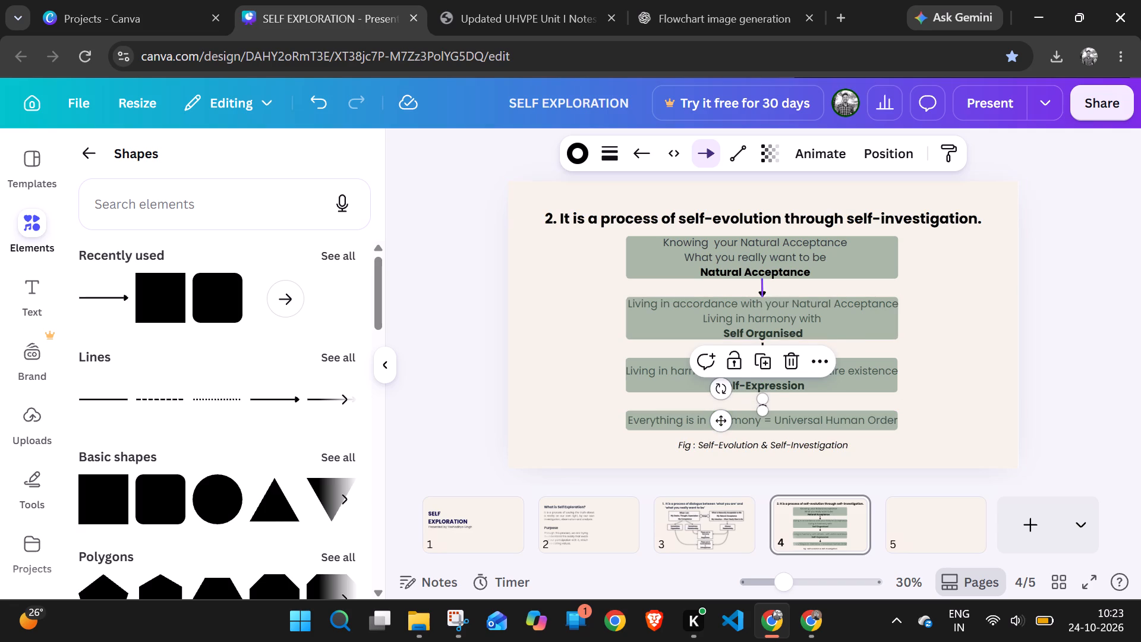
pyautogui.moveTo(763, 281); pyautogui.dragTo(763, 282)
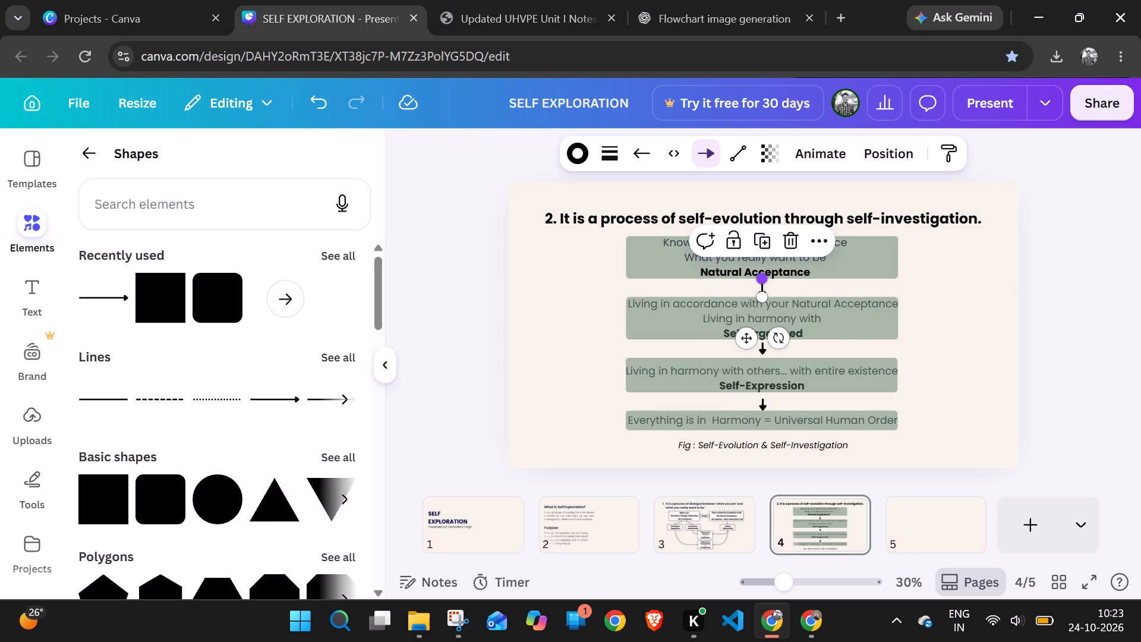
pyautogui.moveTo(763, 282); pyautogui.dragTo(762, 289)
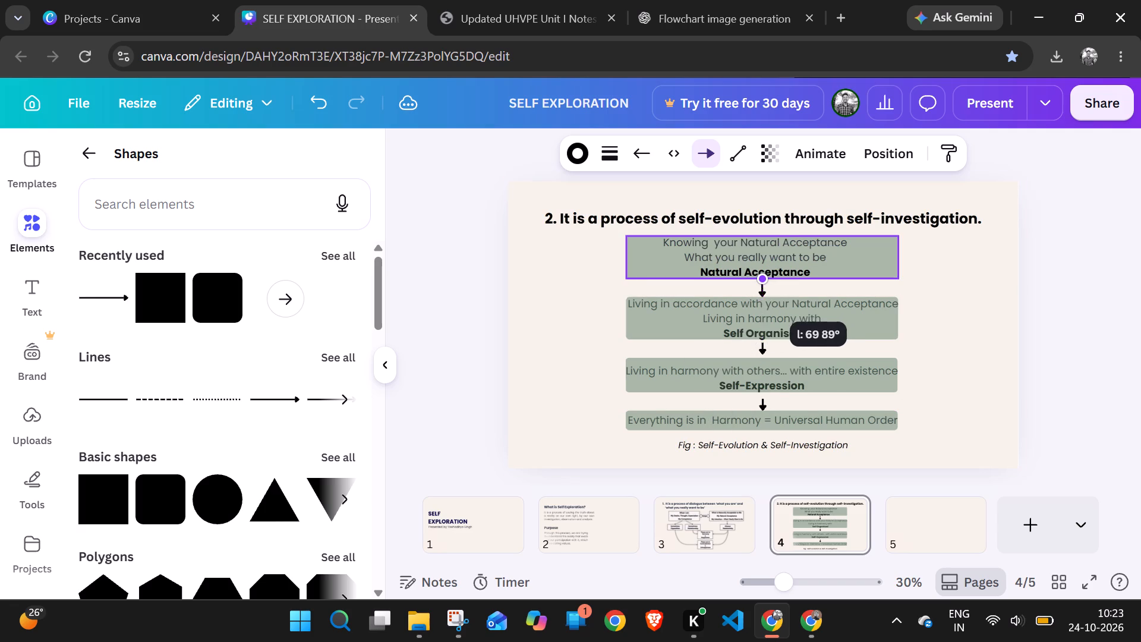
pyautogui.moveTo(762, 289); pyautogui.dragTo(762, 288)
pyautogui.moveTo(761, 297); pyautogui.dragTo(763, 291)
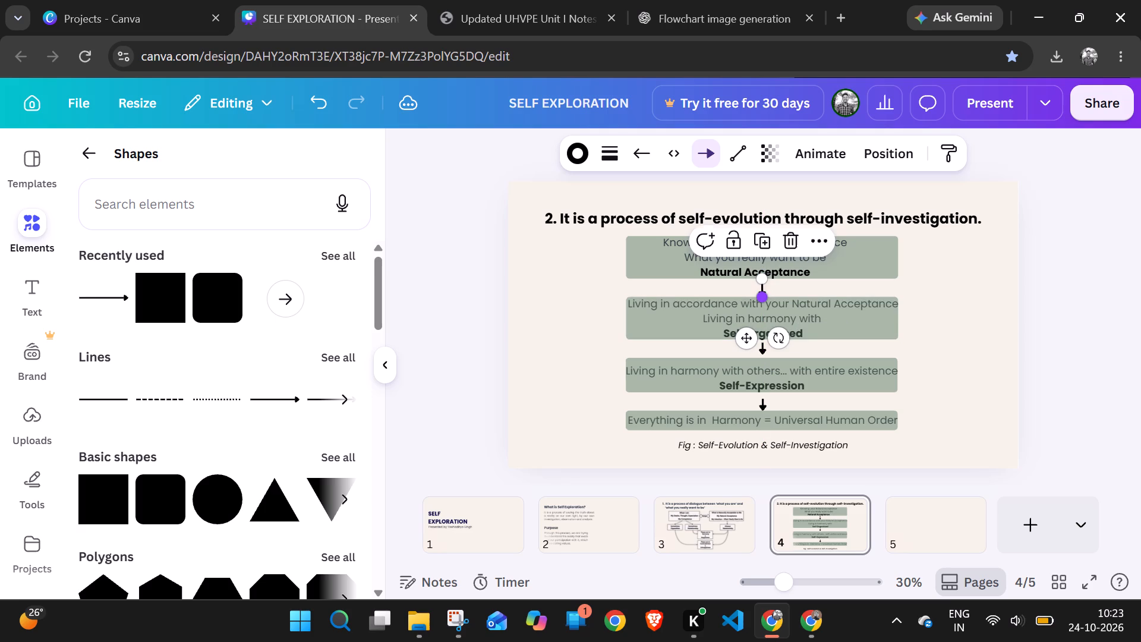
# Delete the arrow between the "Natural Acceptance" and "Self Organised" boxes.
pyautogui.click(763, 291)
pyautogui.click(819, 240)
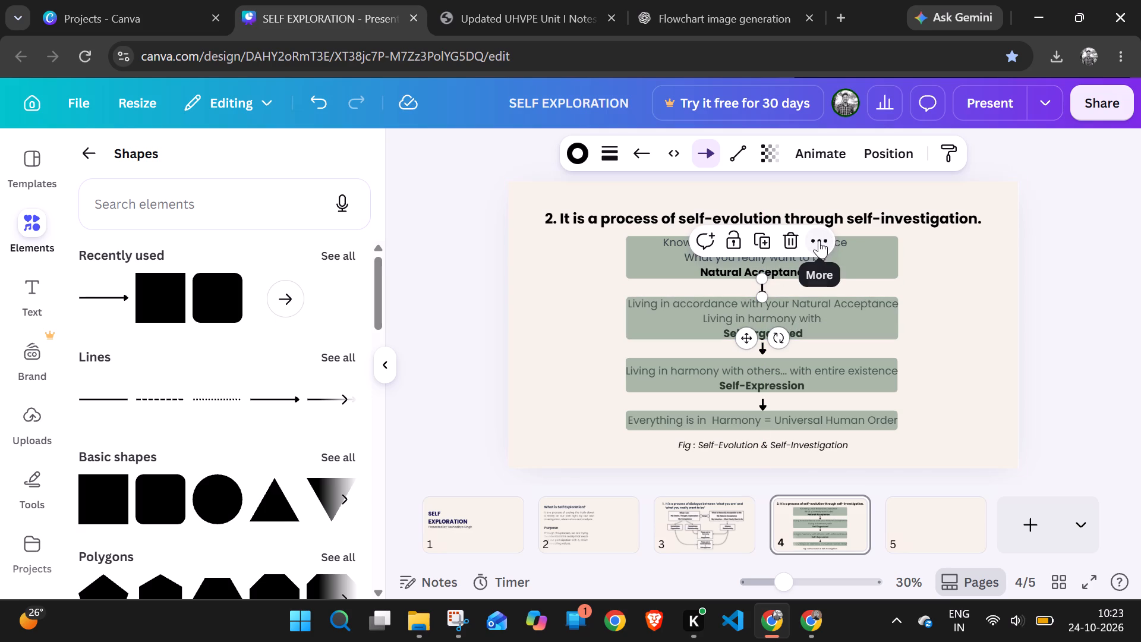
pyautogui.click(840, 405)
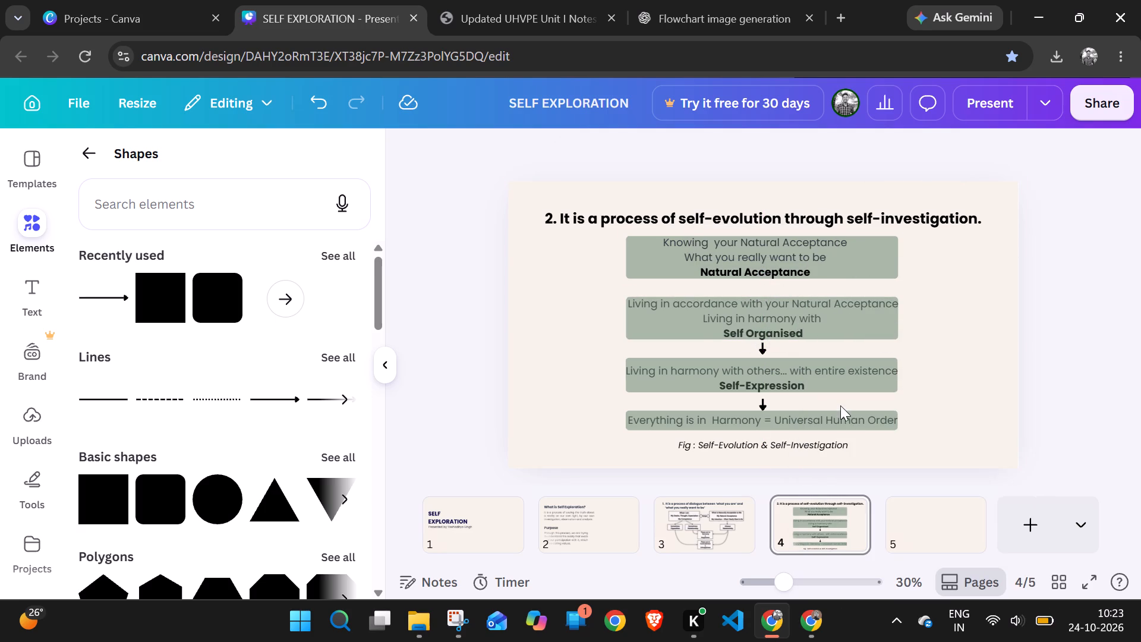
# Move the bottom arrow slightly up so it sits centred in the gap between the "Self-Expression" and "Everything is in Harmony" boxes.
pyautogui.click(764, 407)
pyautogui.click(724, 422)
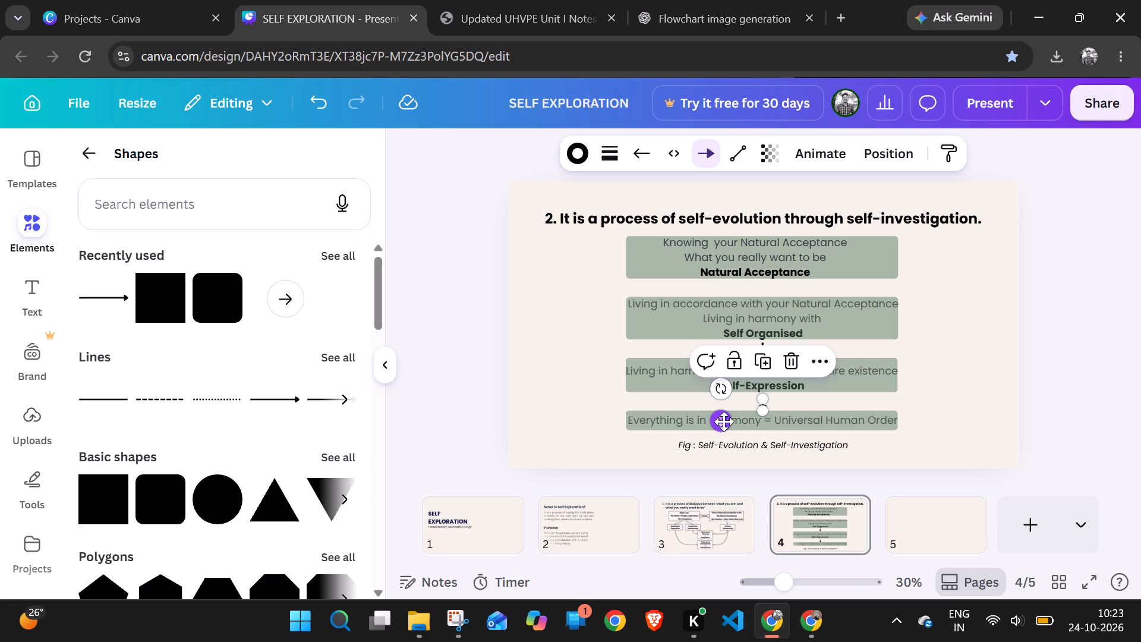
pyautogui.doubleClick(724, 421)
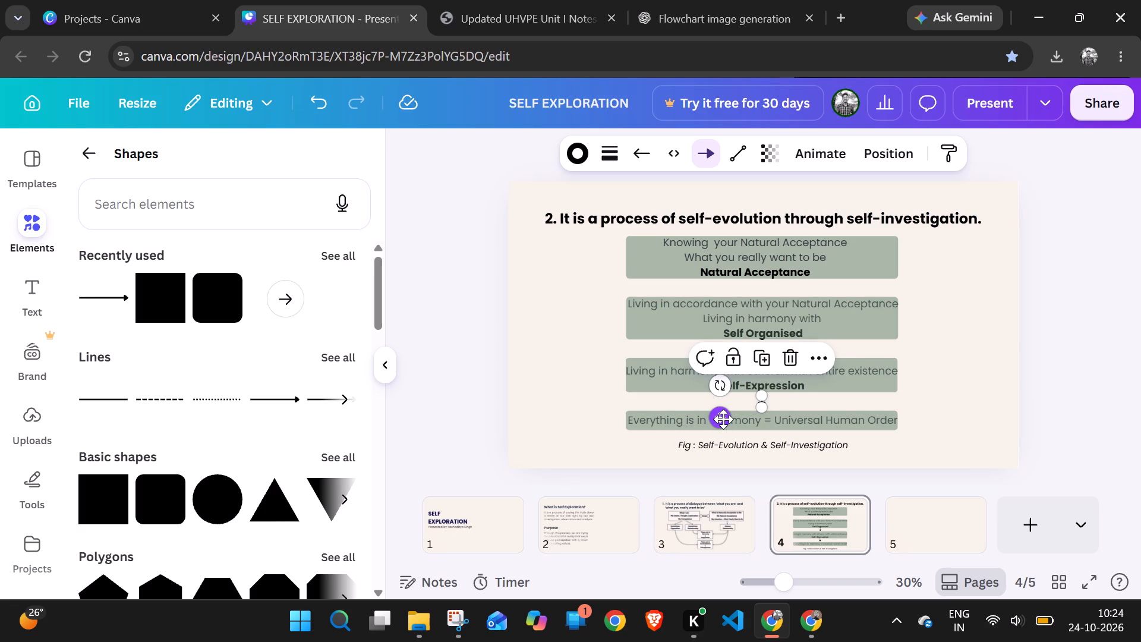
pyautogui.click(723, 419)
pyautogui.click(947, 341)
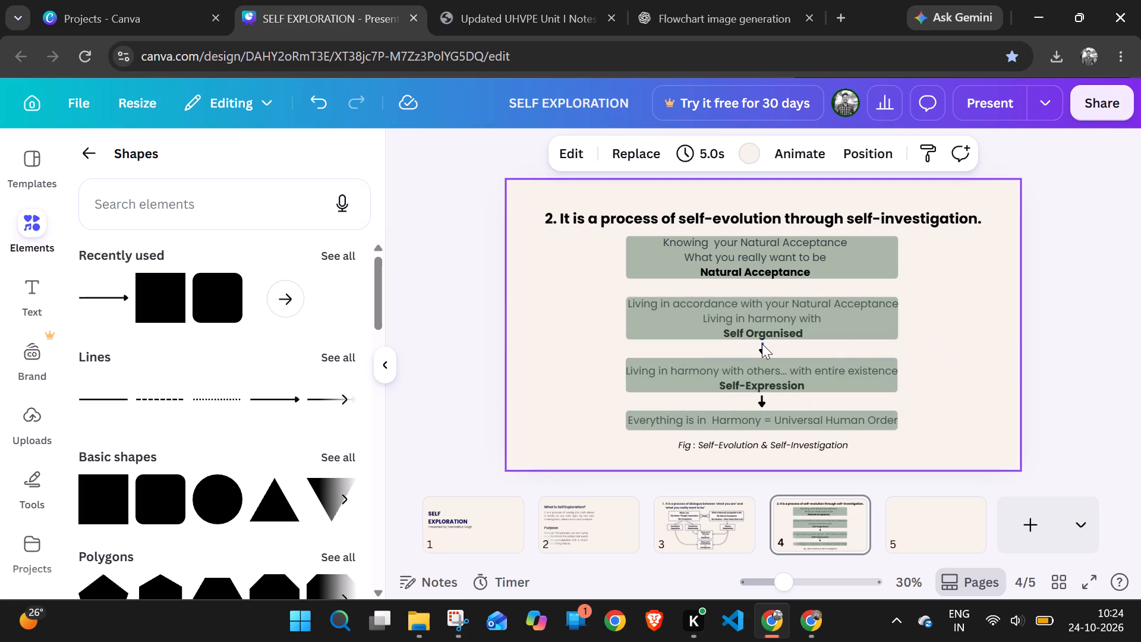
# Duplicate the arrow below "Self Organised" and centre the copy between the "Natural Acceptance" and "Self Organised" boxes, about 12 from each.
pyautogui.click(762, 344)
pyautogui.moveTo(810, 292); pyautogui.dragTo(813, 299)
pyautogui.click(813, 299)
pyautogui.click(850, 439)
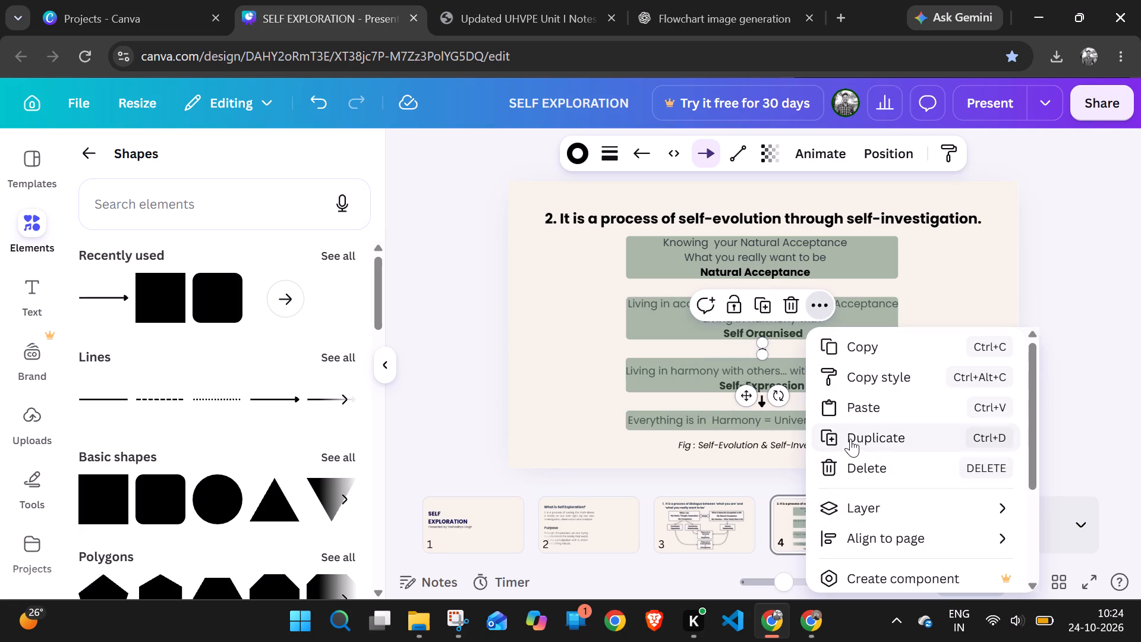
pyautogui.moveTo(749, 403); pyautogui.dragTo(741, 342)
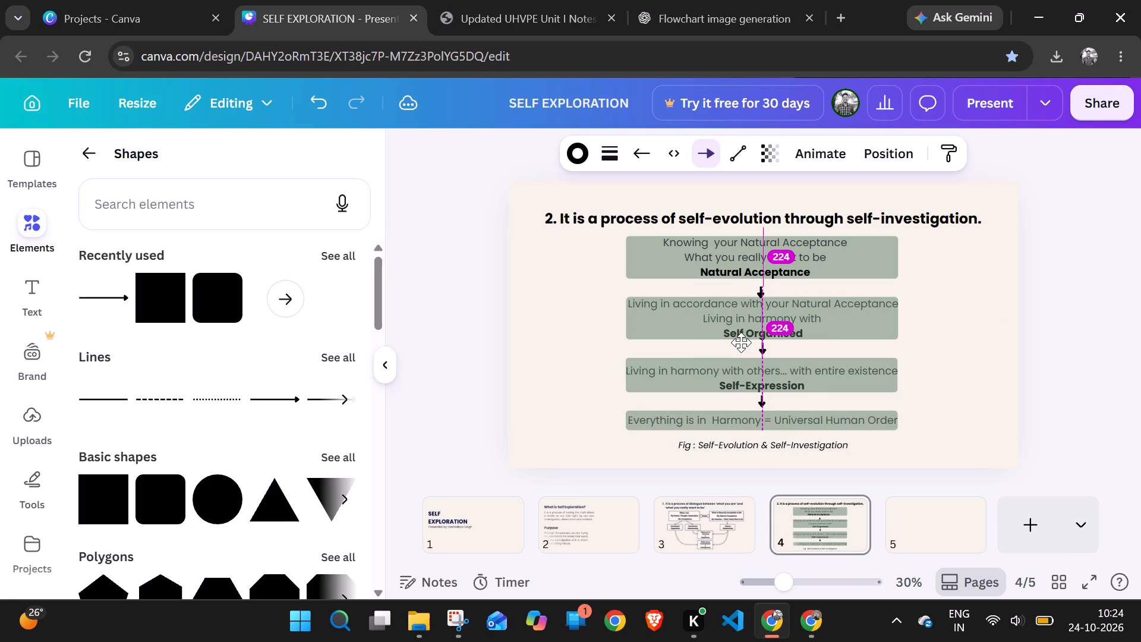
pyautogui.moveTo(741, 342); pyautogui.dragTo(741, 341)
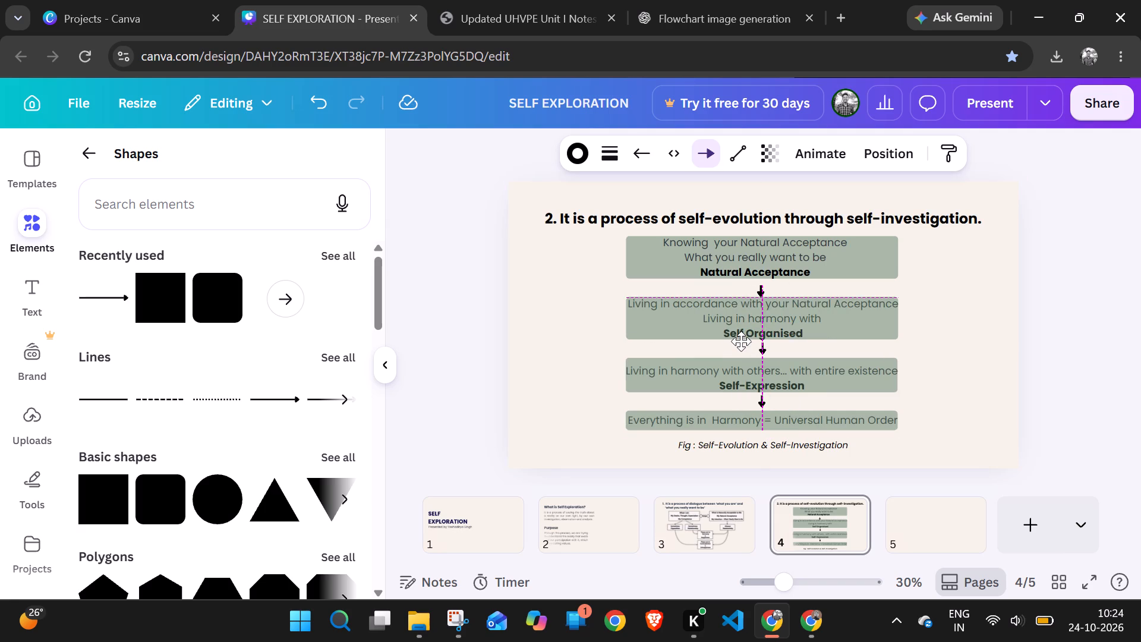
pyautogui.moveTo(741, 341); pyautogui.dragTo(743, 338)
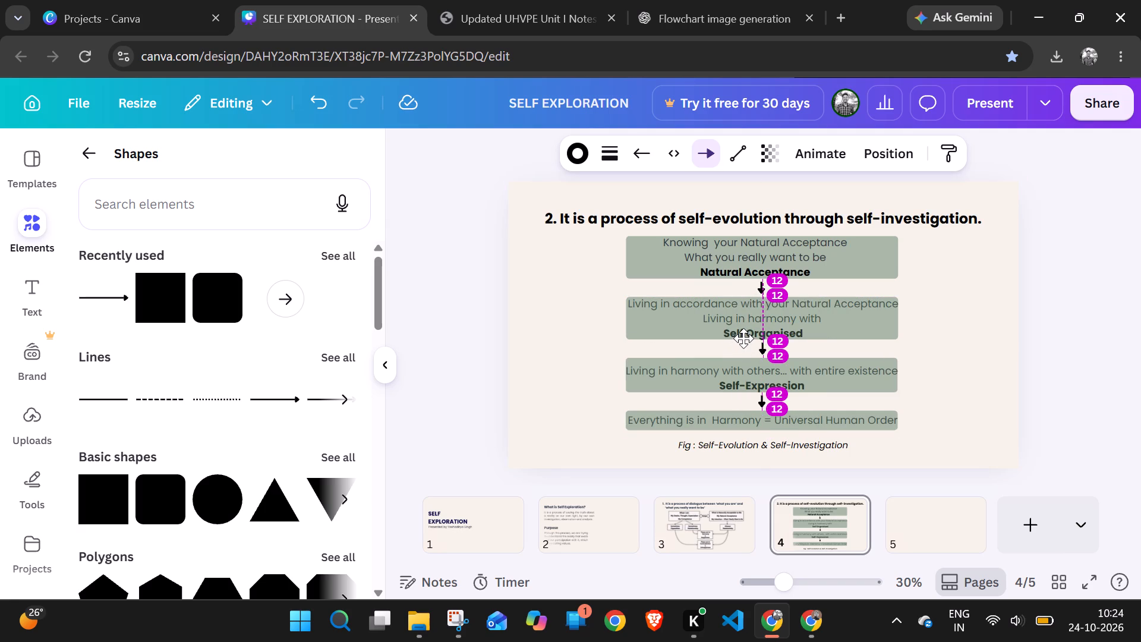
pyautogui.moveTo(743, 338); pyautogui.dragTo(745, 338)
pyautogui.moveTo(745, 338); pyautogui.dragTo(745, 338)
pyautogui.moveTo(745, 338); pyautogui.dragTo(744, 338)
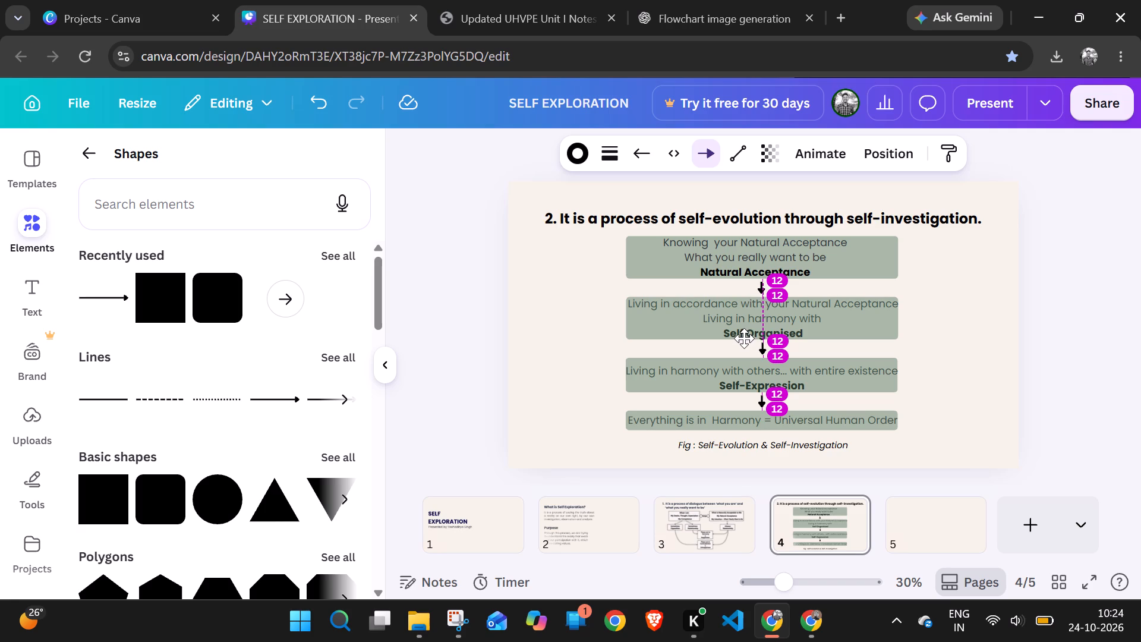
pyautogui.moveTo(744, 338); pyautogui.dragTo(744, 337)
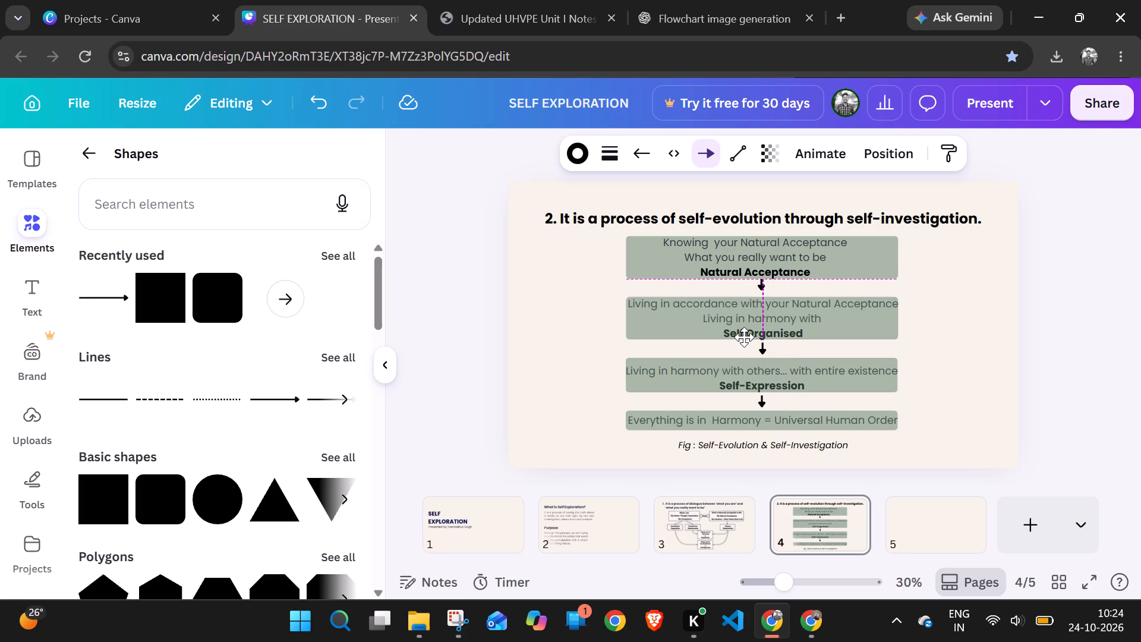
pyautogui.moveTo(744, 337); pyautogui.dragTo(744, 338)
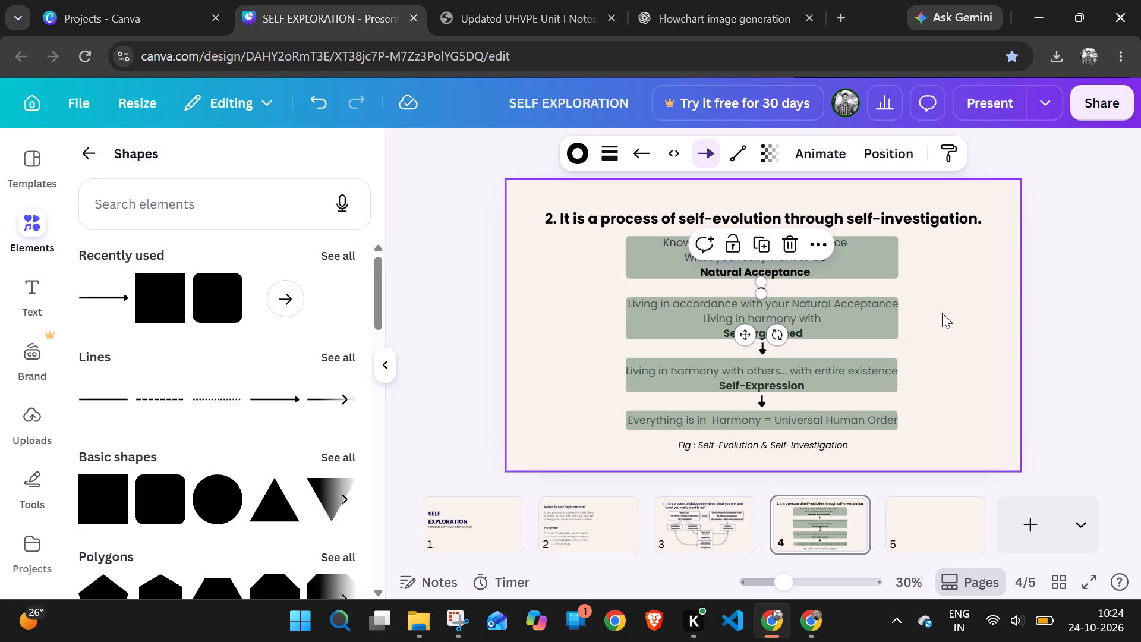
pyautogui.click(942, 313)
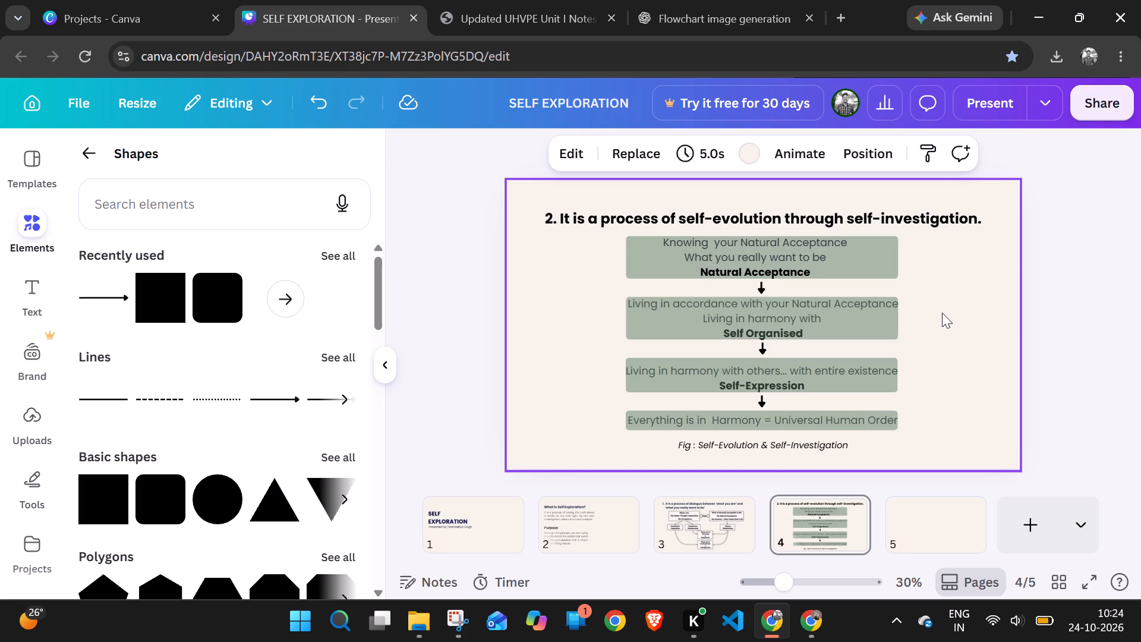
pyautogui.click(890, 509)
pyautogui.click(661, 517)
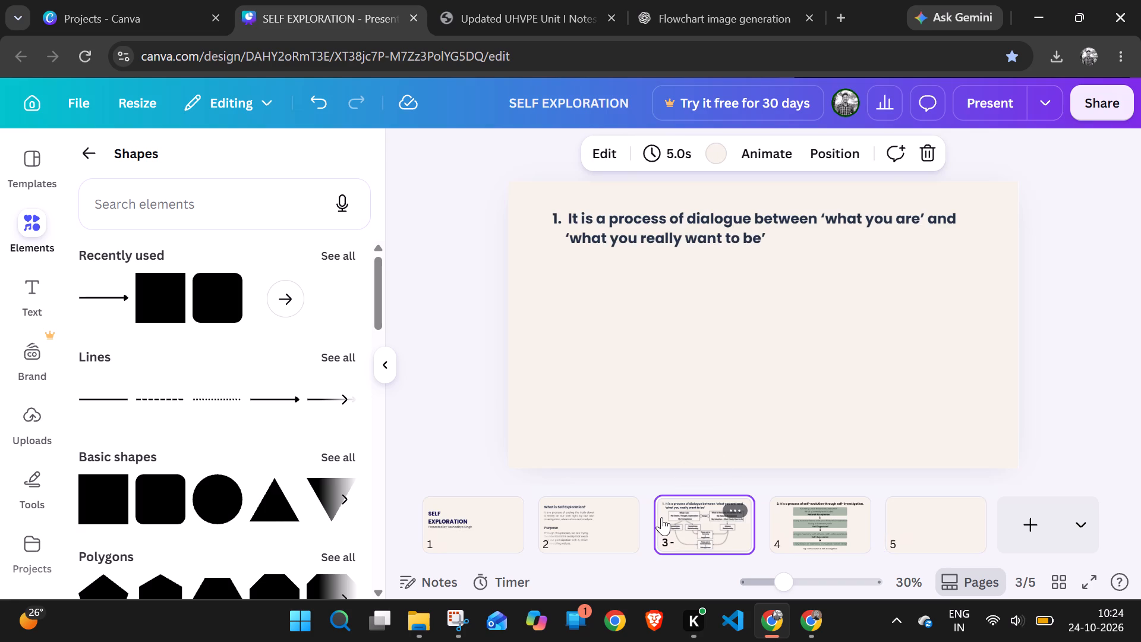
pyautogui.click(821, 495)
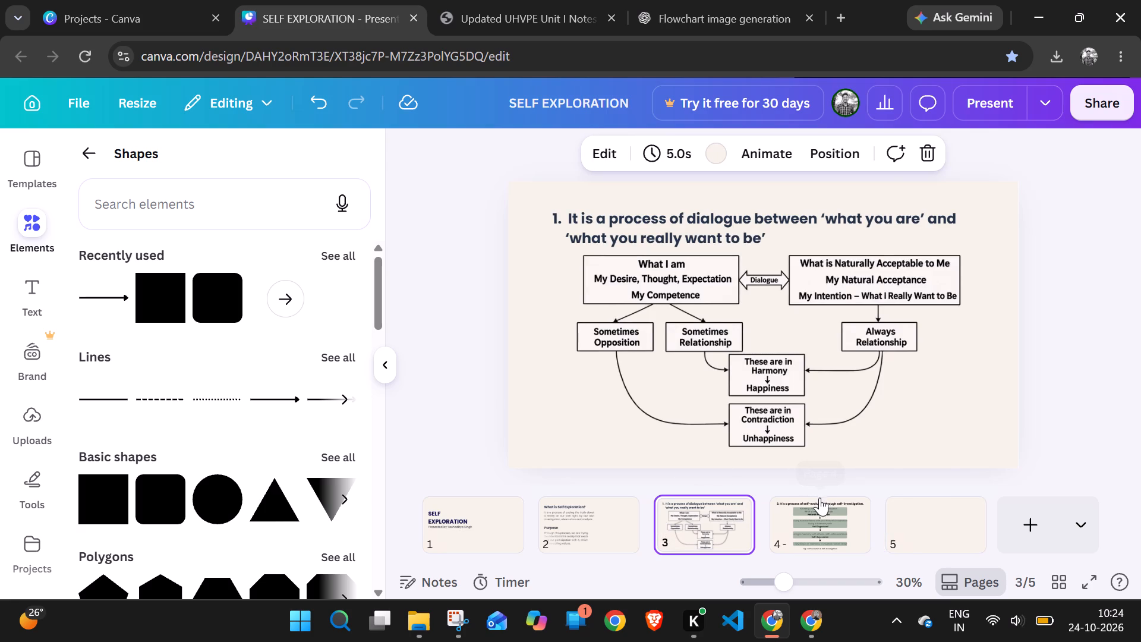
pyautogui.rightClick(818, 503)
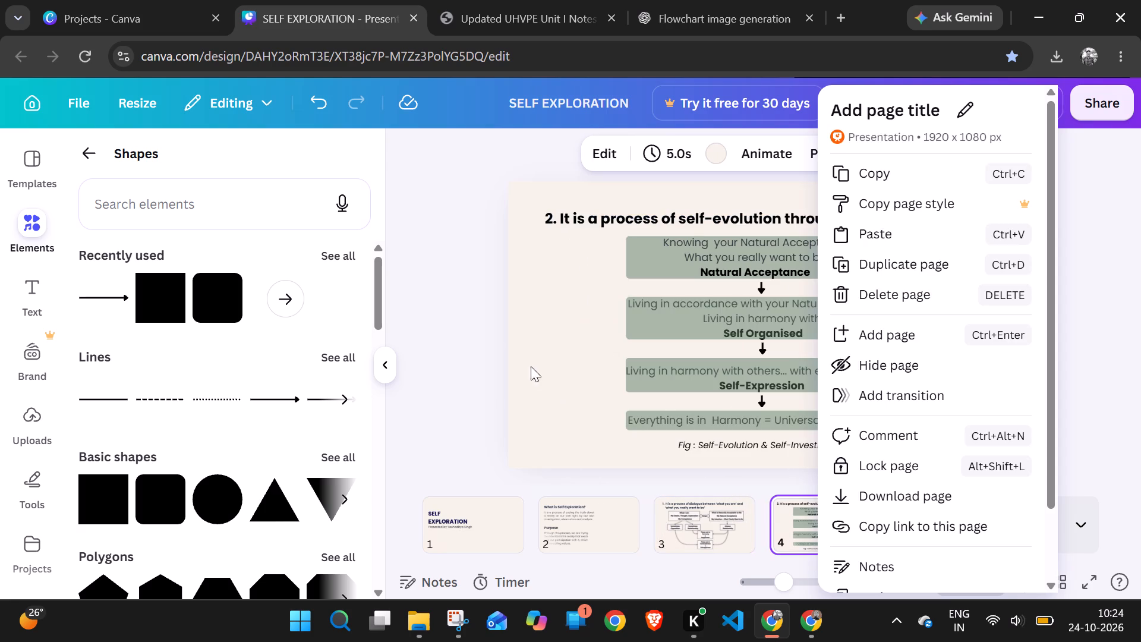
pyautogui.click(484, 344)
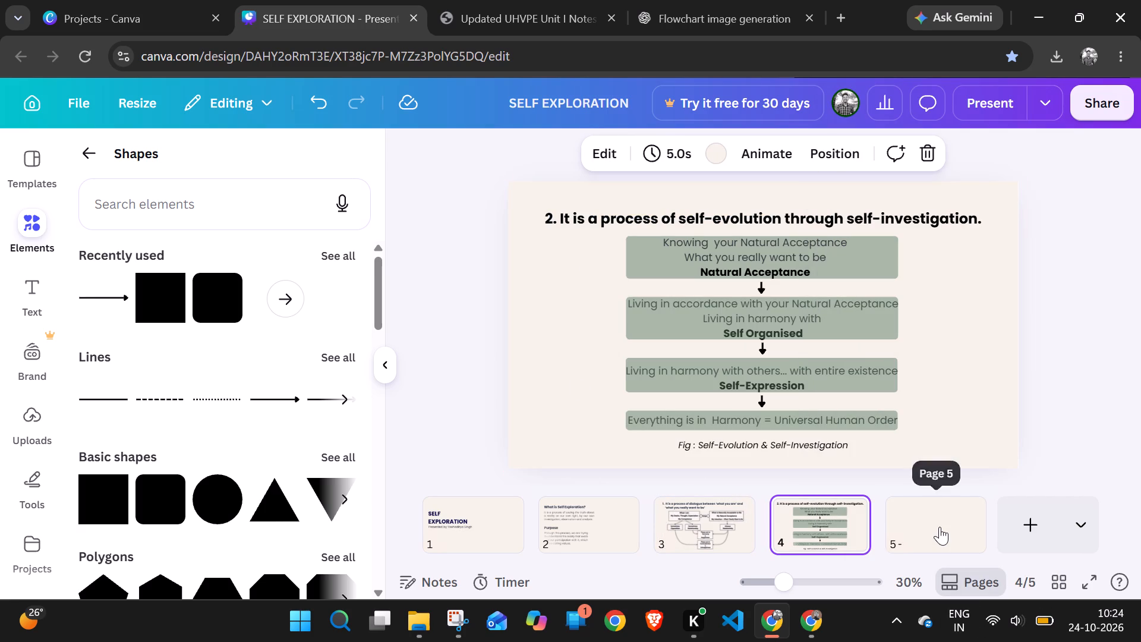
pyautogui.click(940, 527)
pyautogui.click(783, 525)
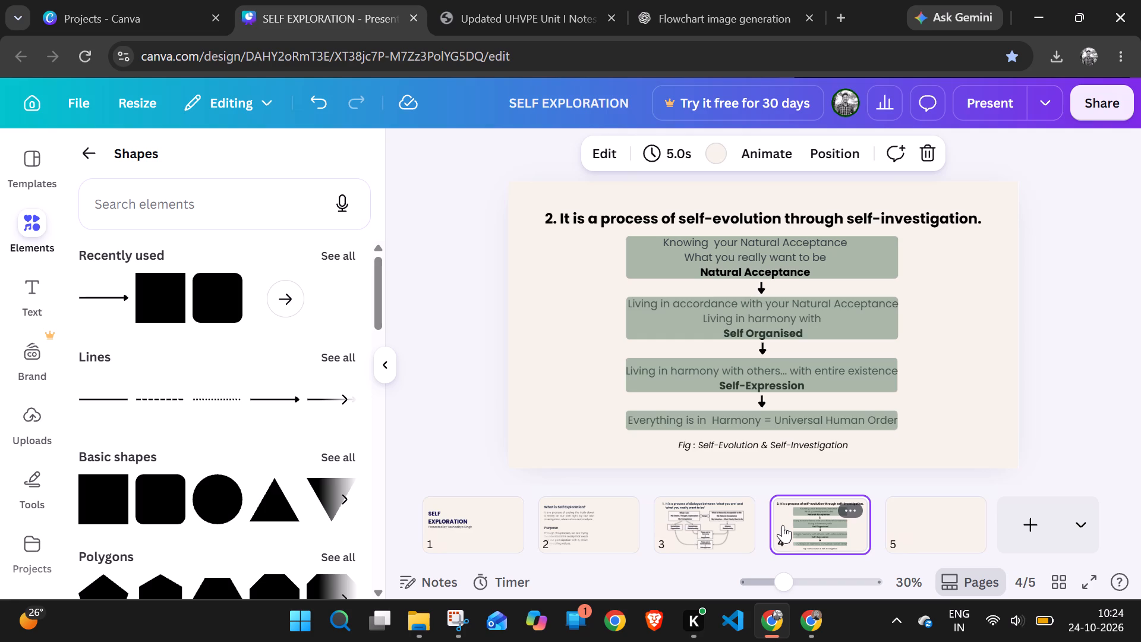
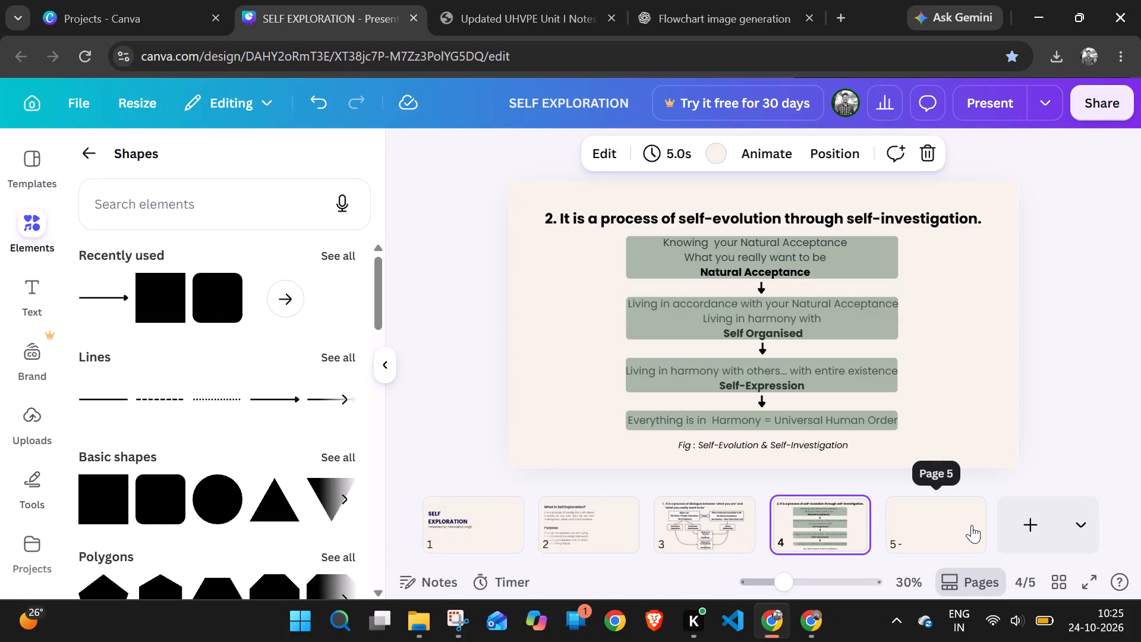
# Review the finished flowchart on page 4 against page 3 and the blank page 5.
pyautogui.click(972, 525)
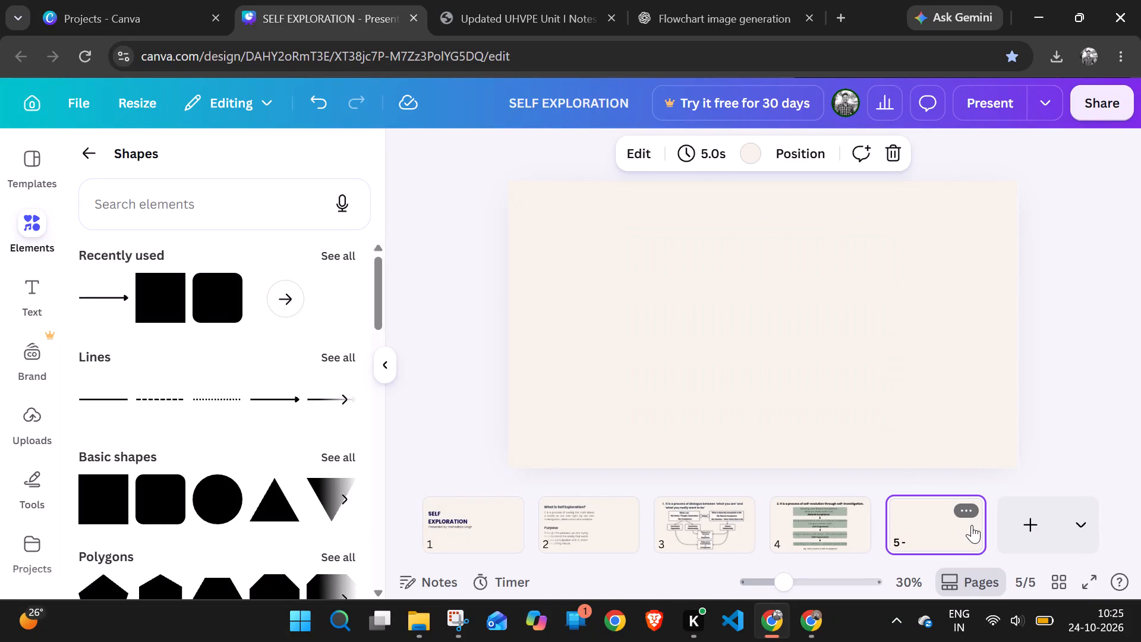
pyautogui.click(972, 525)
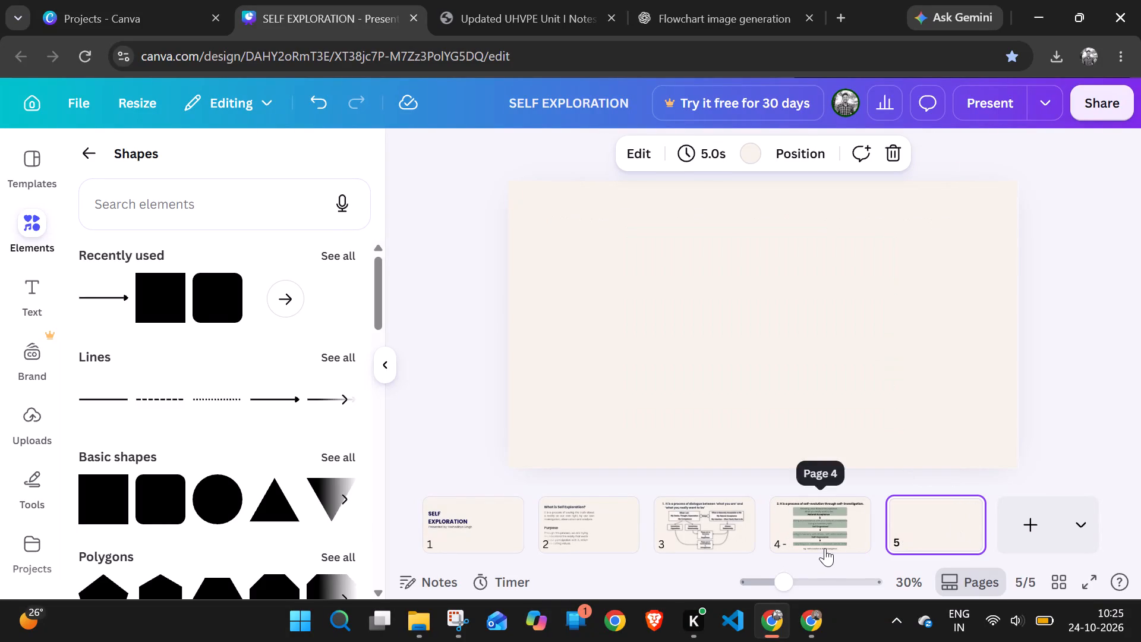
pyautogui.click(825, 548)
pyautogui.click(915, 521)
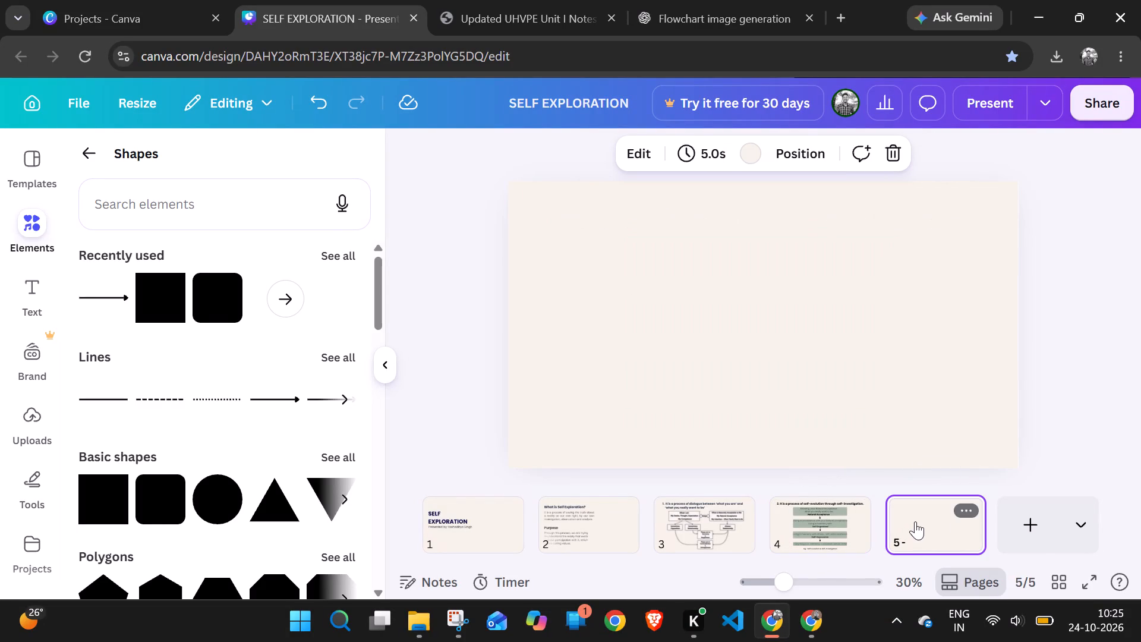
pyautogui.click(852, 534)
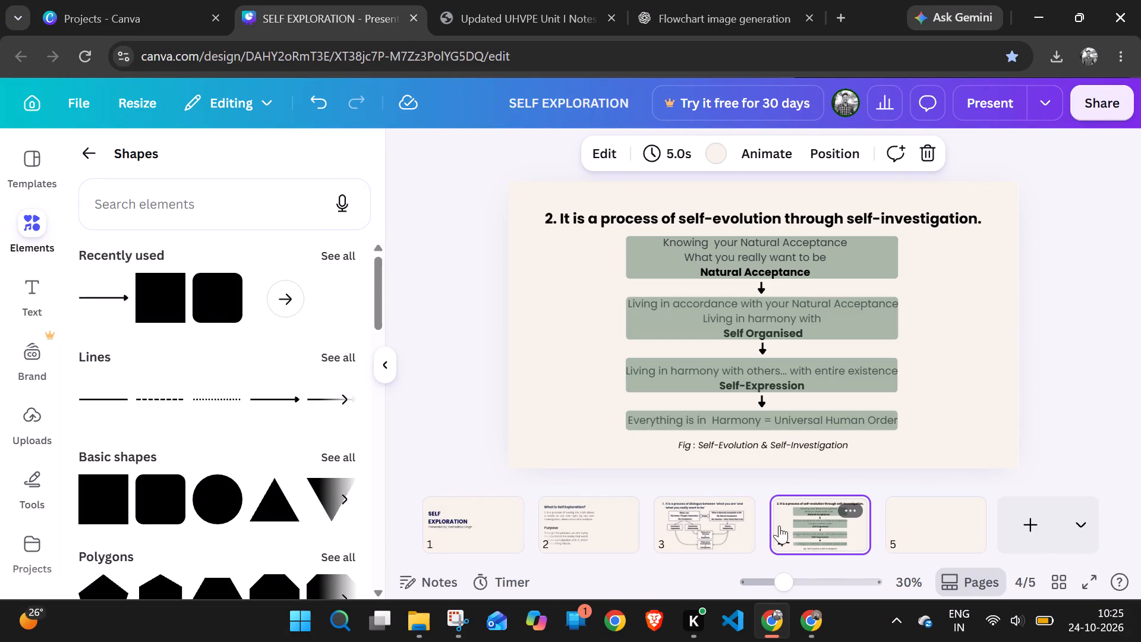
pyautogui.click(727, 515)
pyautogui.click(866, 511)
# Open the blank page 5 of the presentation.
pyautogui.click(844, 511)
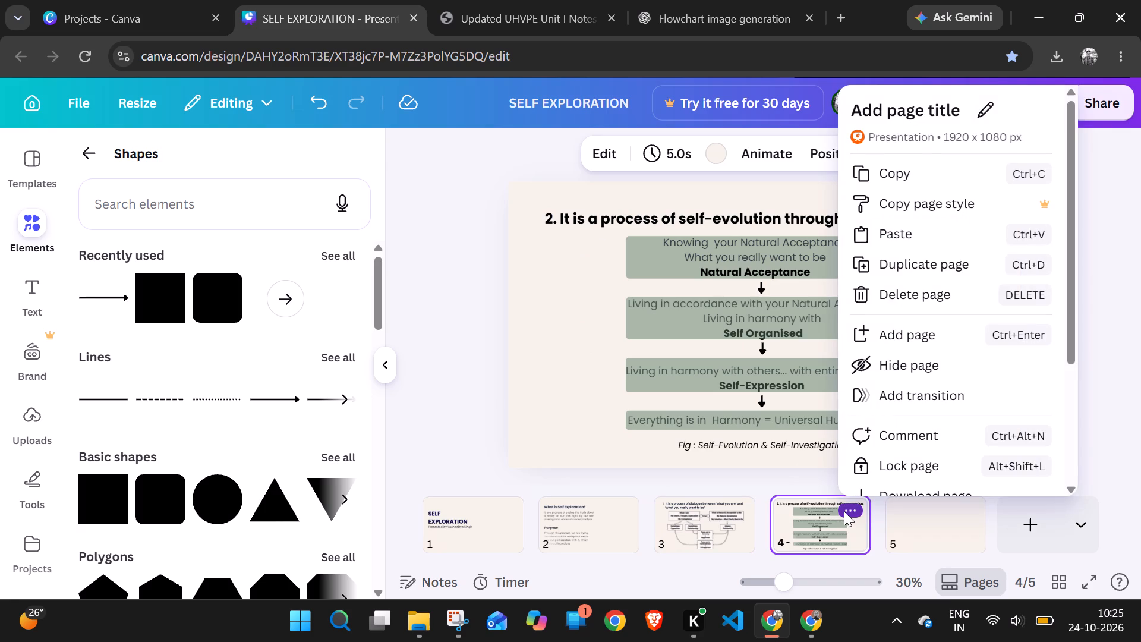
pyautogui.click(915, 522)
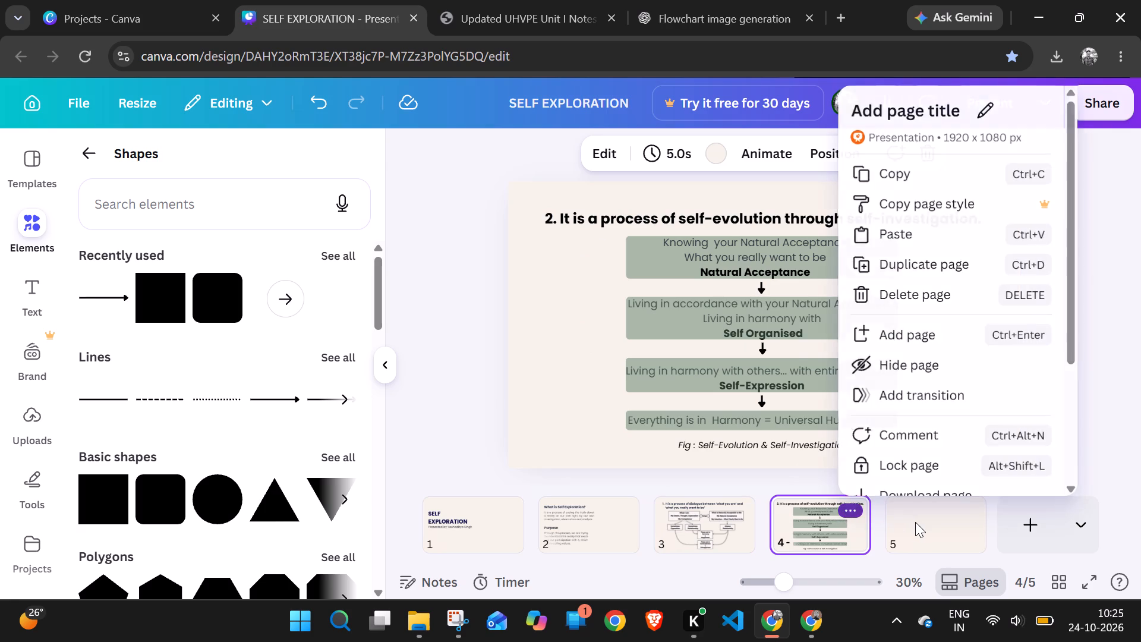
pyautogui.click(915, 522)
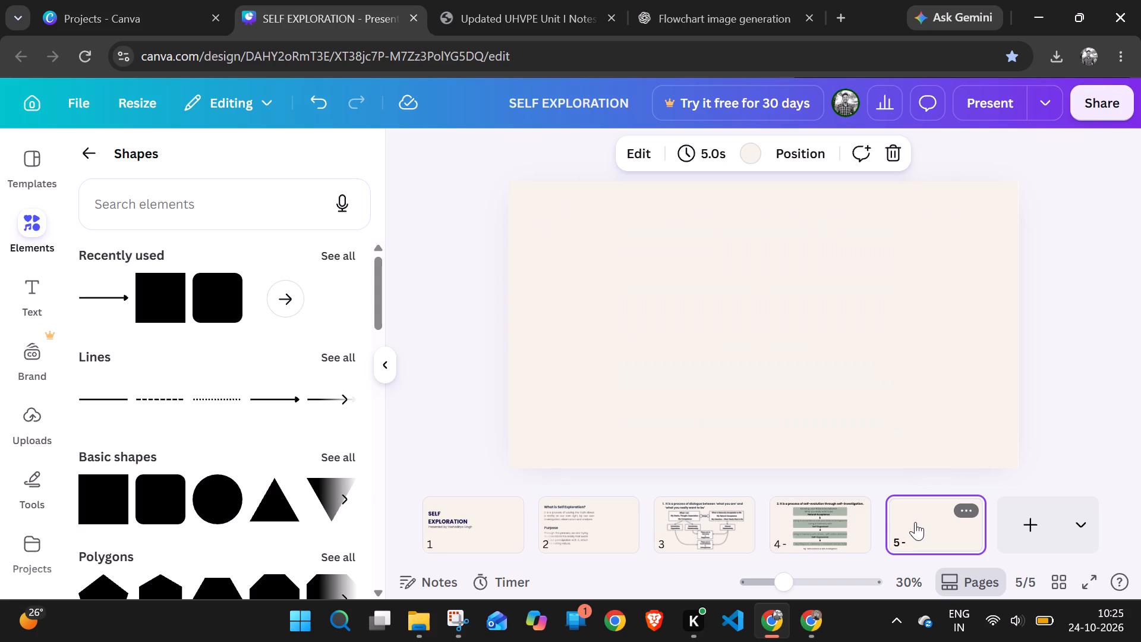
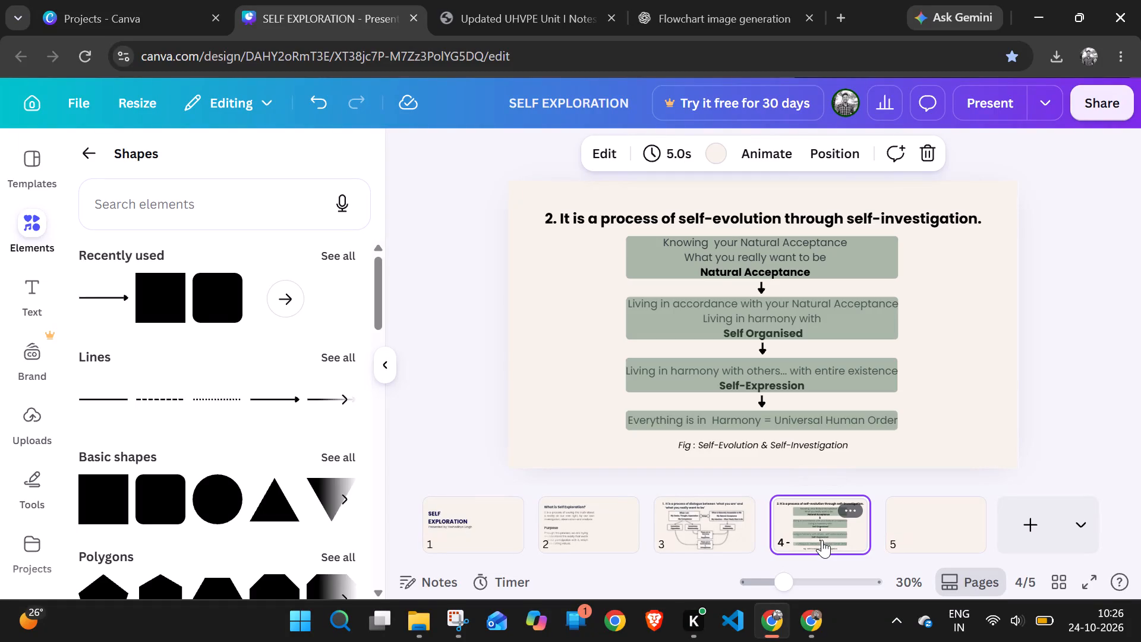
# Group all the flowchart boxes, arrows and the figure caption on page 4 into one object, leaving the heading out.
pyautogui.click(693, 546)
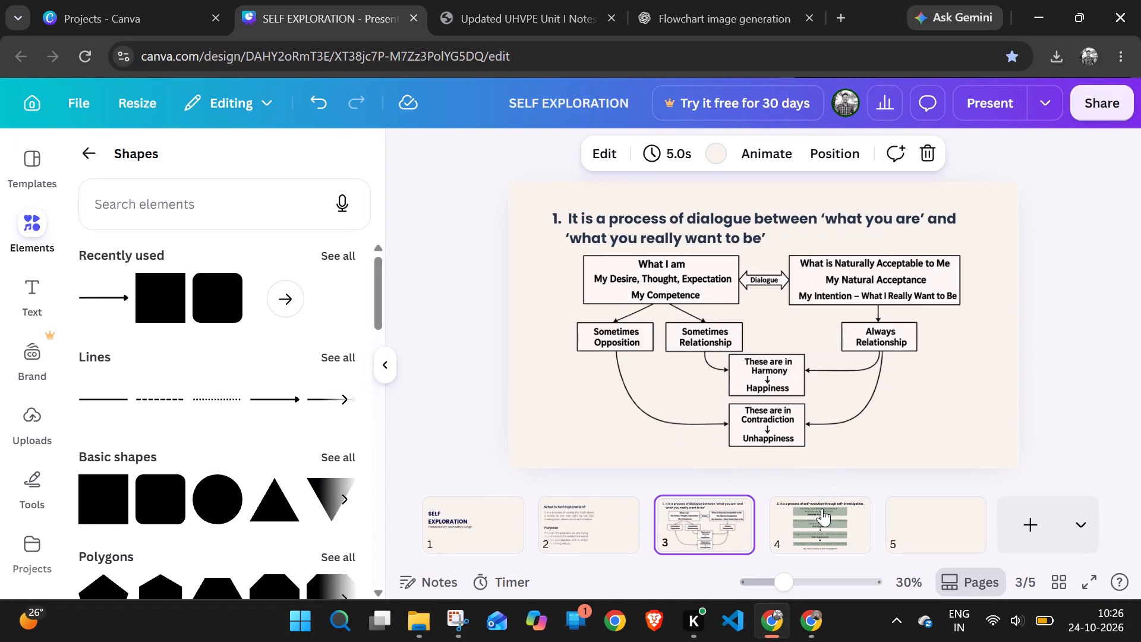
pyautogui.click(828, 508)
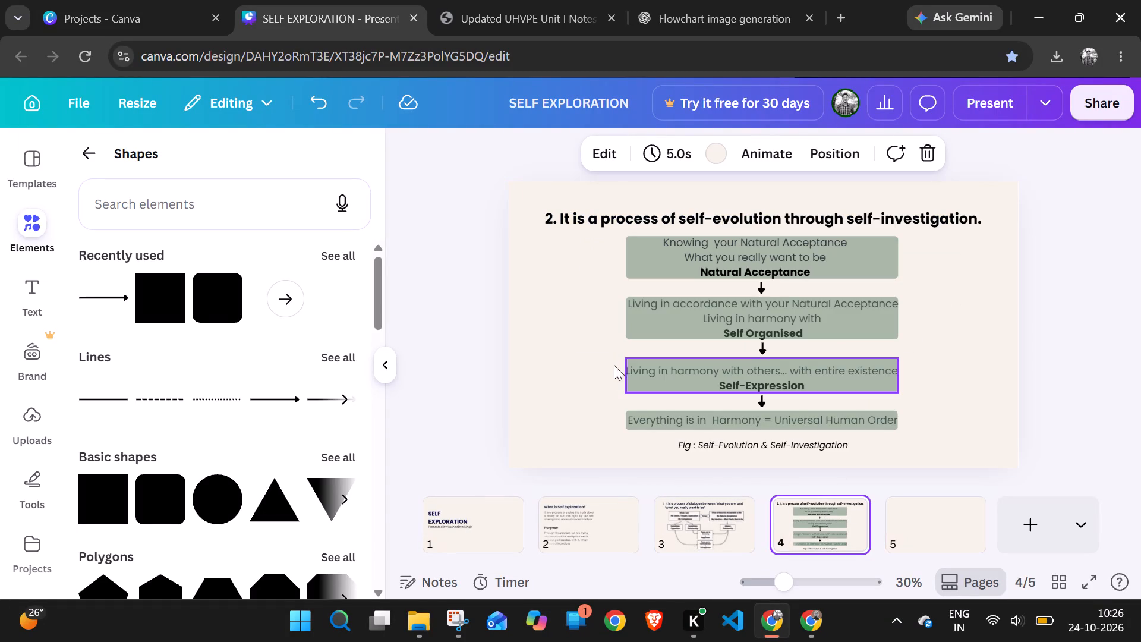
pyautogui.moveTo(606, 253); pyautogui.dragTo(938, 460)
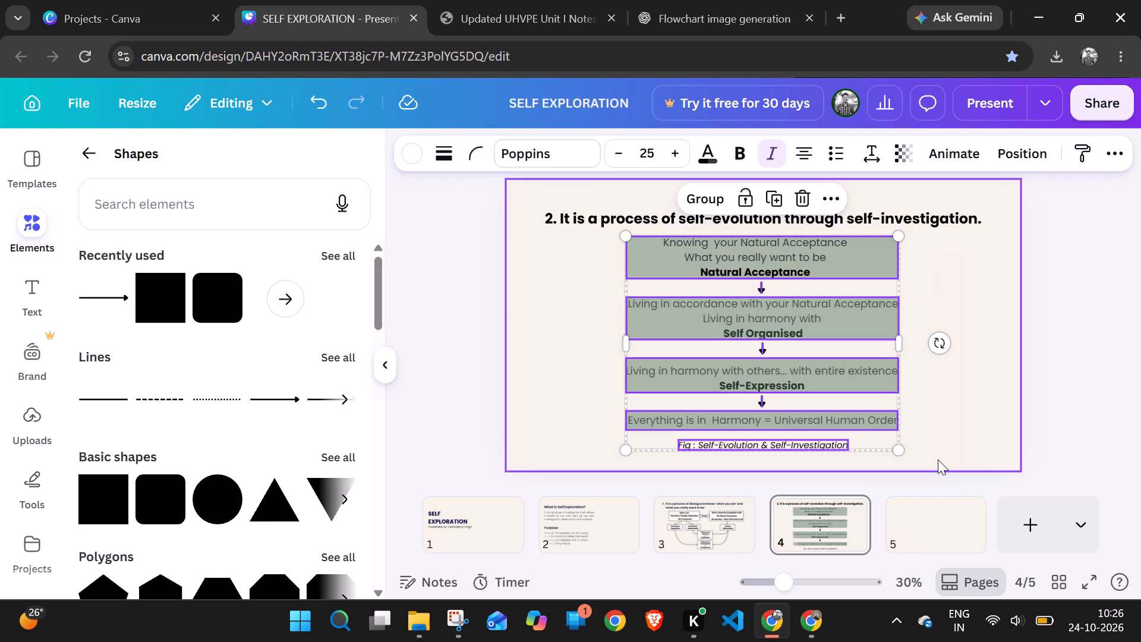
pyautogui.click(704, 199)
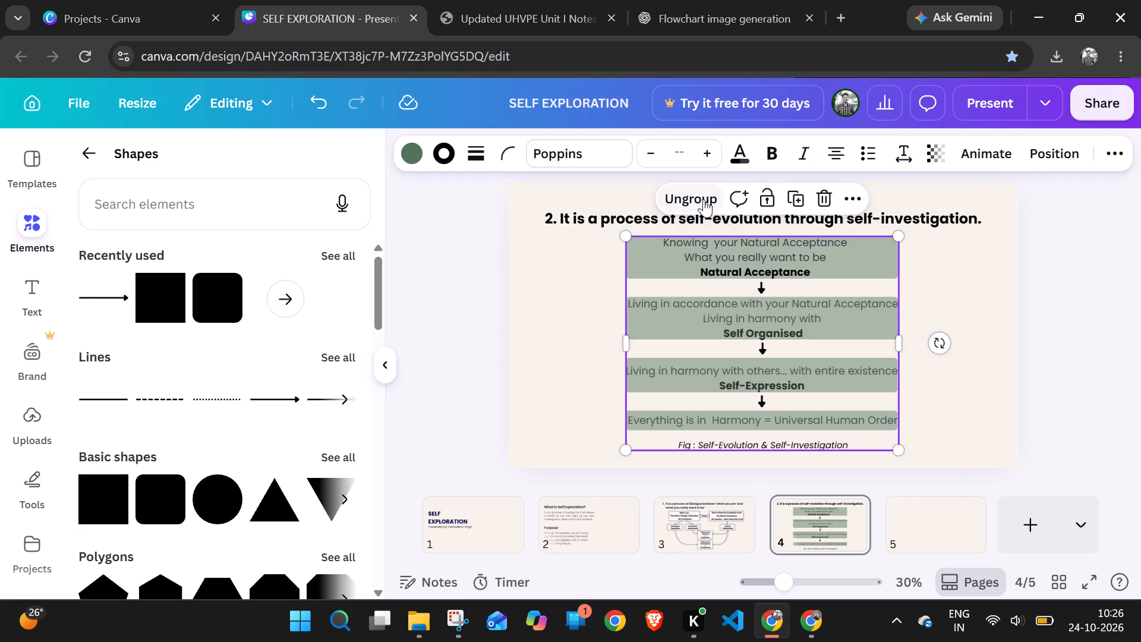
pyautogui.click(568, 277)
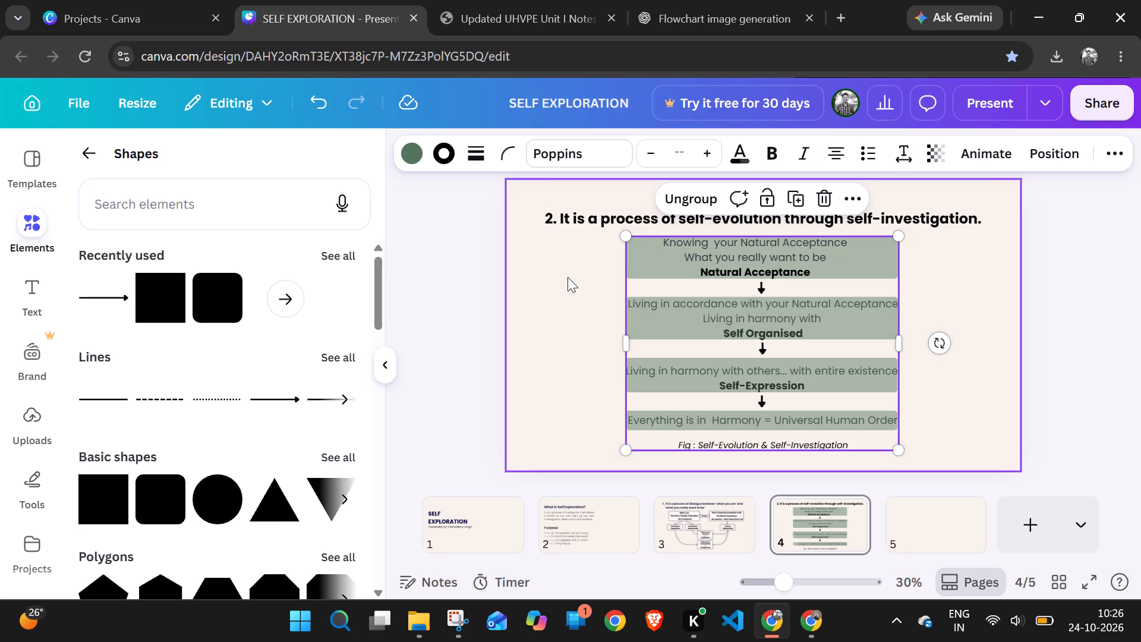
pyautogui.click(568, 277)
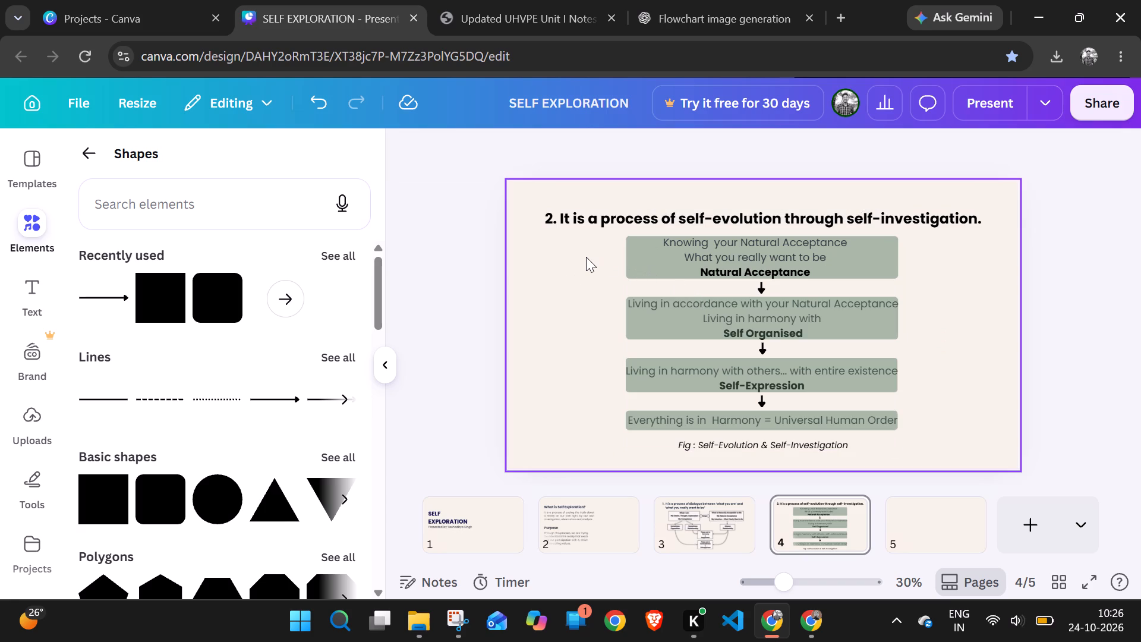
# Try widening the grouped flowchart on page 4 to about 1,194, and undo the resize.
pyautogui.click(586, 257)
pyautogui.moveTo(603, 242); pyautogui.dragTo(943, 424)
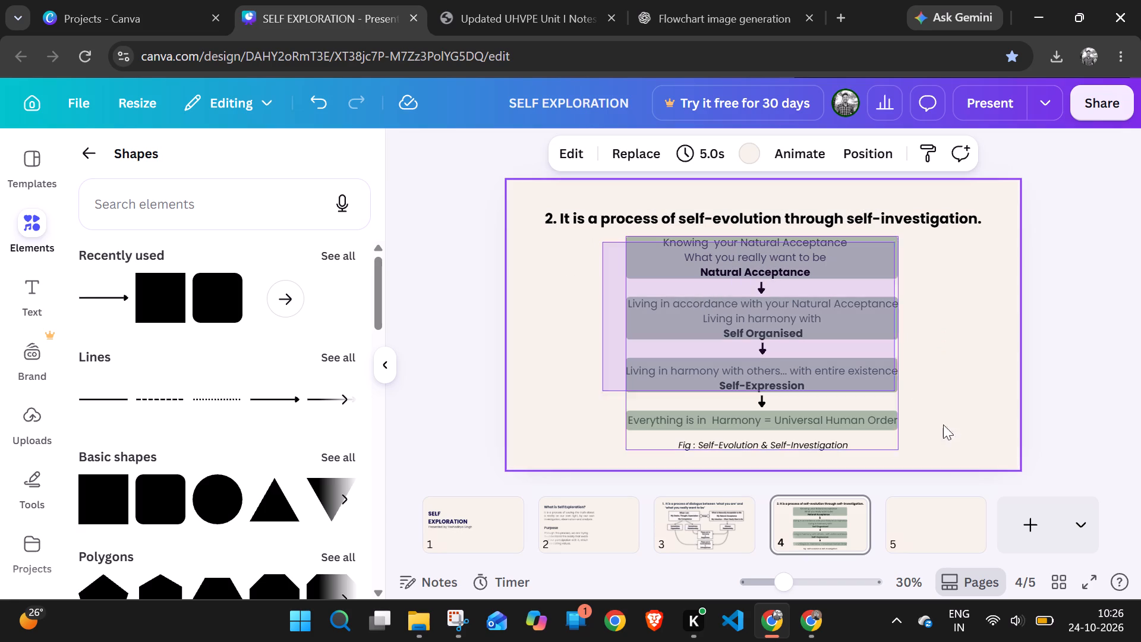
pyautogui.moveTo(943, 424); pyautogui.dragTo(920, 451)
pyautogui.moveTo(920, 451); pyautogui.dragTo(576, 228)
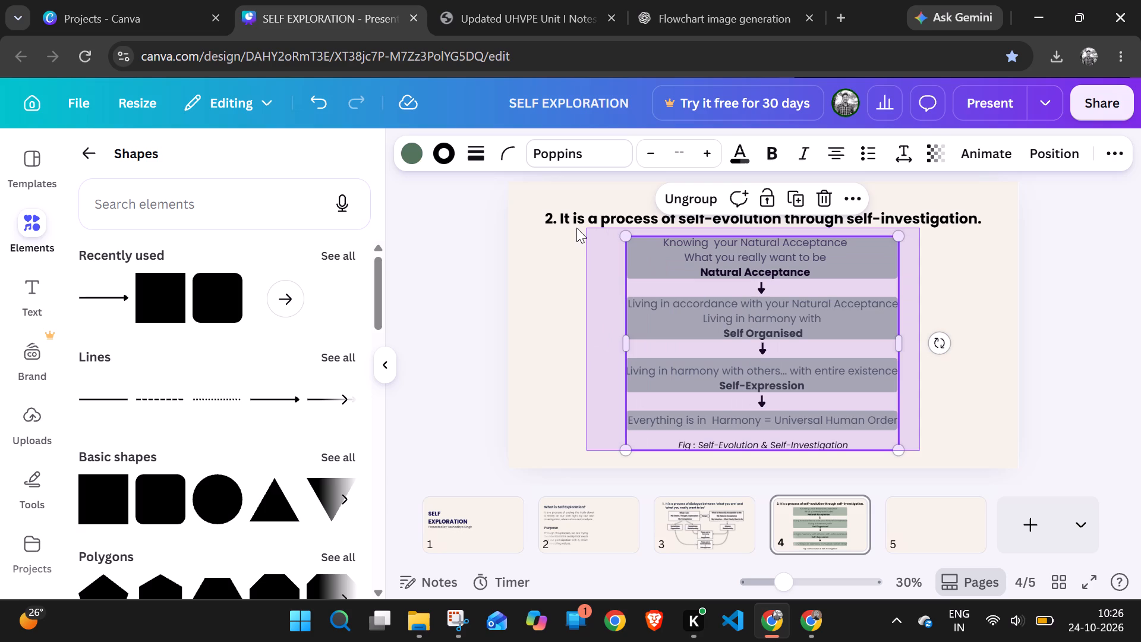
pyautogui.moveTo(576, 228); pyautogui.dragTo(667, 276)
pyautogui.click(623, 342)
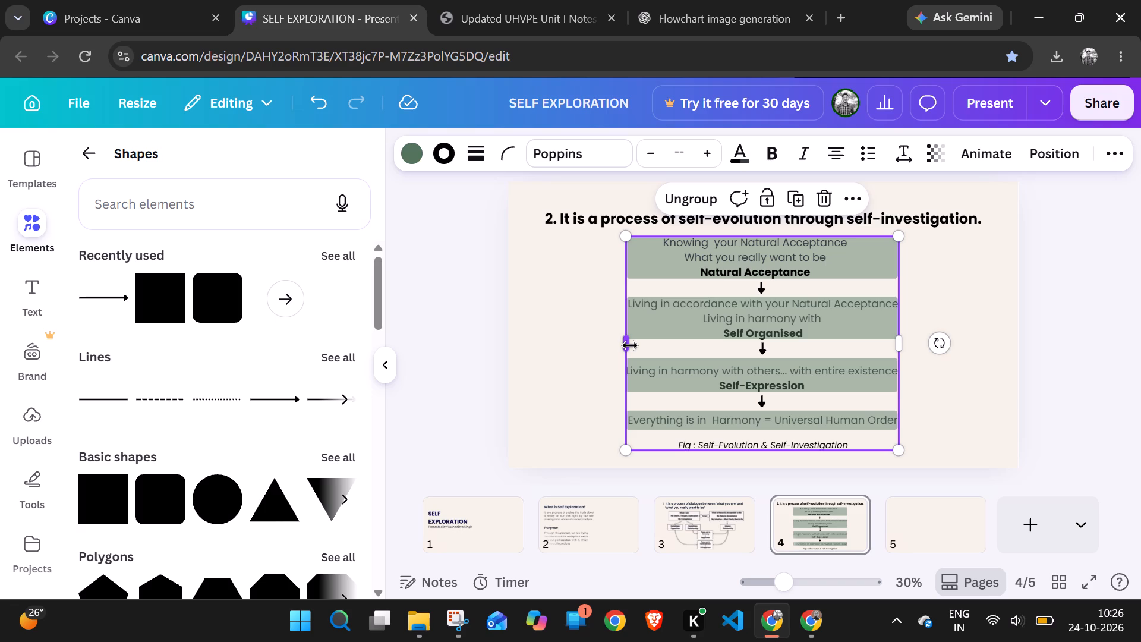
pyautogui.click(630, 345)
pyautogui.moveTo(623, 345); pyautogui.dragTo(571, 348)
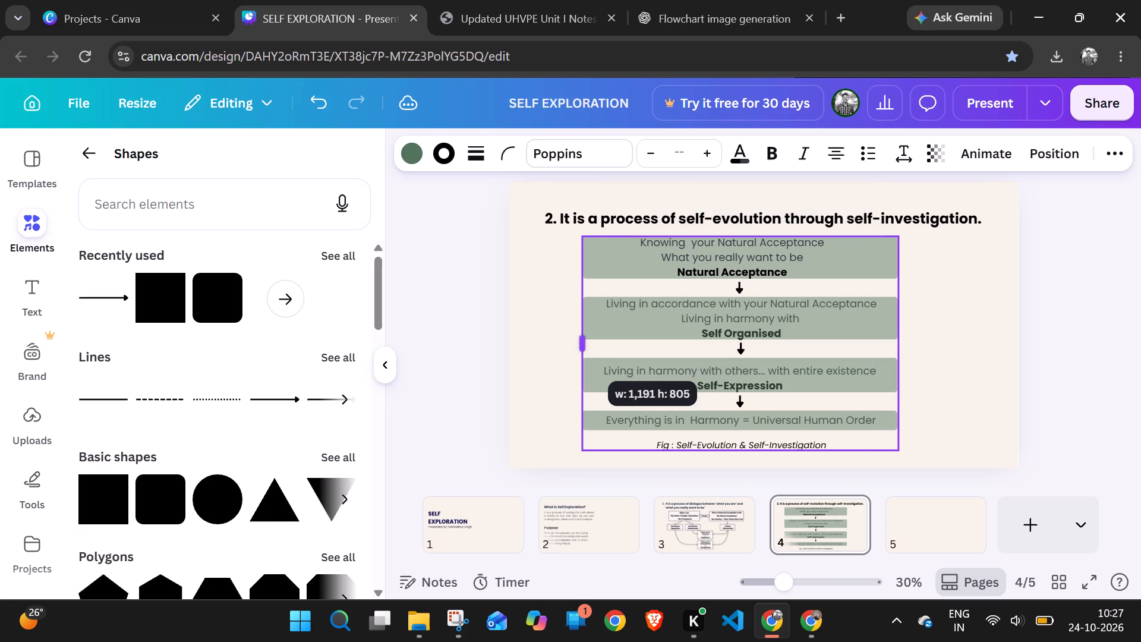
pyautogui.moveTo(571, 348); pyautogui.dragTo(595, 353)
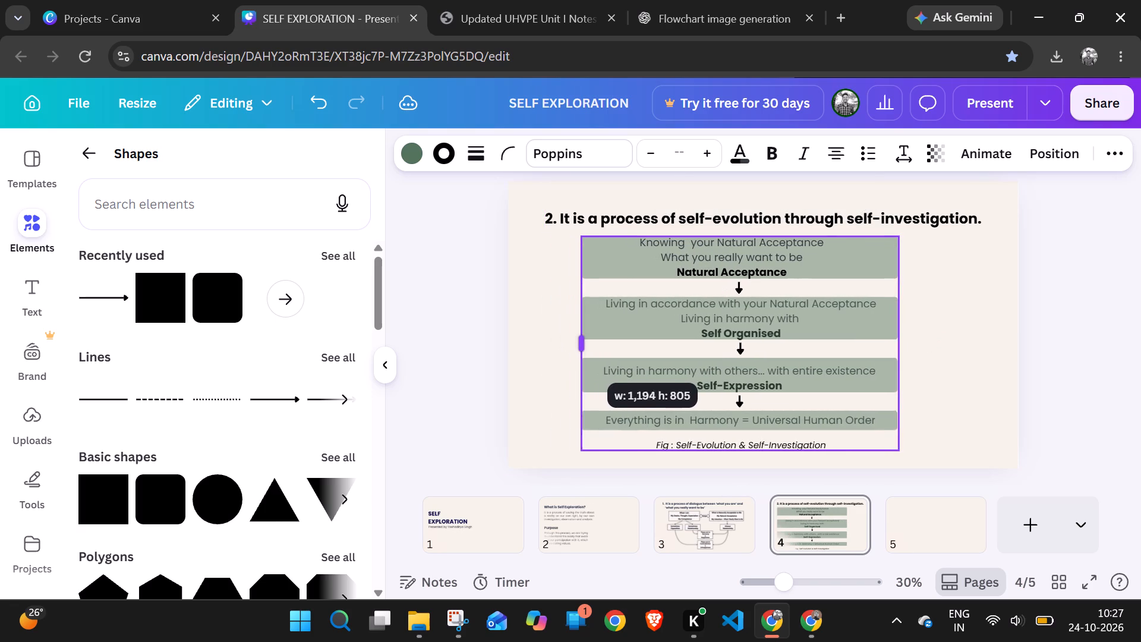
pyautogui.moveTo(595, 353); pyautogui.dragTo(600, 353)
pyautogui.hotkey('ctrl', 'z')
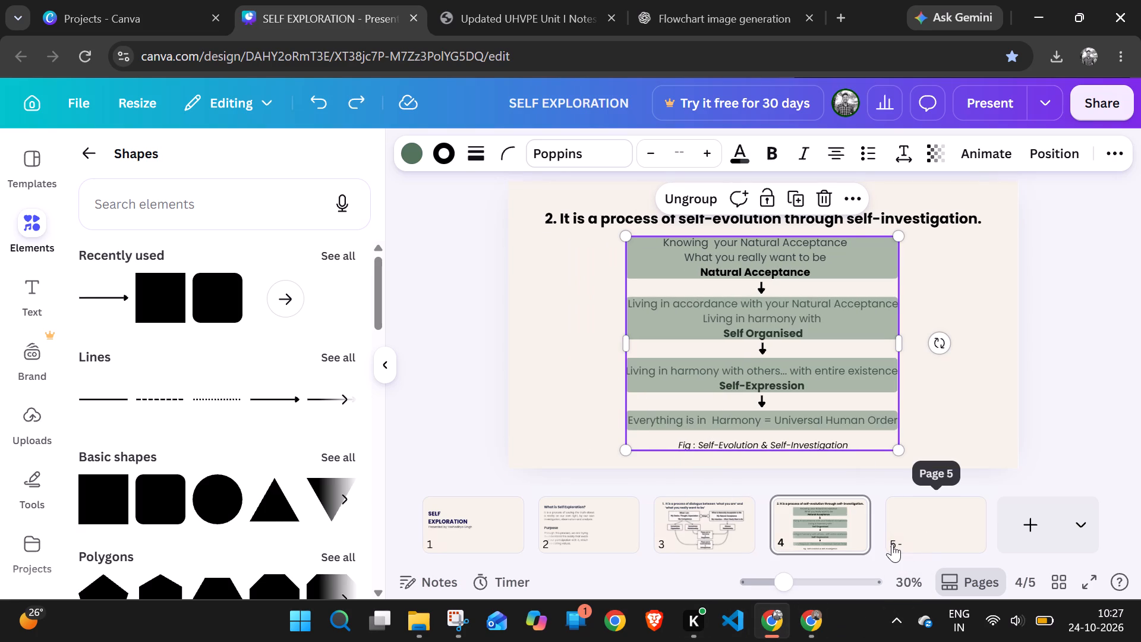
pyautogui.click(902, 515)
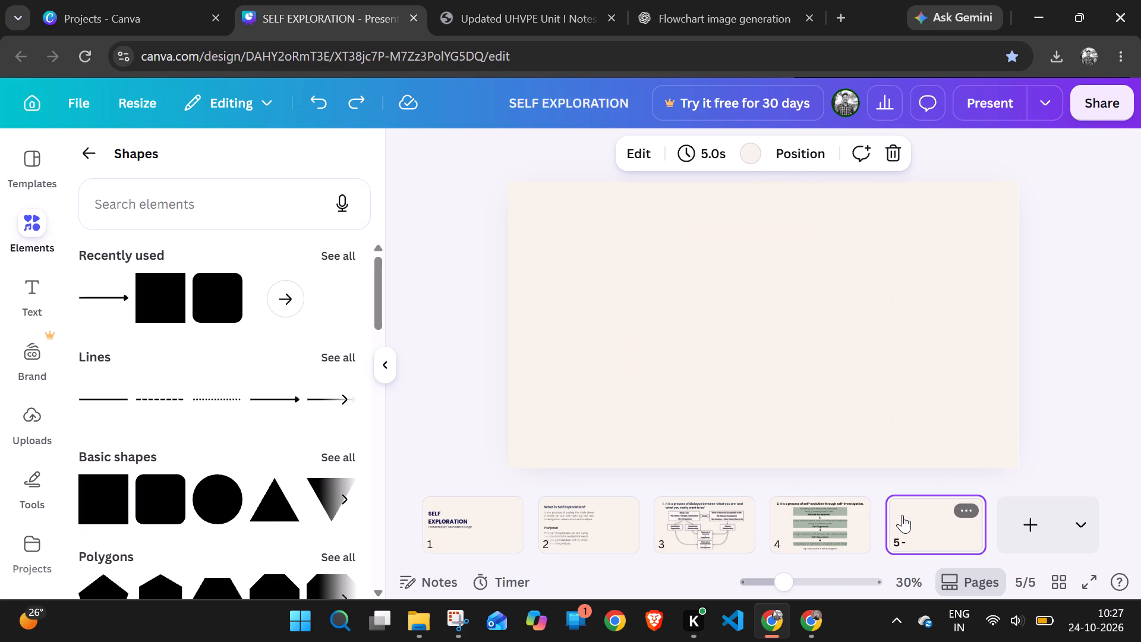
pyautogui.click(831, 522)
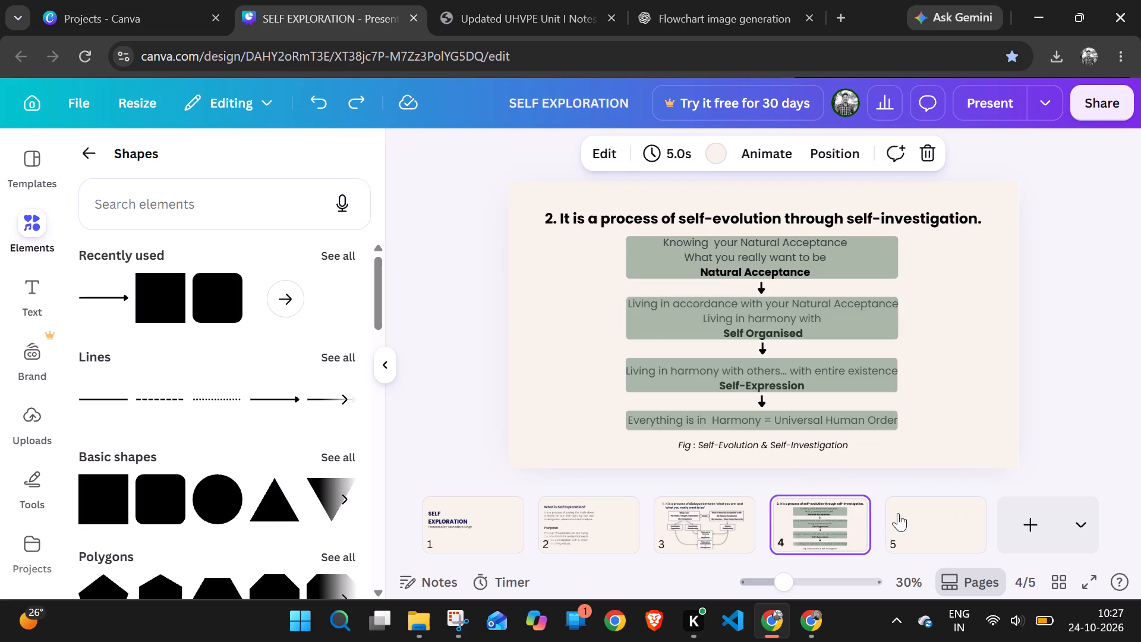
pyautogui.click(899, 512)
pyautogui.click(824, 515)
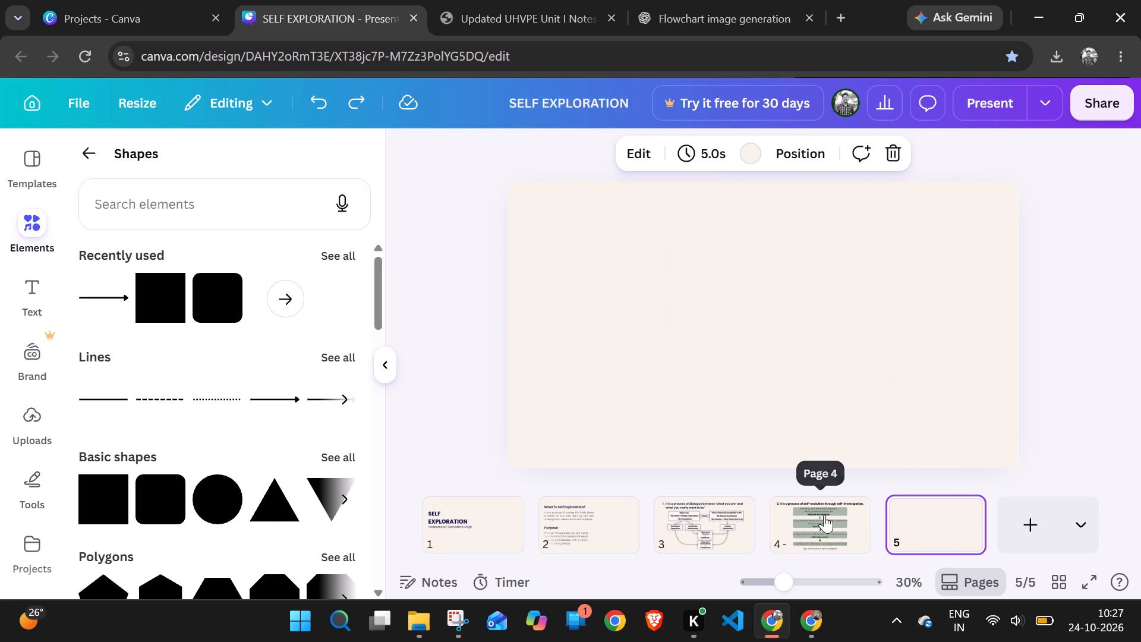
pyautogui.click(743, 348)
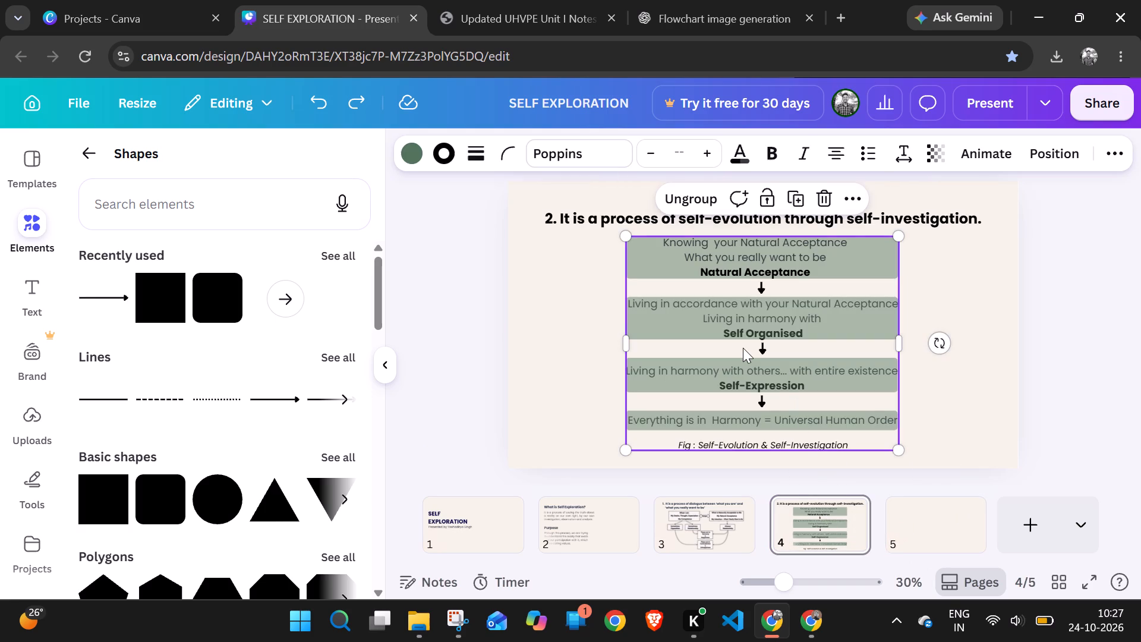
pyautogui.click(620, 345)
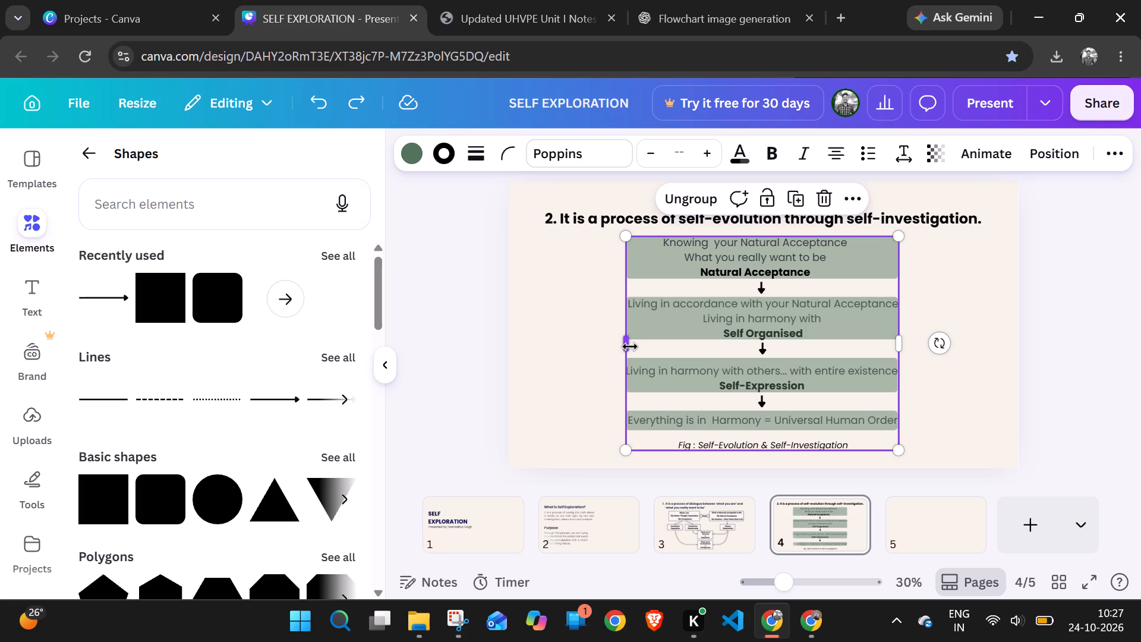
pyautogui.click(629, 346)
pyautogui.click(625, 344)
# Examine the dialogue diagram image and heading on page 3, comparing them with the text layout on page 2.
pyautogui.click(699, 514)
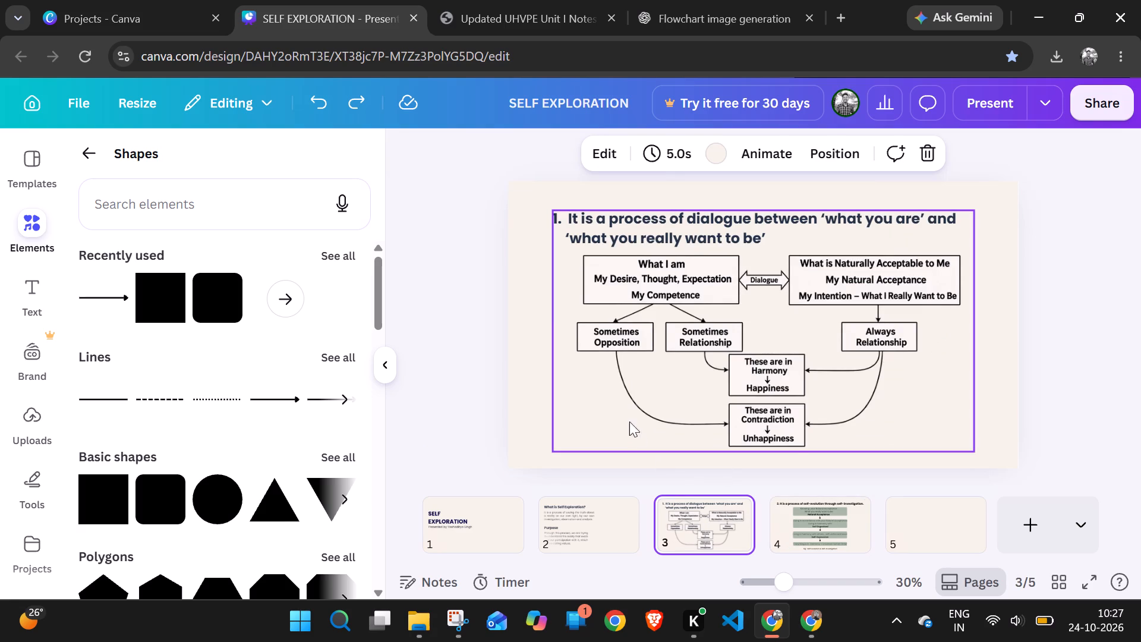
pyautogui.click(628, 416)
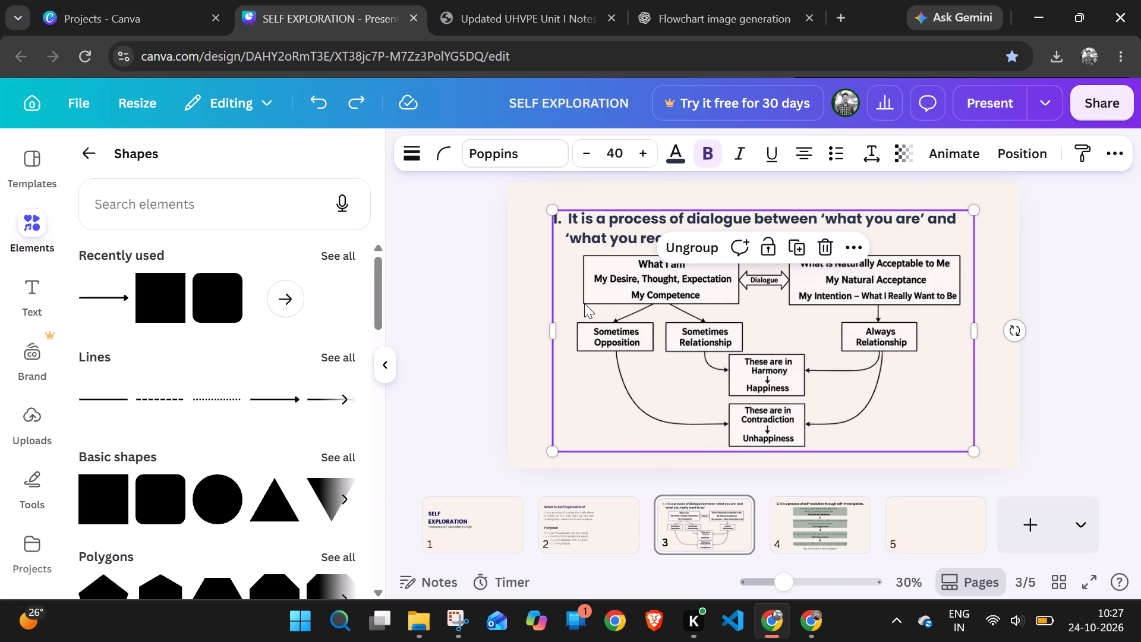
pyautogui.doubleClick(584, 303)
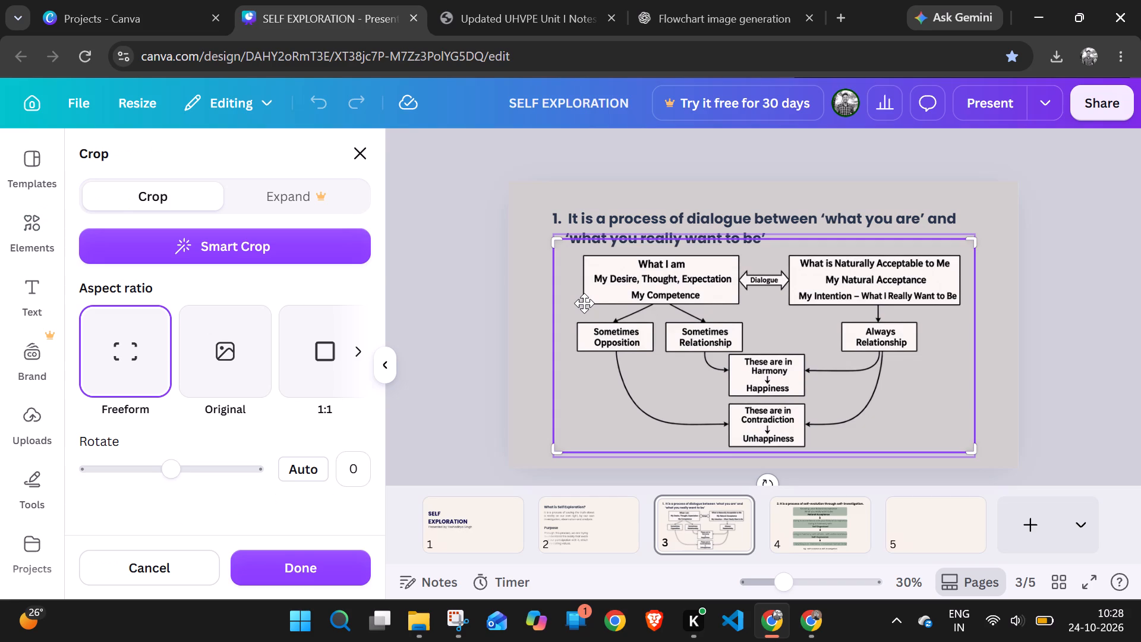
pyautogui.click(589, 541)
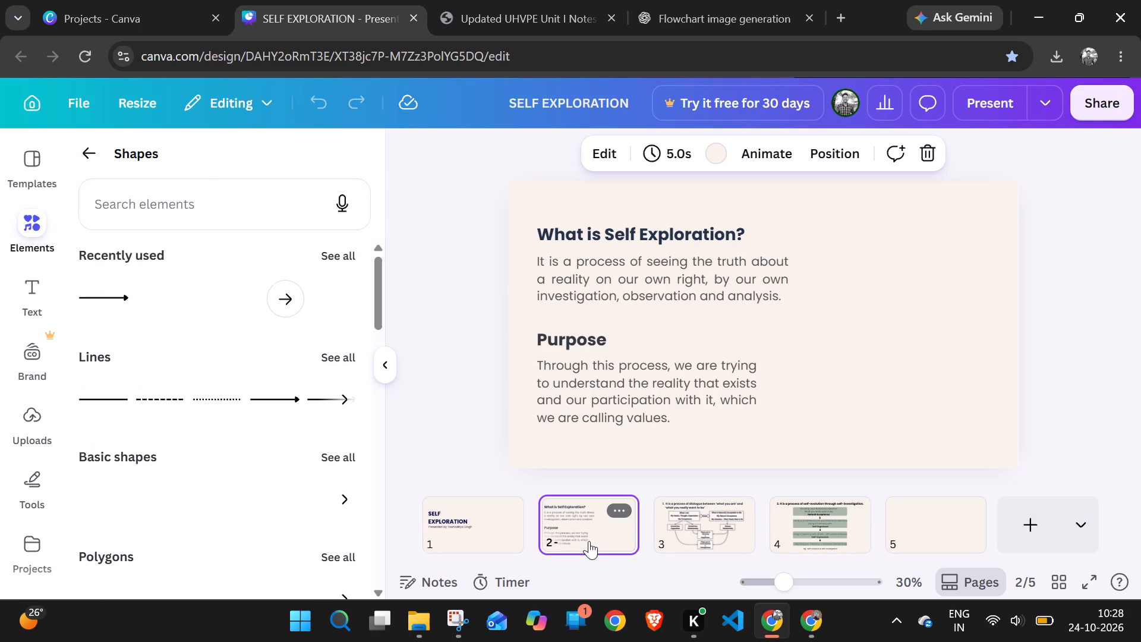
pyautogui.click(701, 529)
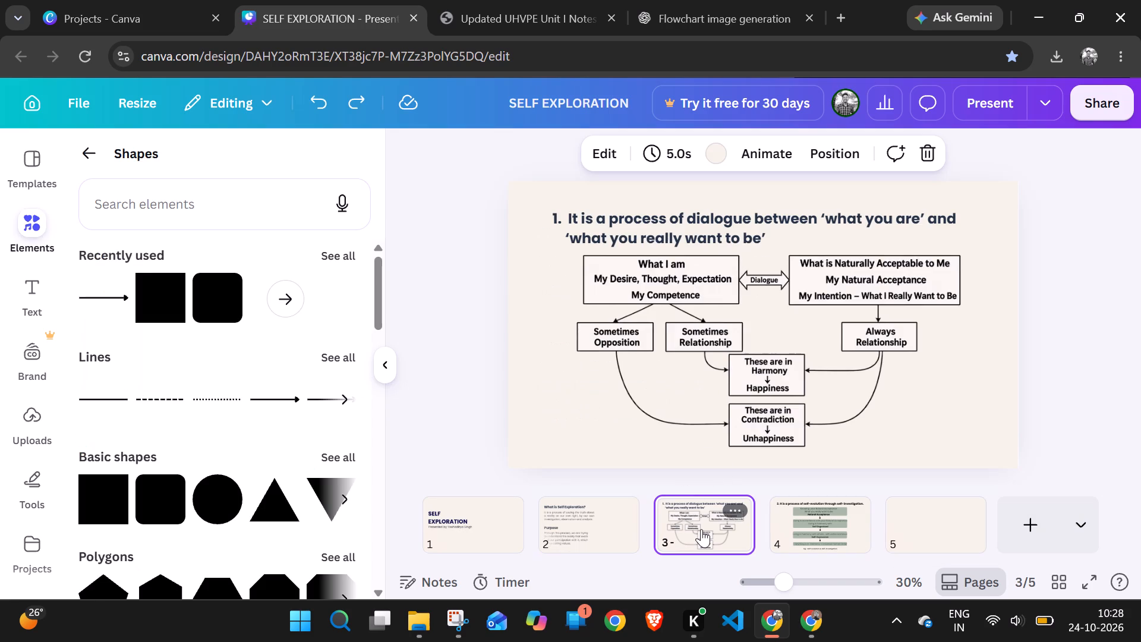
pyautogui.doubleClick(657, 411)
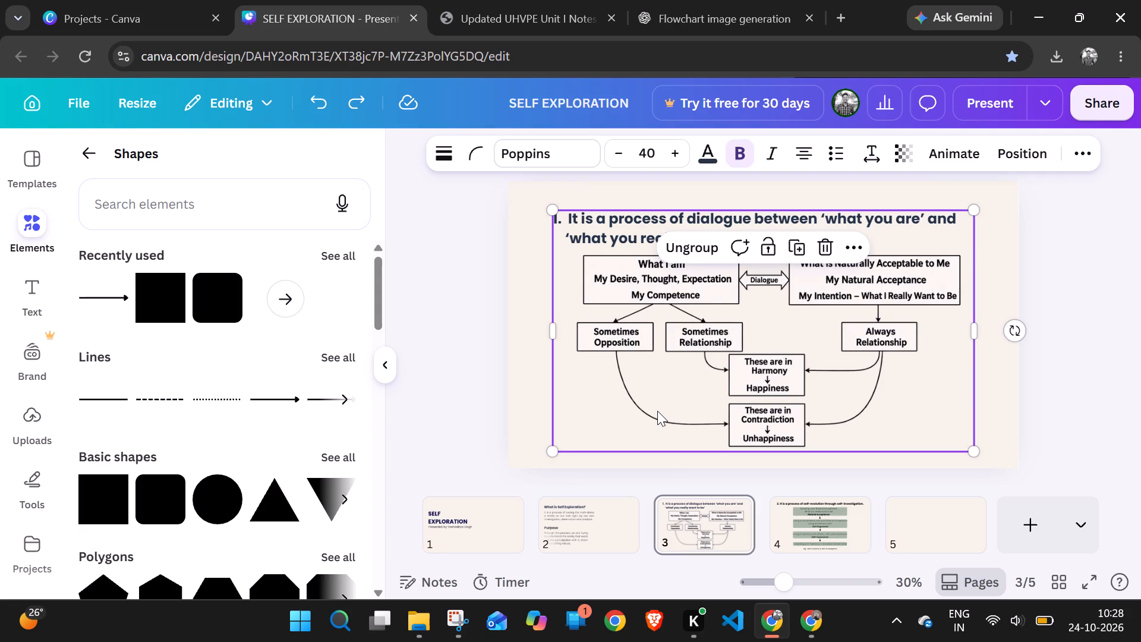
pyautogui.click(657, 411)
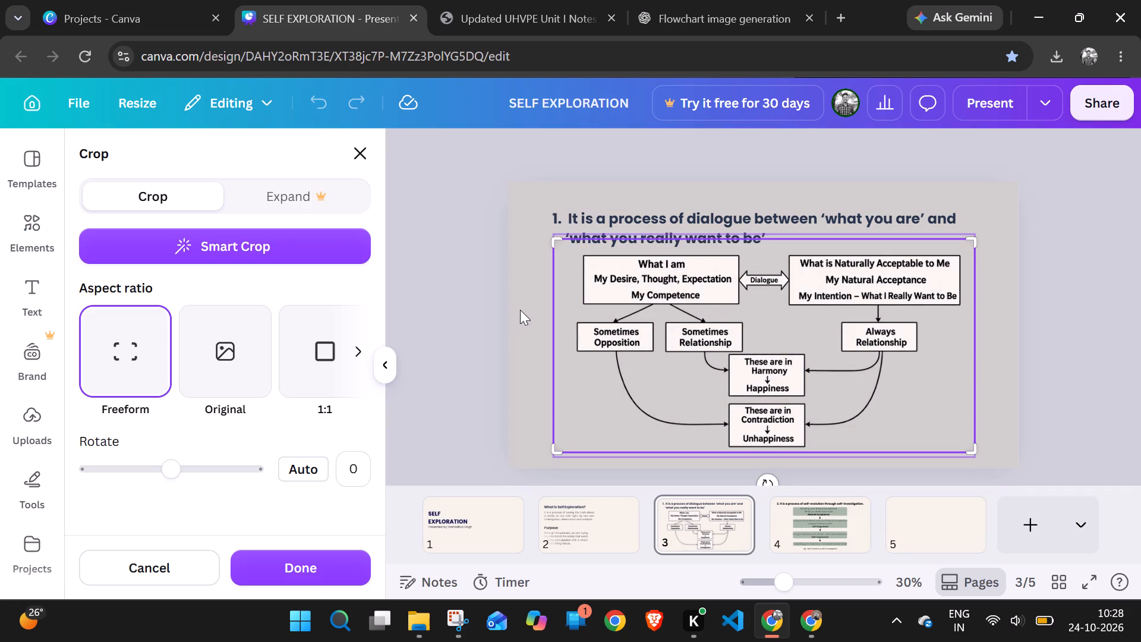
pyautogui.tripleClick(520, 310)
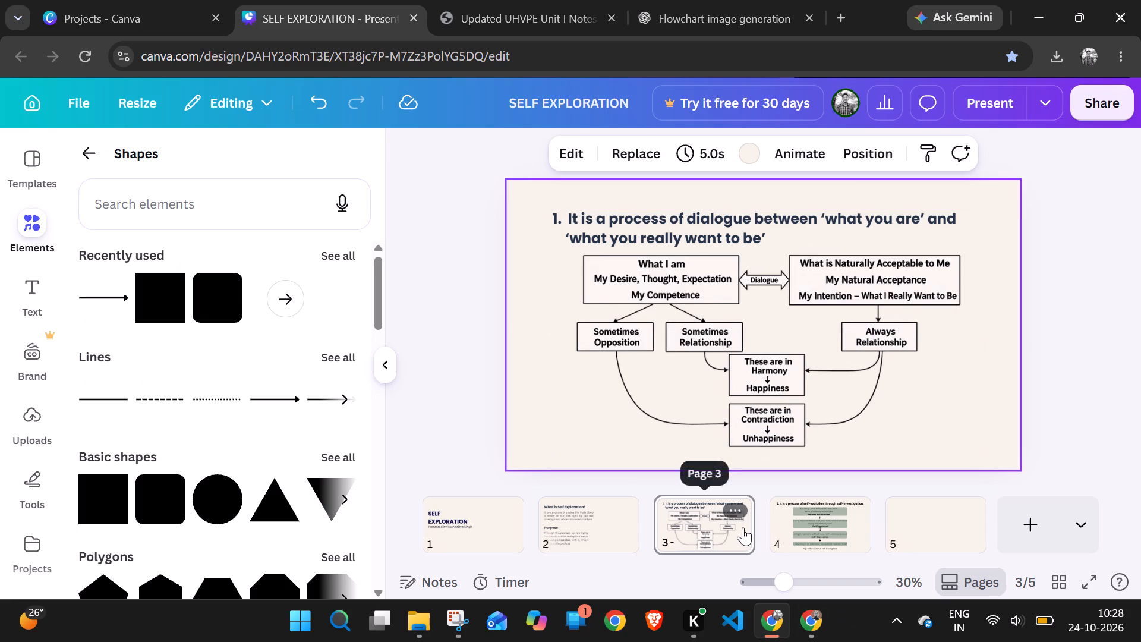
# Select the heading "2. It is a process of self-evolution through self-investigation." on page 4.
pyautogui.click(793, 515)
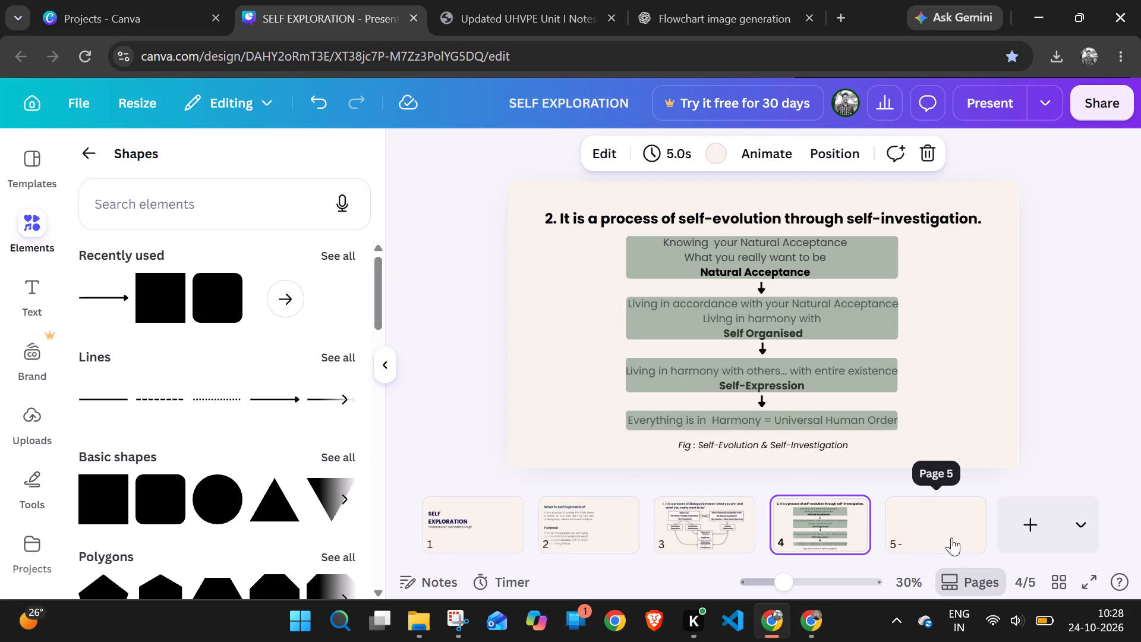
pyautogui.click(951, 537)
pyautogui.click(852, 537)
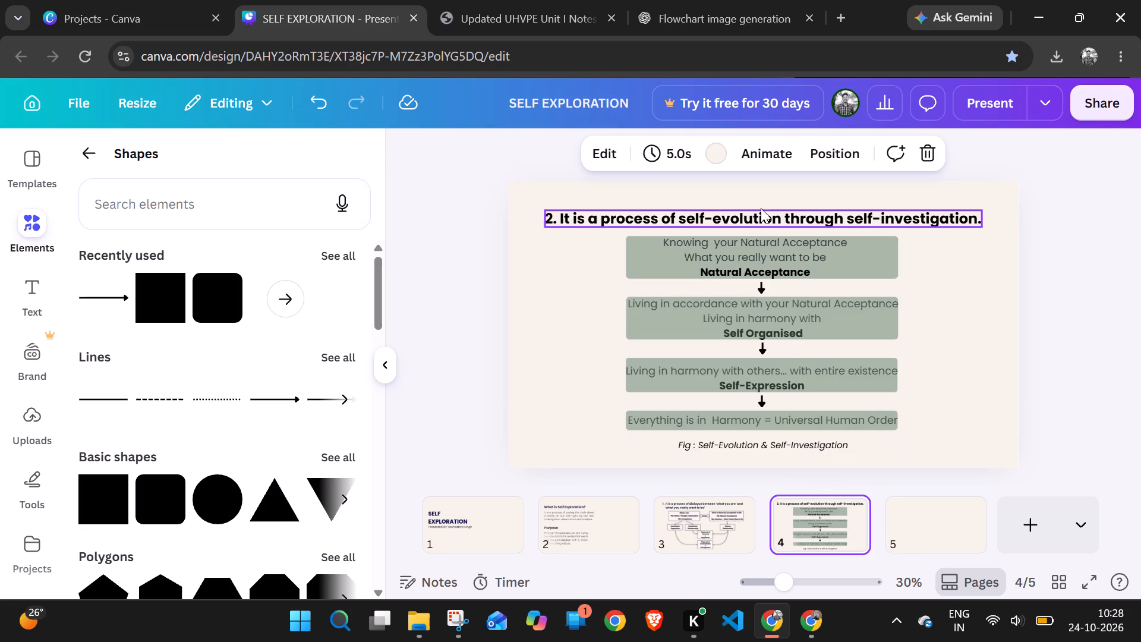
pyautogui.click(761, 208)
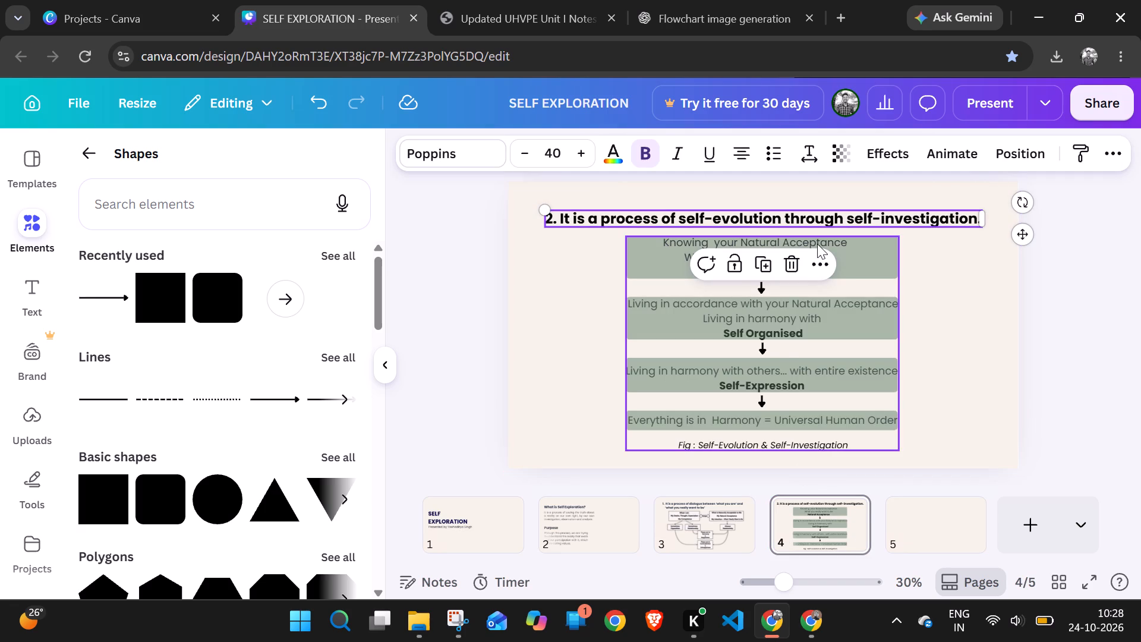
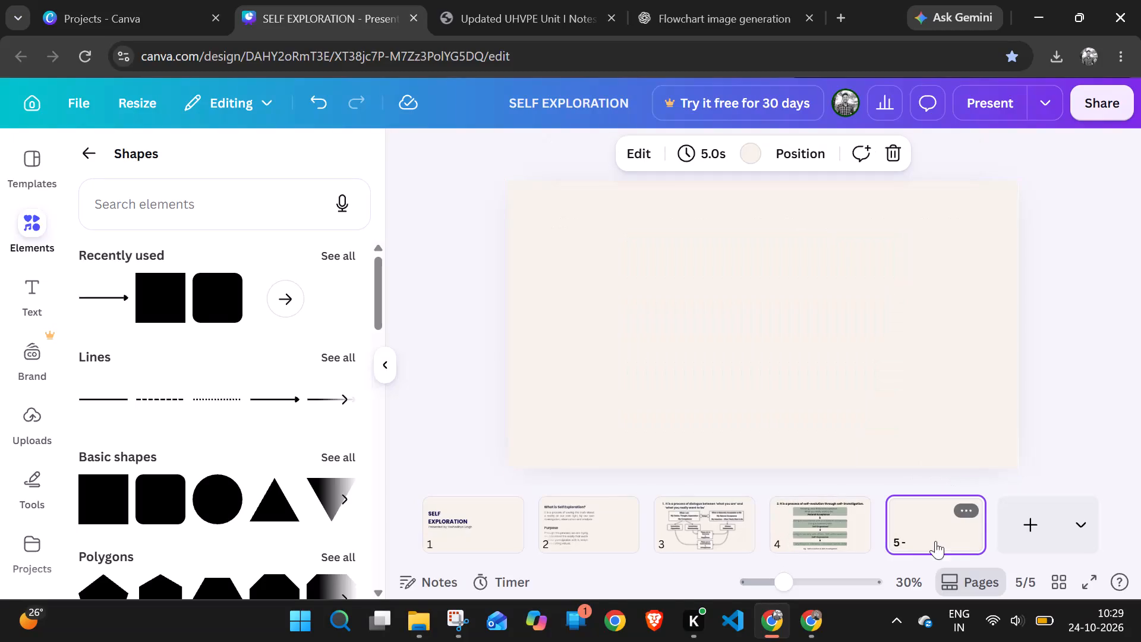
# Group the heading on page 4 with the self-evolution flowchart and lock the group.
pyautogui.click(702, 535)
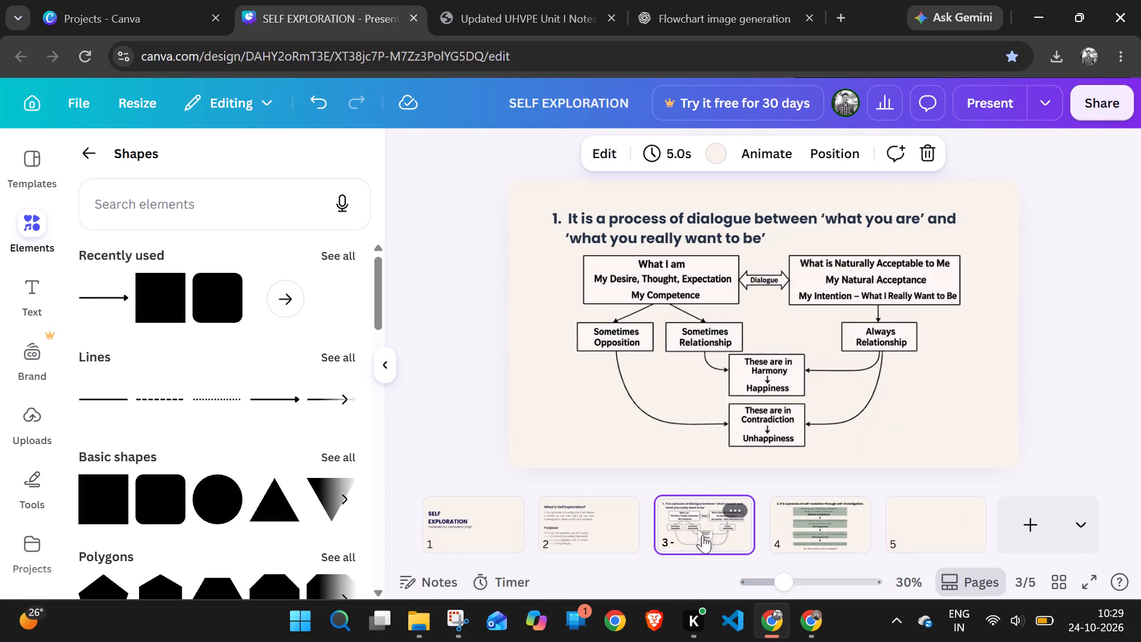
pyautogui.click(815, 539)
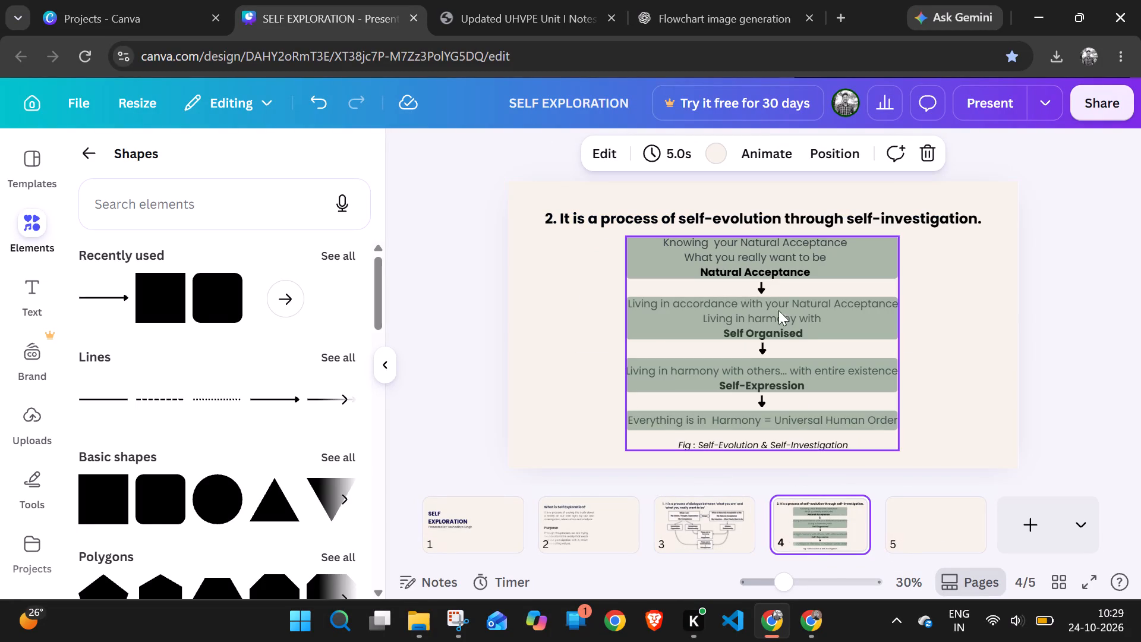
pyautogui.click(542, 250)
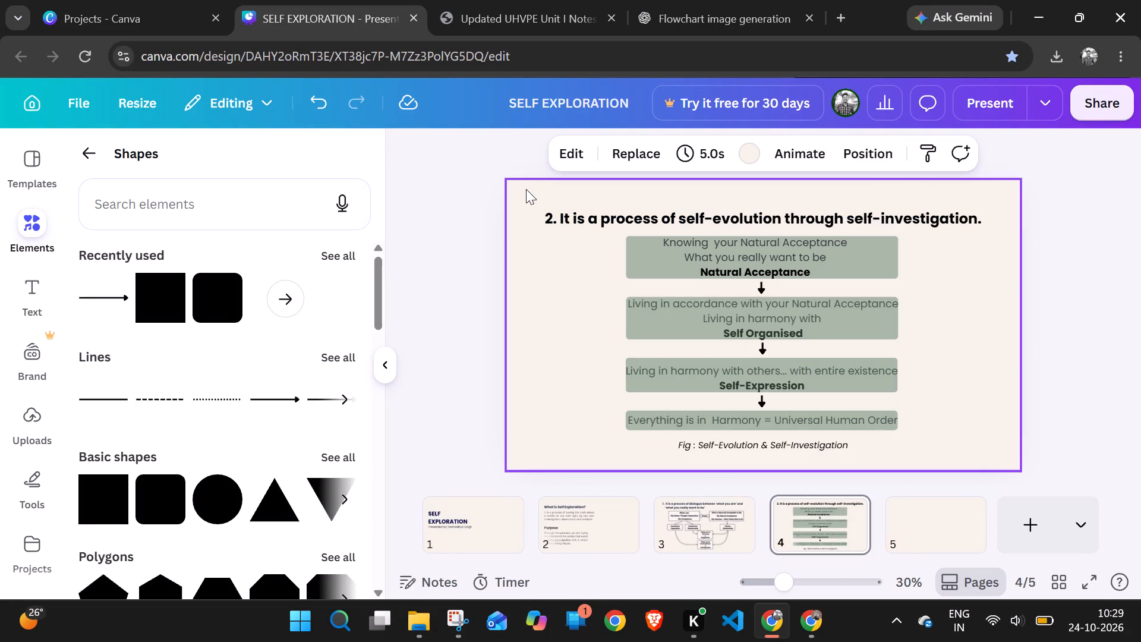
pyautogui.moveTo(529, 182); pyautogui.dragTo(953, 456)
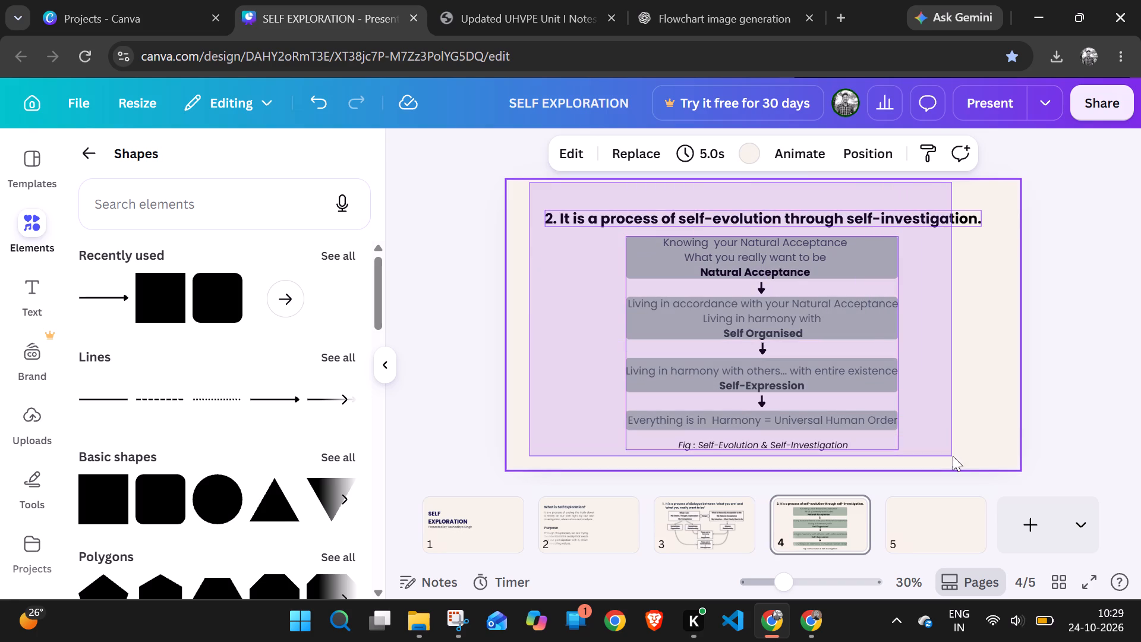
pyautogui.moveTo(953, 456); pyautogui.dragTo(985, 448)
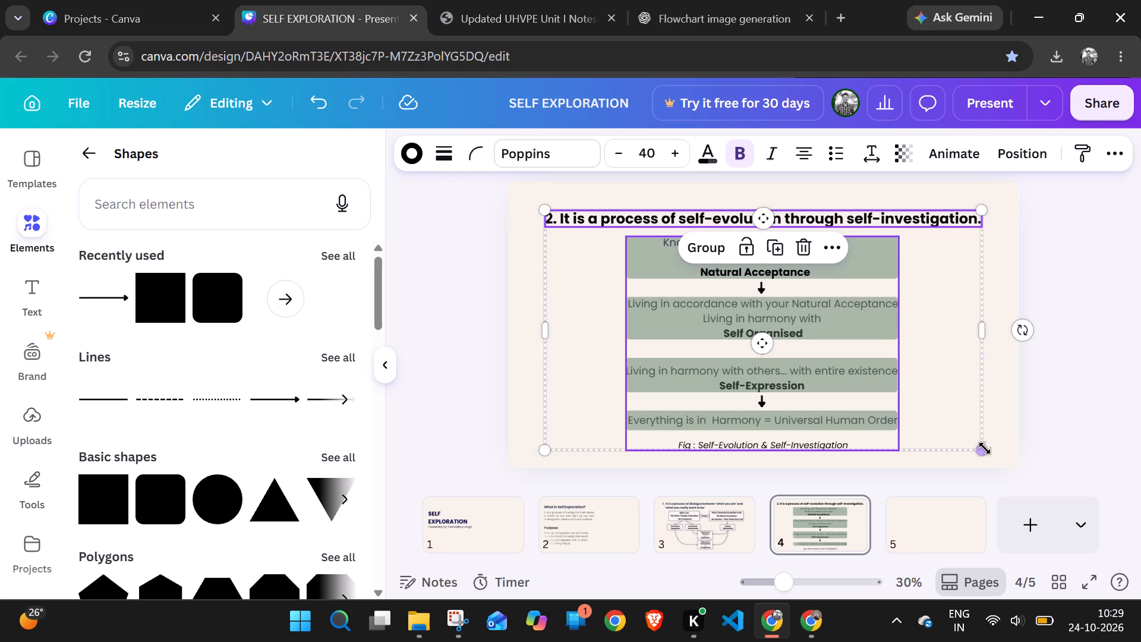
pyautogui.click(998, 416)
pyautogui.moveTo(998, 416); pyautogui.dragTo(537, 192)
pyautogui.moveTo(537, 192); pyautogui.dragTo(920, 367)
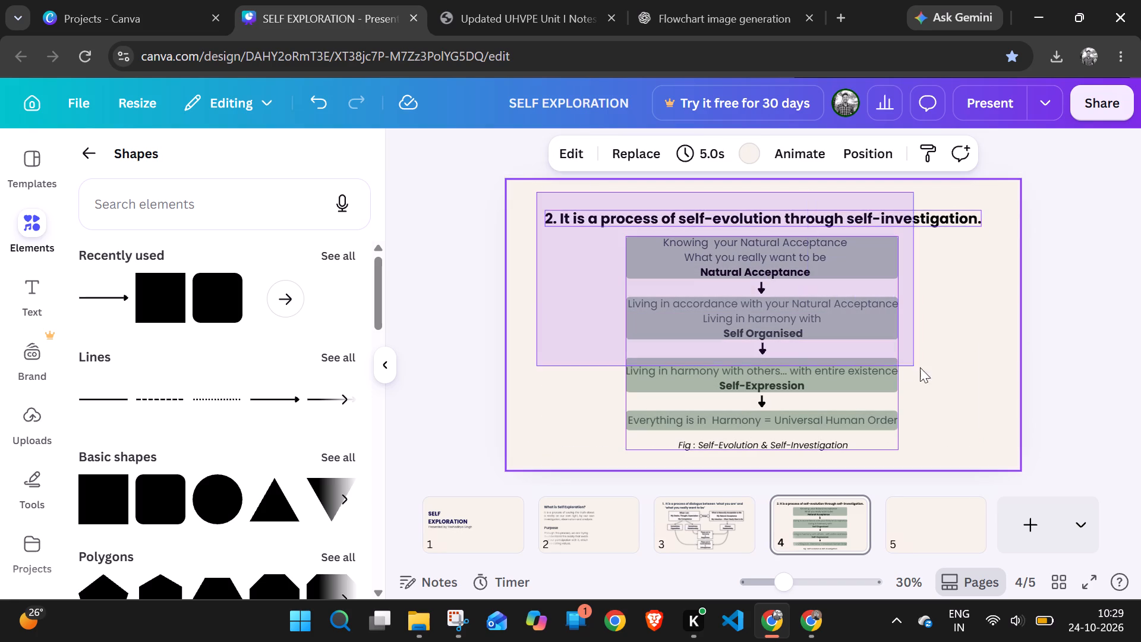
pyautogui.moveTo(920, 367); pyautogui.dragTo(956, 435)
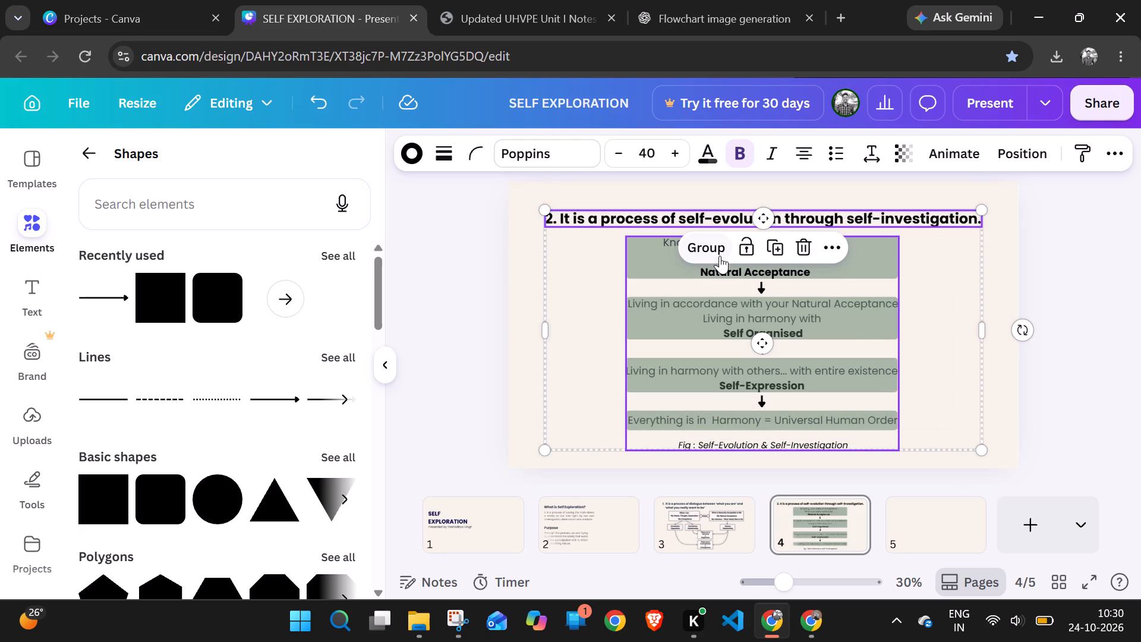
pyautogui.click(720, 256)
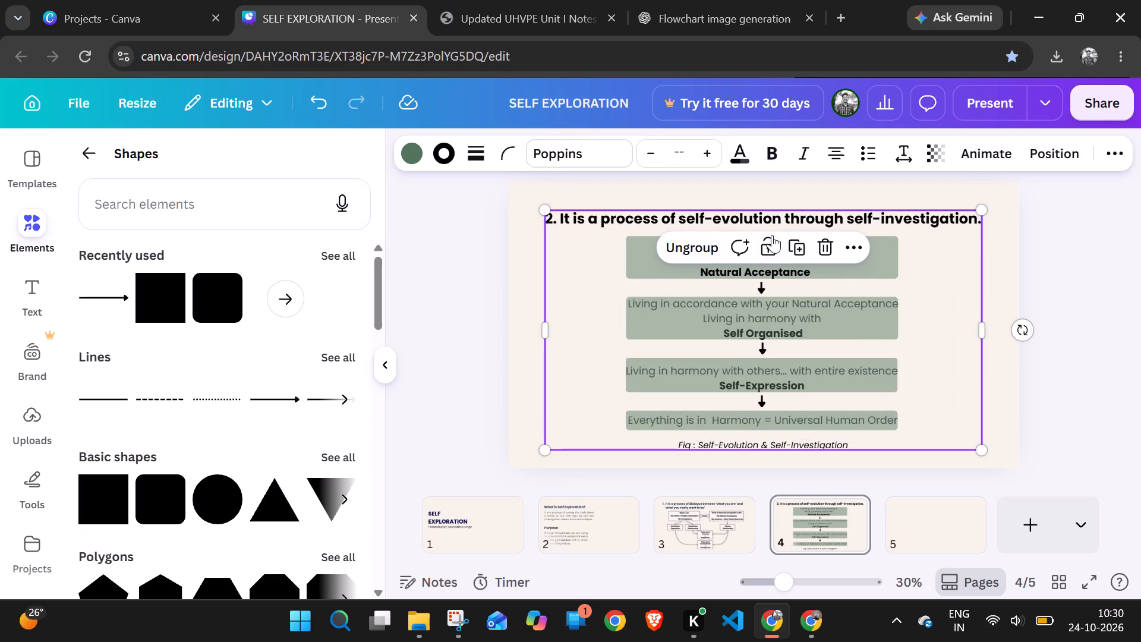
pyautogui.click(774, 243)
# Check the grouped dialogue diagram on page 3, and return to the blank page 5.
pyautogui.click(733, 506)
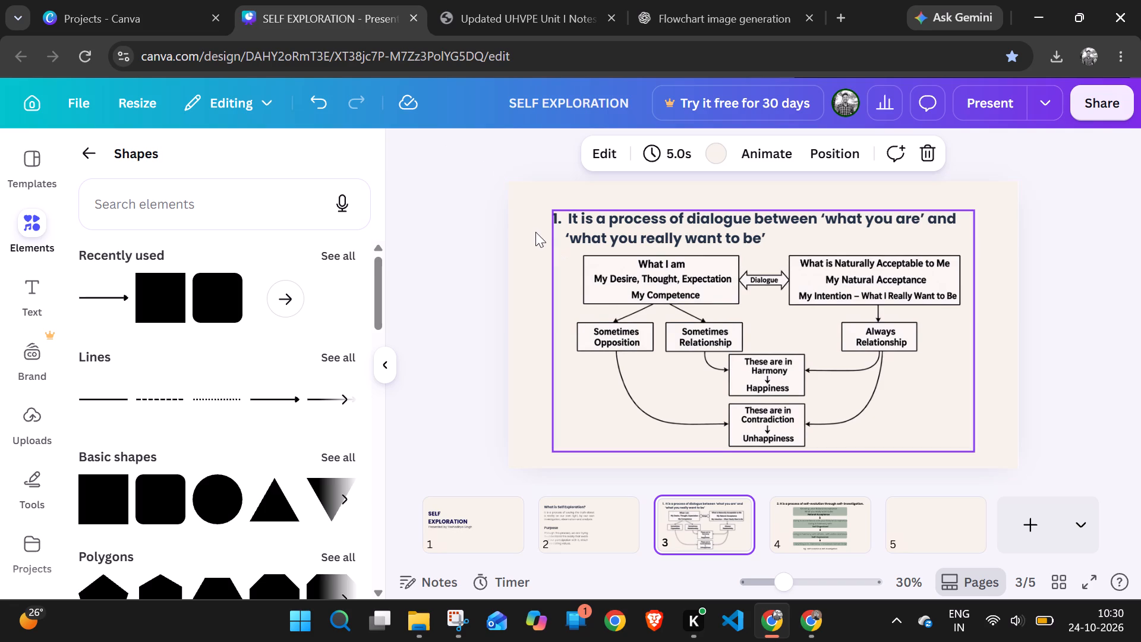
pyautogui.click(604, 270)
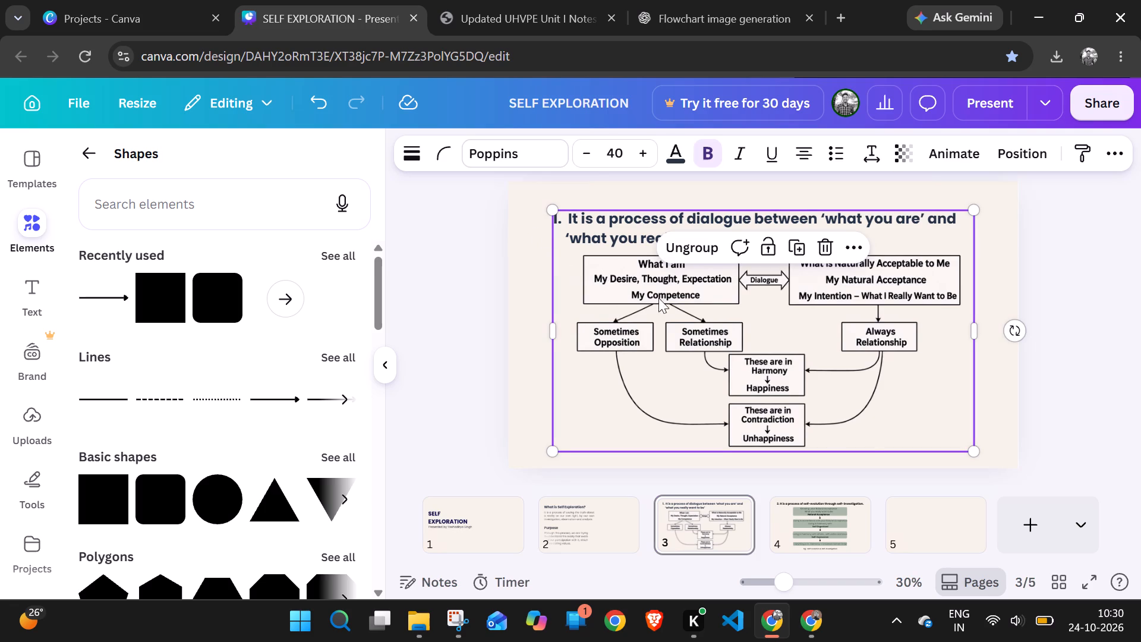
pyautogui.click(815, 537)
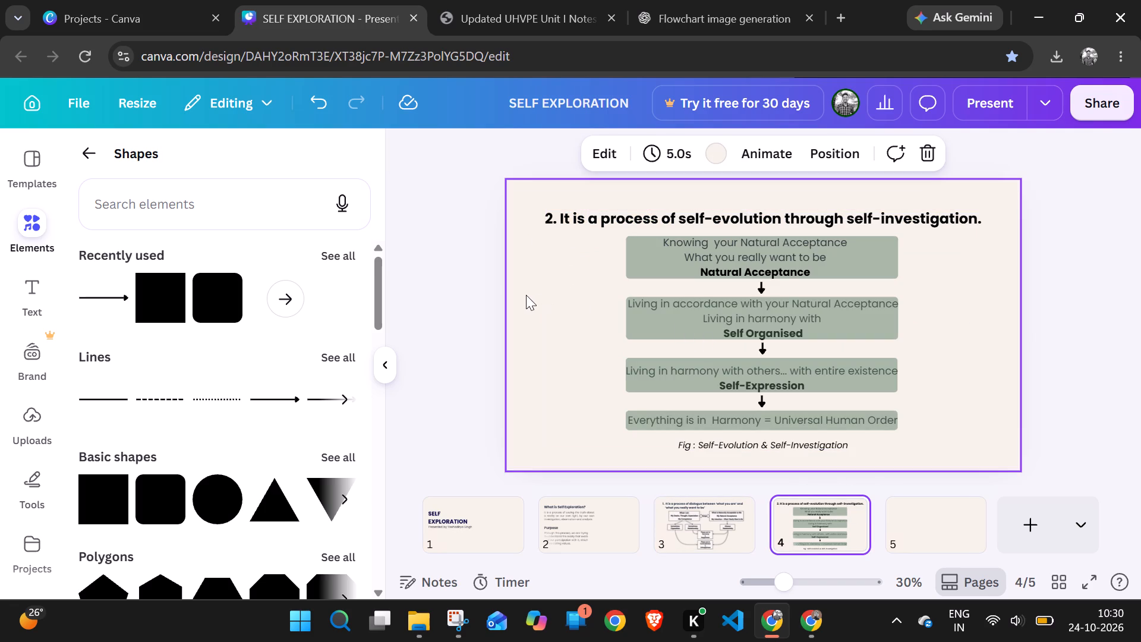
pyautogui.click(889, 518)
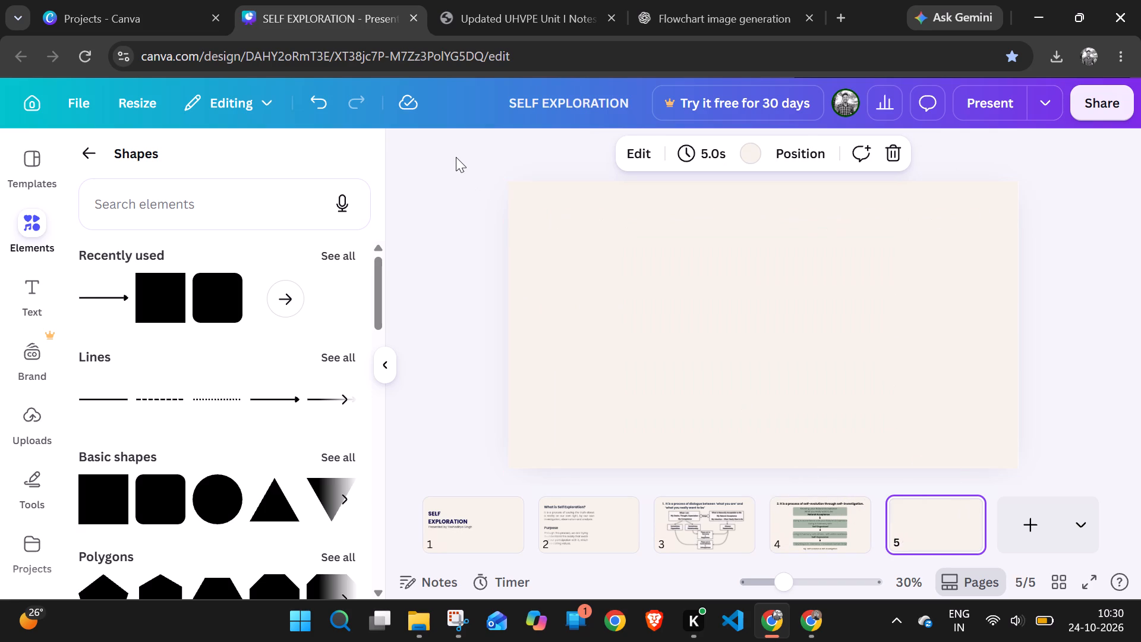
pyautogui.click(482, 0)
pyautogui.scroll(-1, 469, 411)
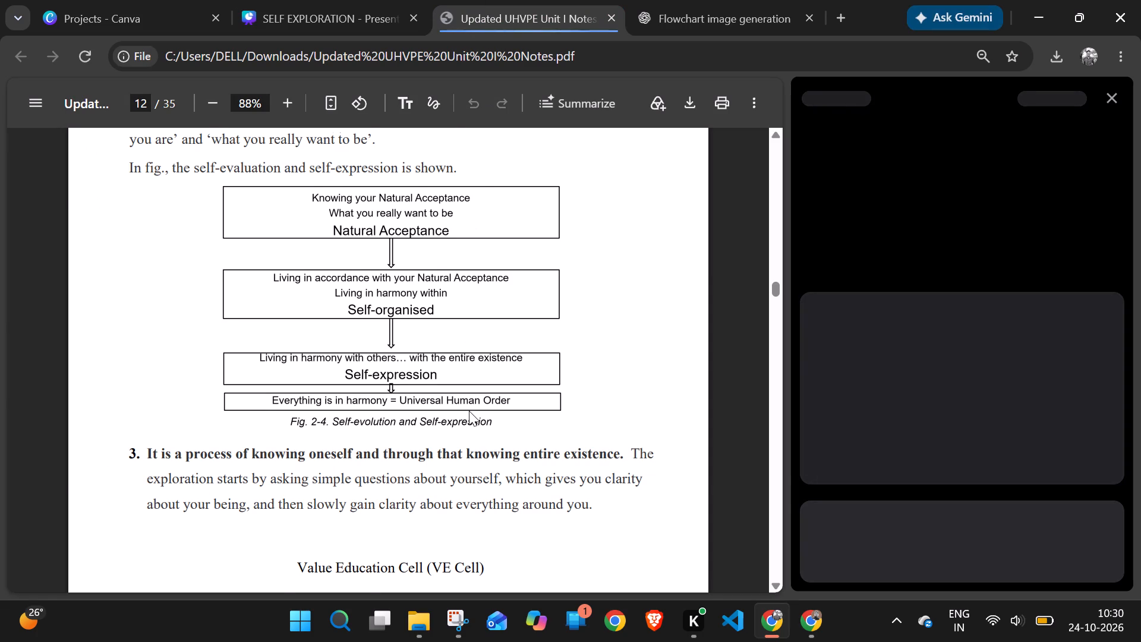
pyautogui.scroll(-8, 469, 411)
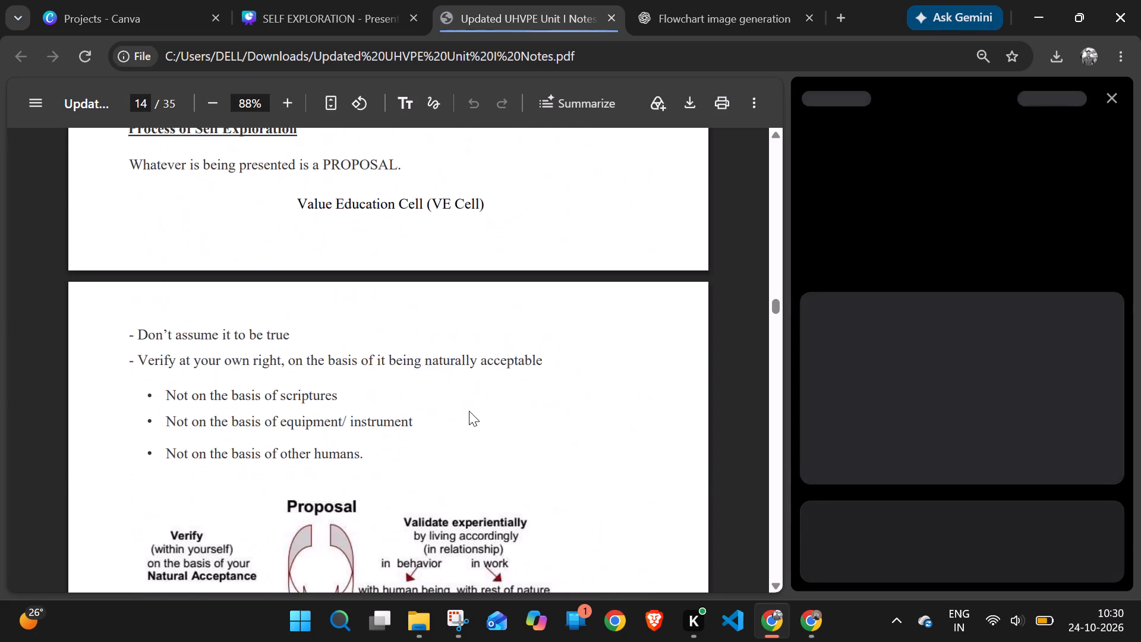
pyautogui.scroll(-6, 469, 411)
pyautogui.scroll(2, 469, 411)
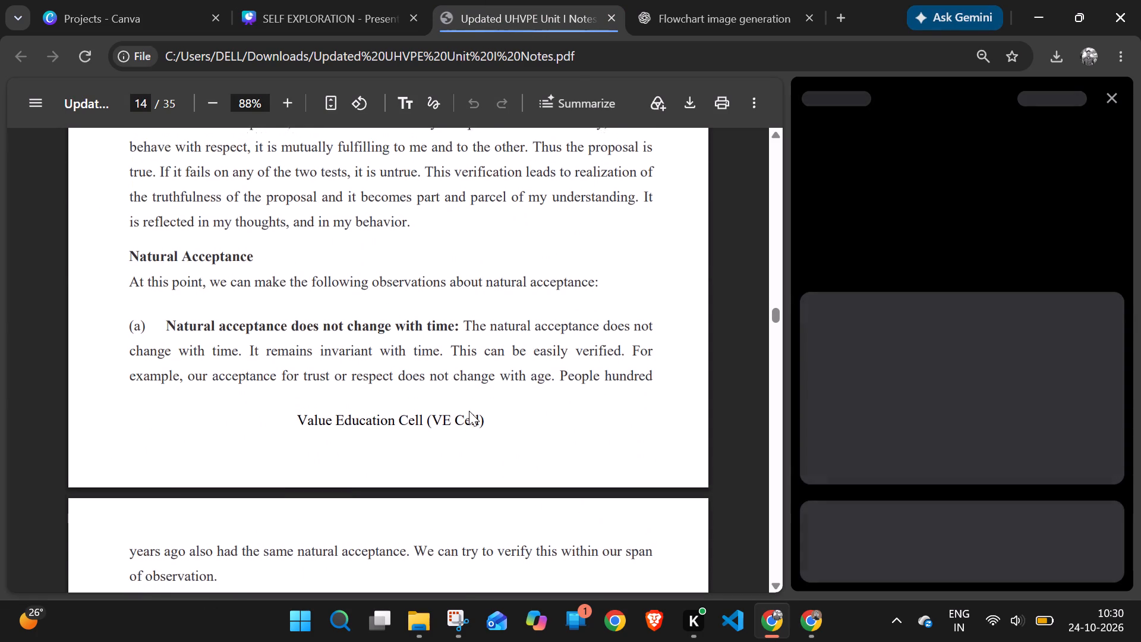
pyautogui.scroll(3, 469, 411)
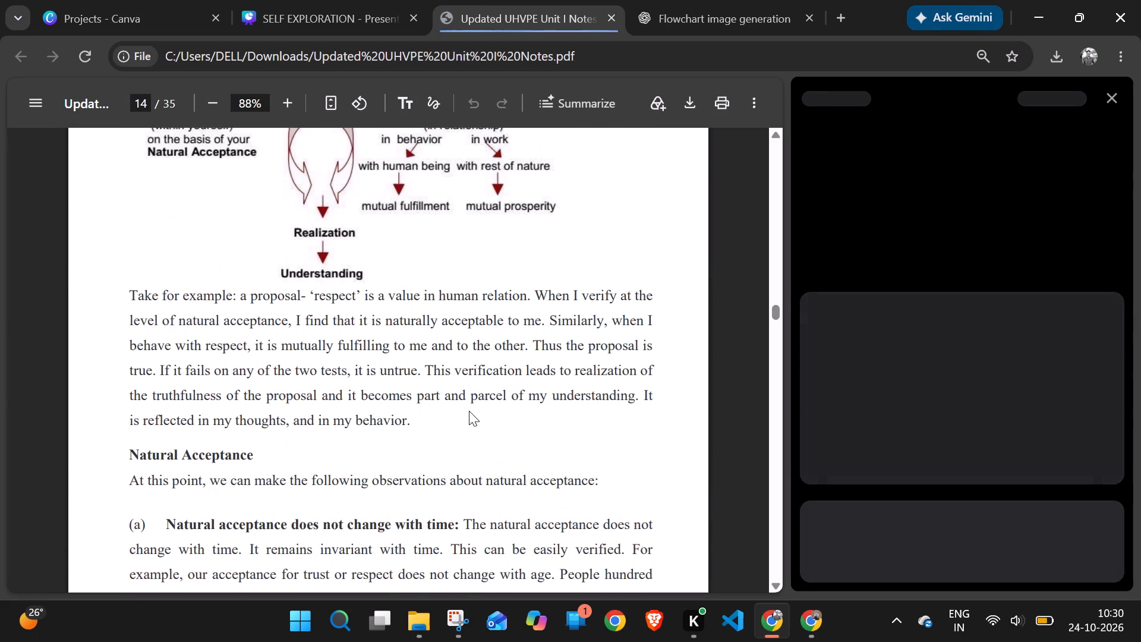
pyautogui.scroll(3, 469, 411)
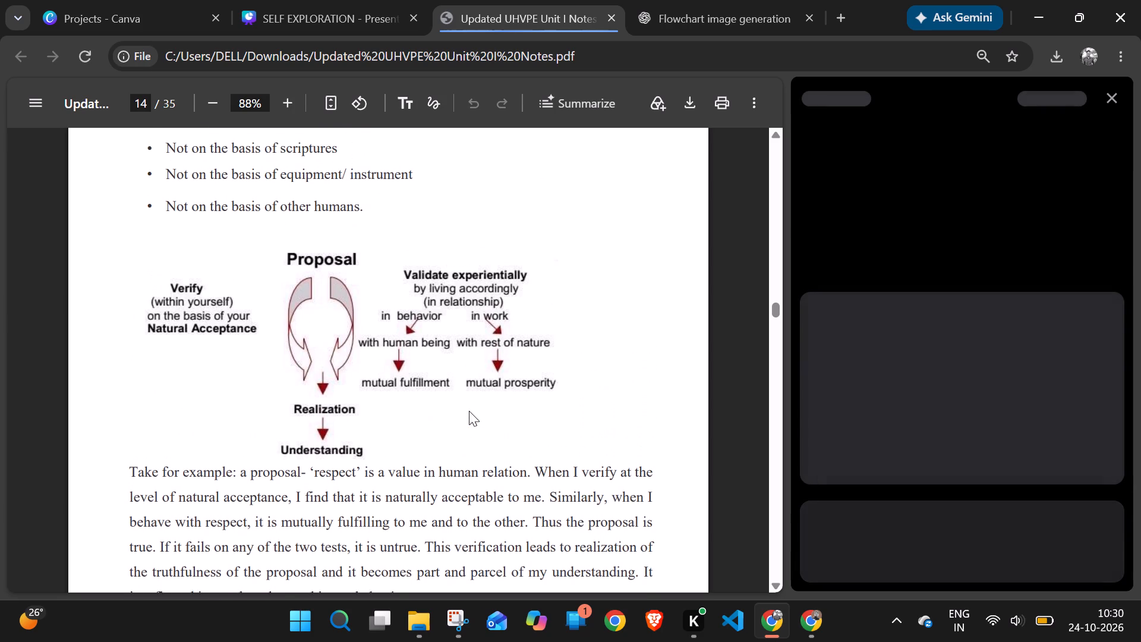
pyautogui.scroll(2, 469, 411)
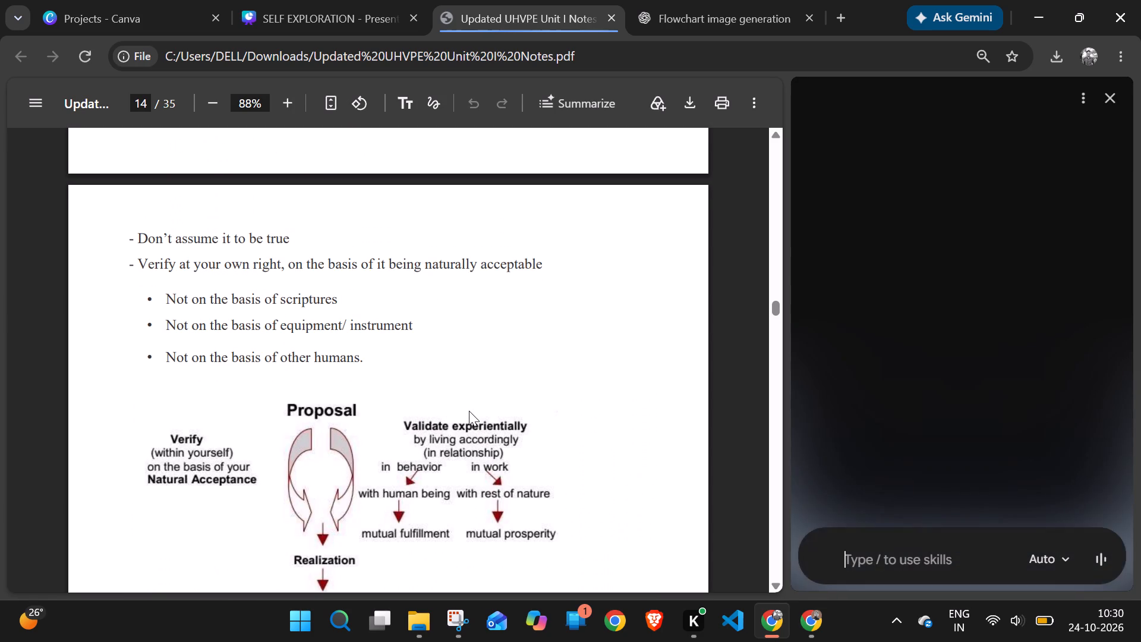
pyautogui.scroll(2, 469, 411)
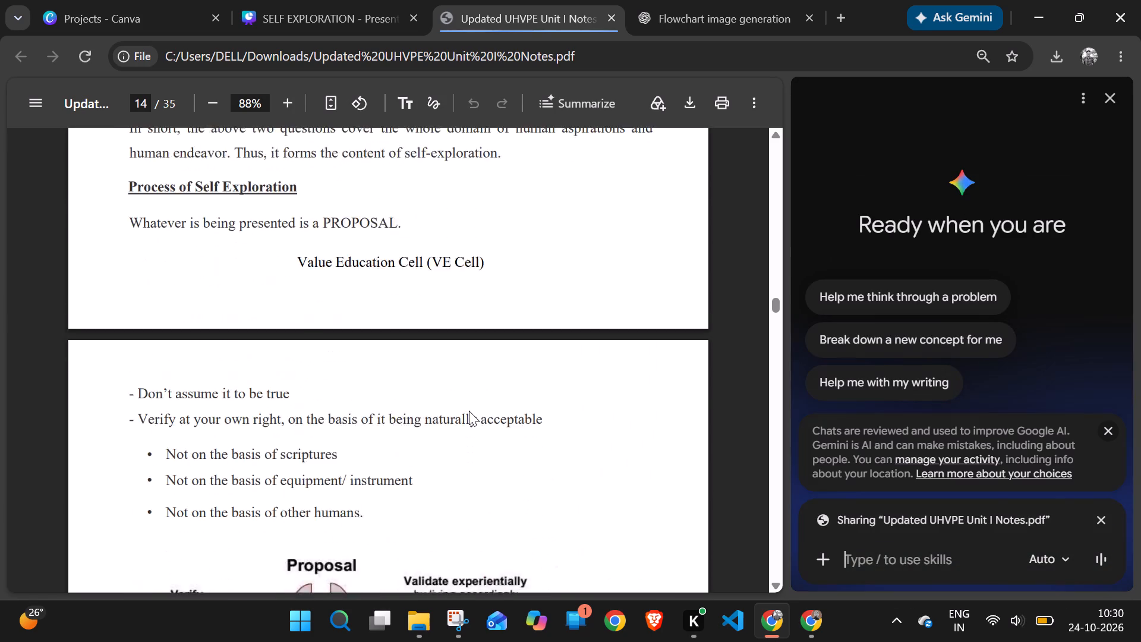
pyautogui.scroll(8, 469, 411)
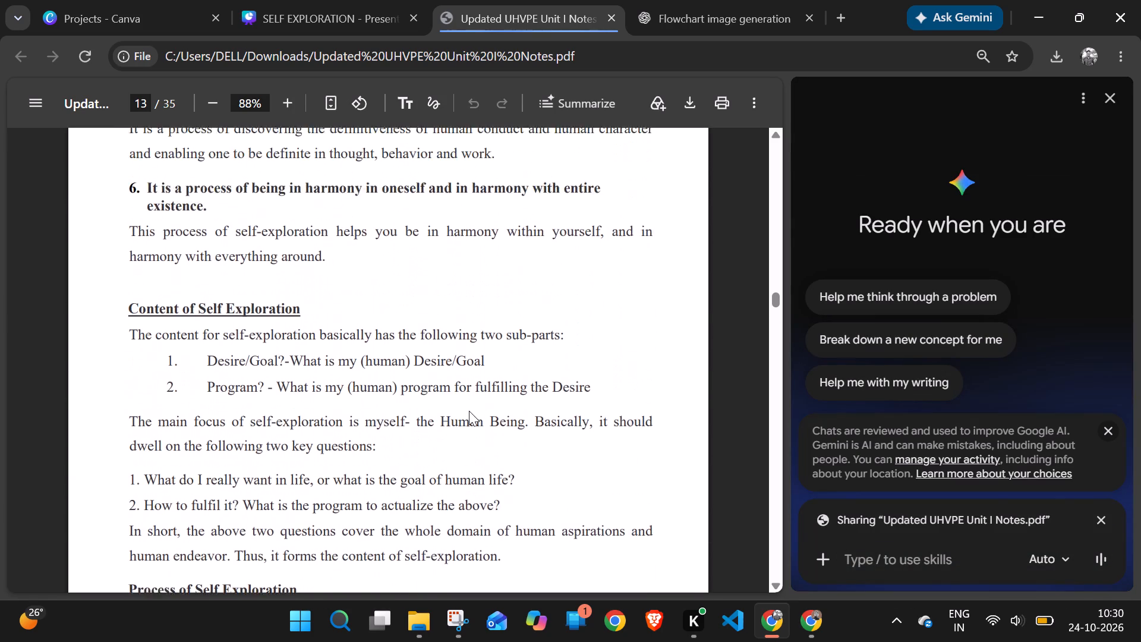
pyautogui.scroll(3, 469, 411)
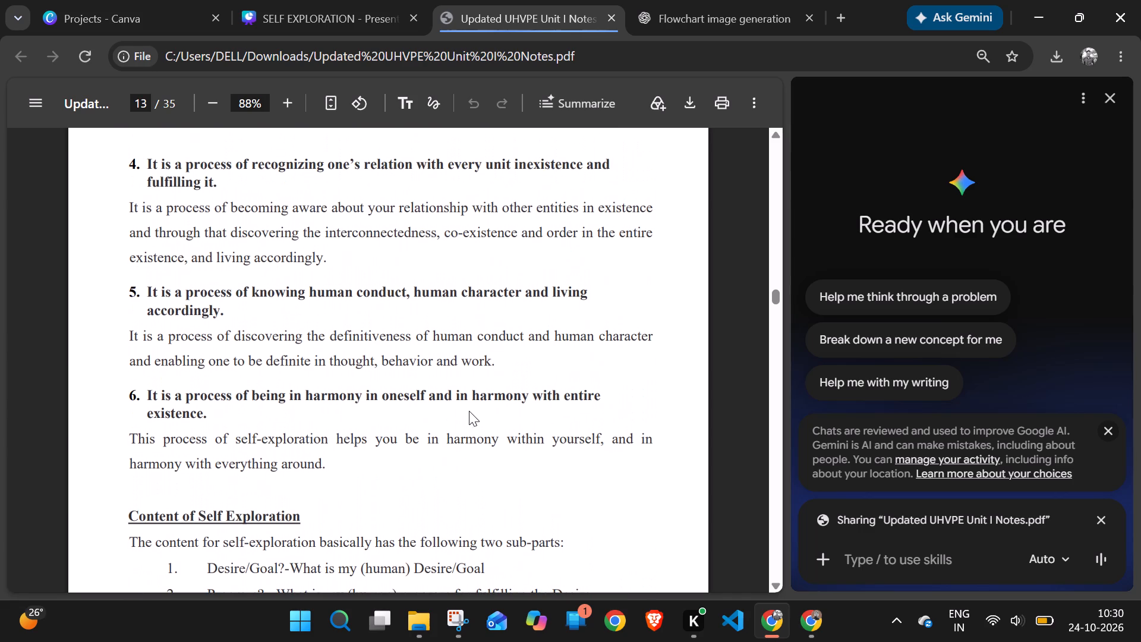
pyautogui.scroll(4, 469, 411)
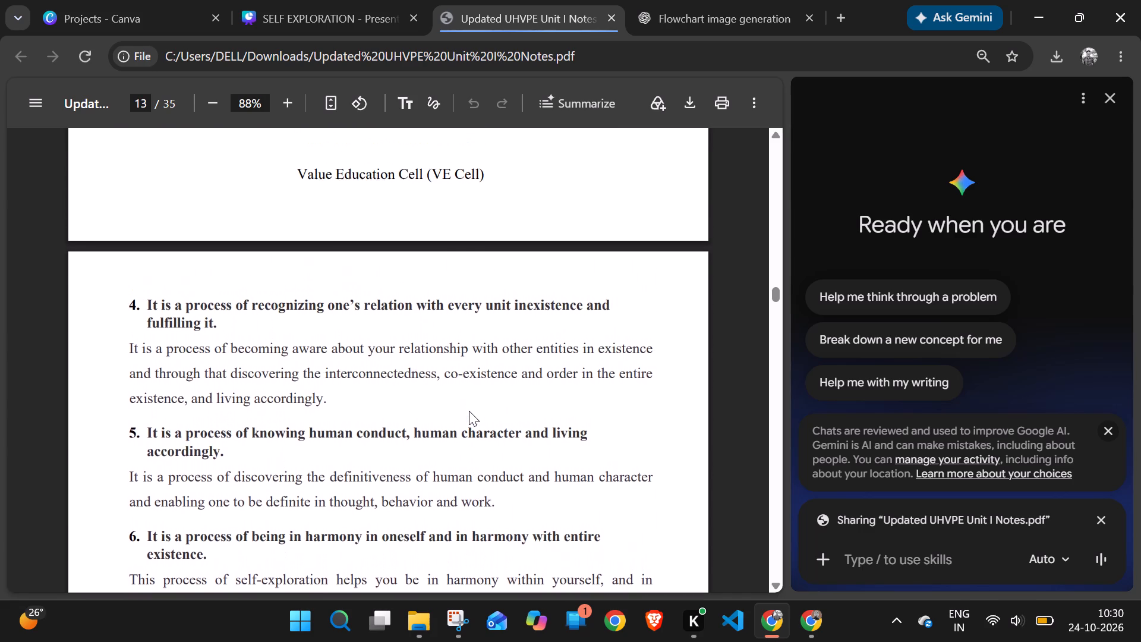
pyautogui.scroll(1, 469, 411)
pyautogui.hscroll(-1, 469, 411)
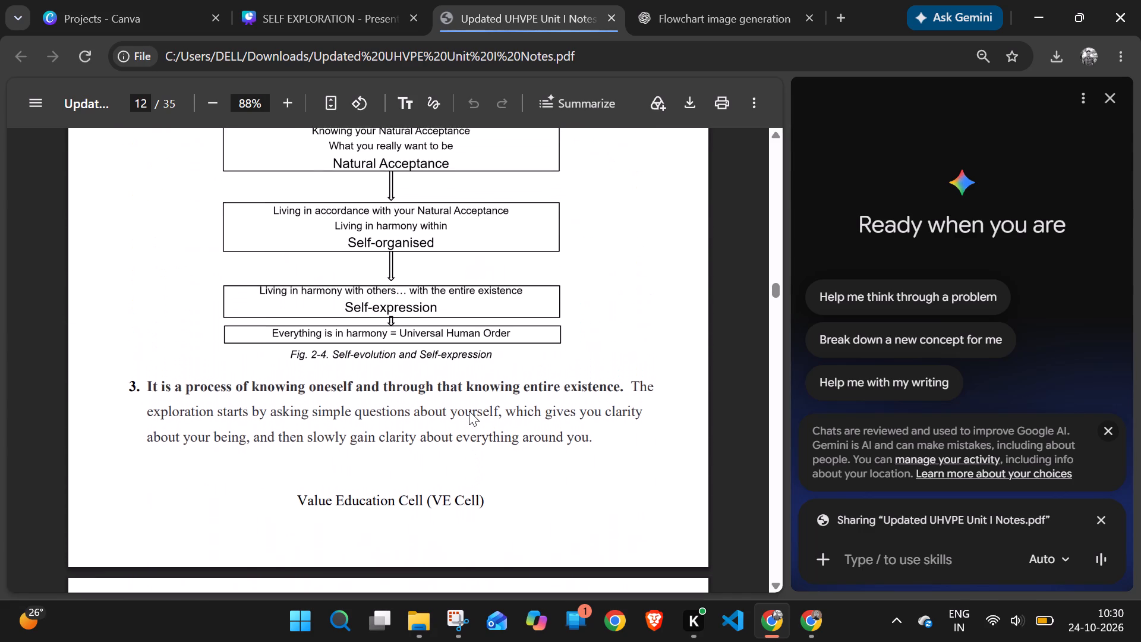
pyautogui.hscroll(-1, 469, 411)
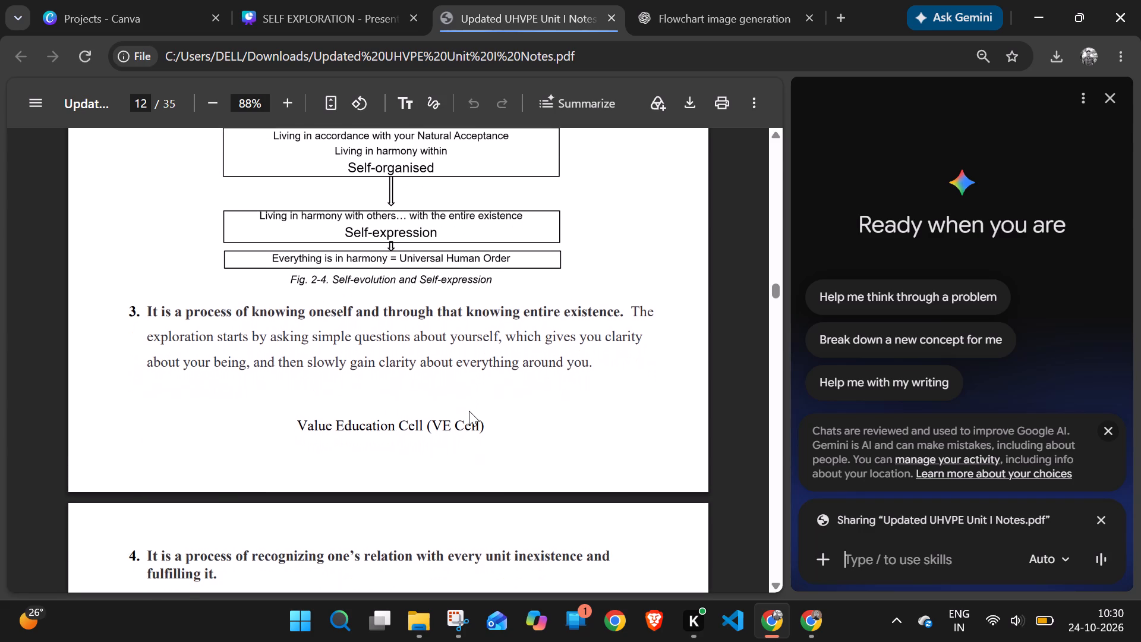